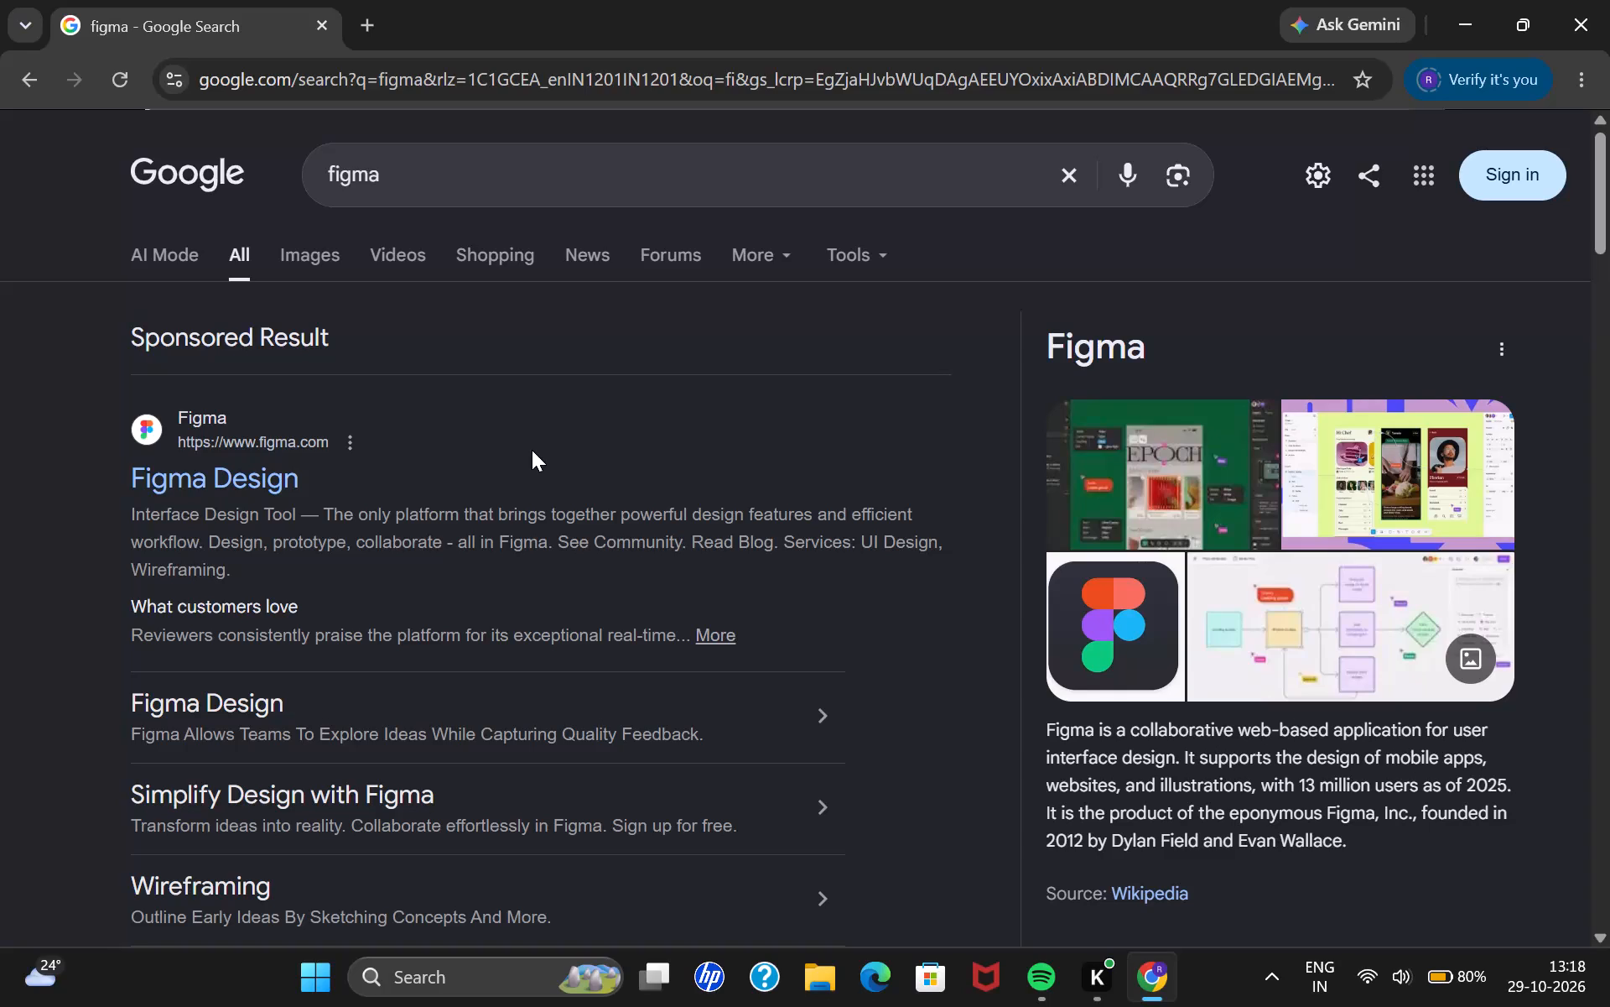
Open the Figma website from the sponsored search result and go to the account's recent files.
left_click(253, 471)
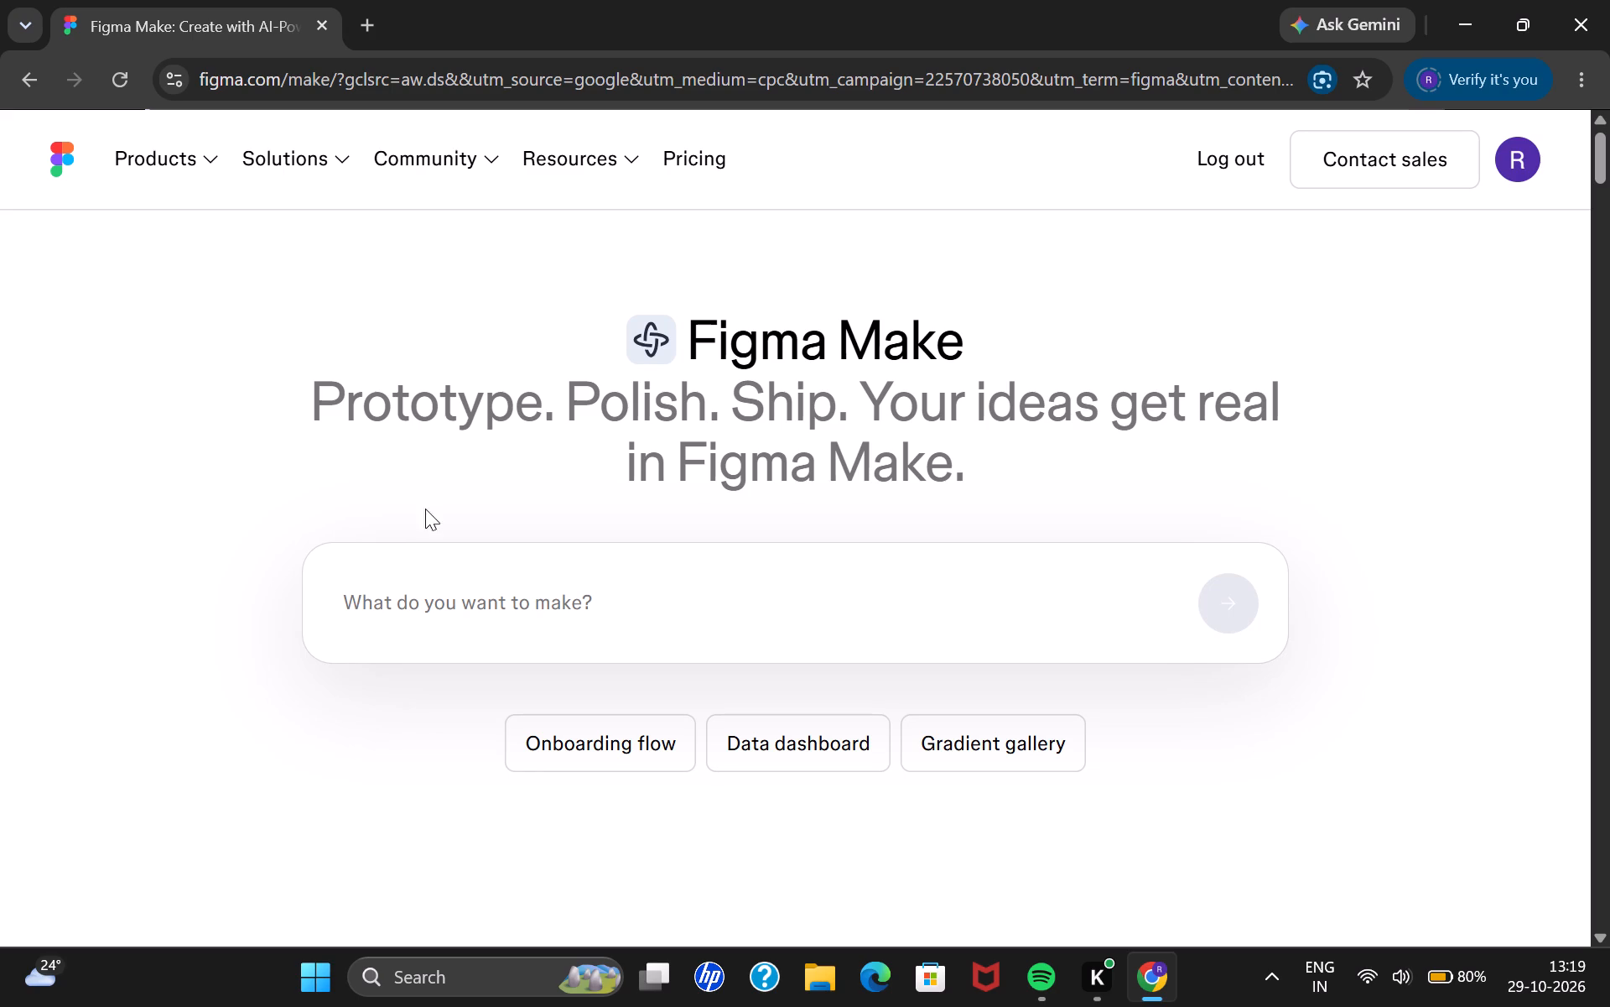
left_click(1503, 147)
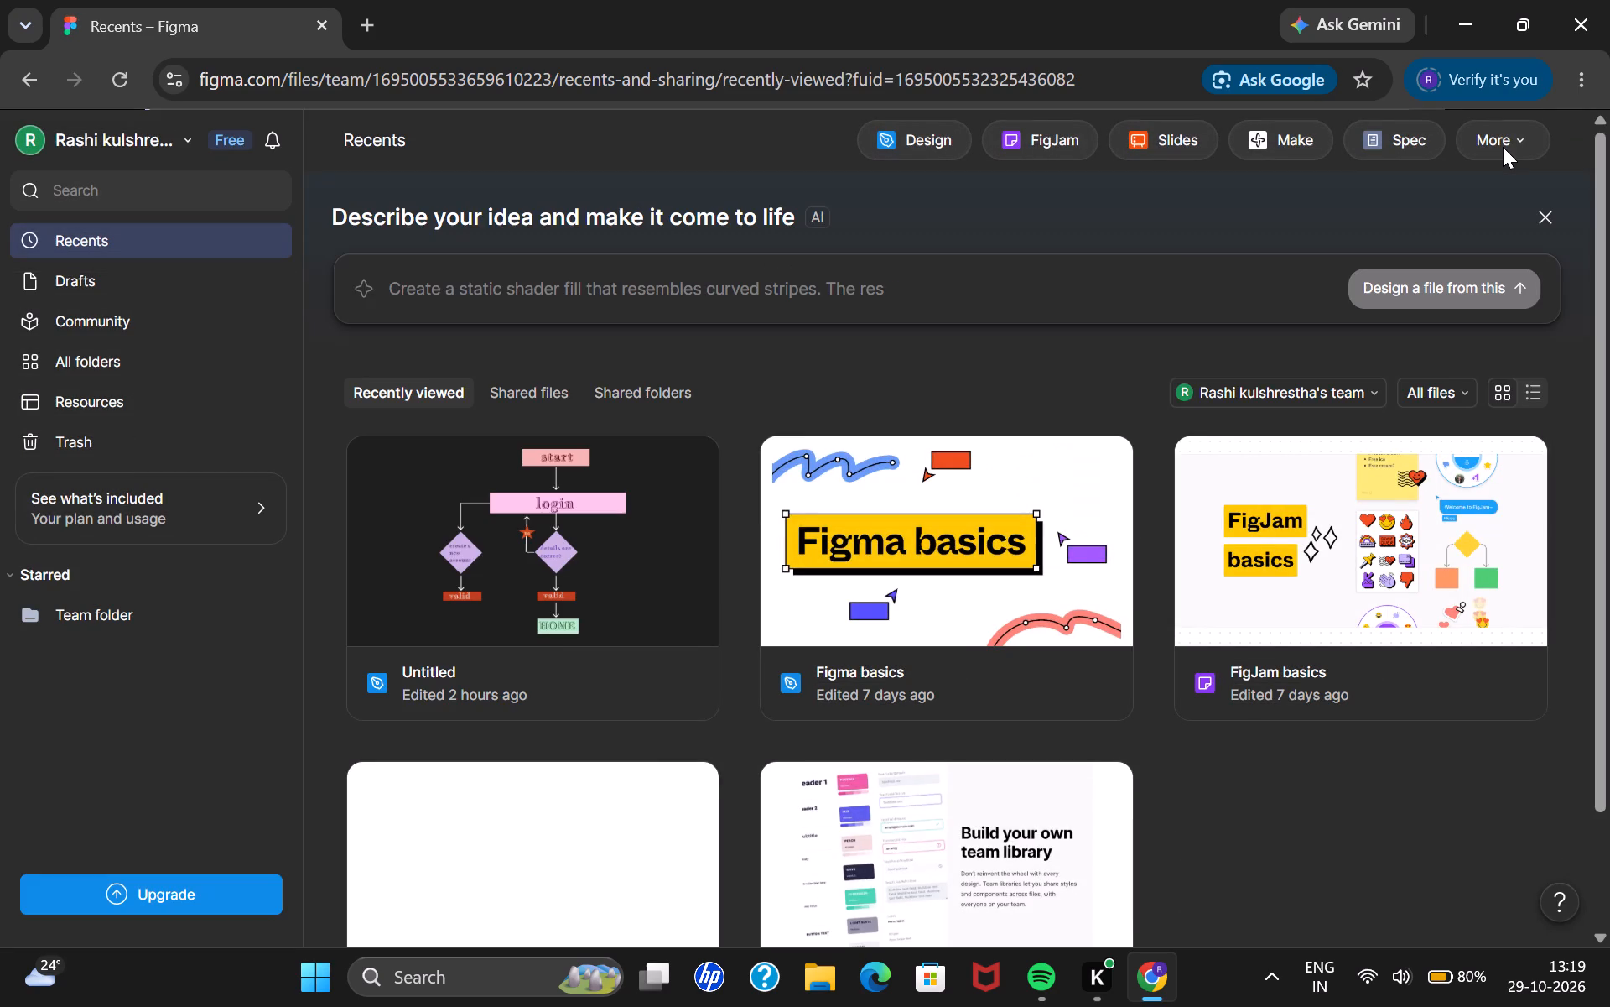
Select the Untitled design file with the login flowchart among the recently viewed files.
left_click(578, 528)
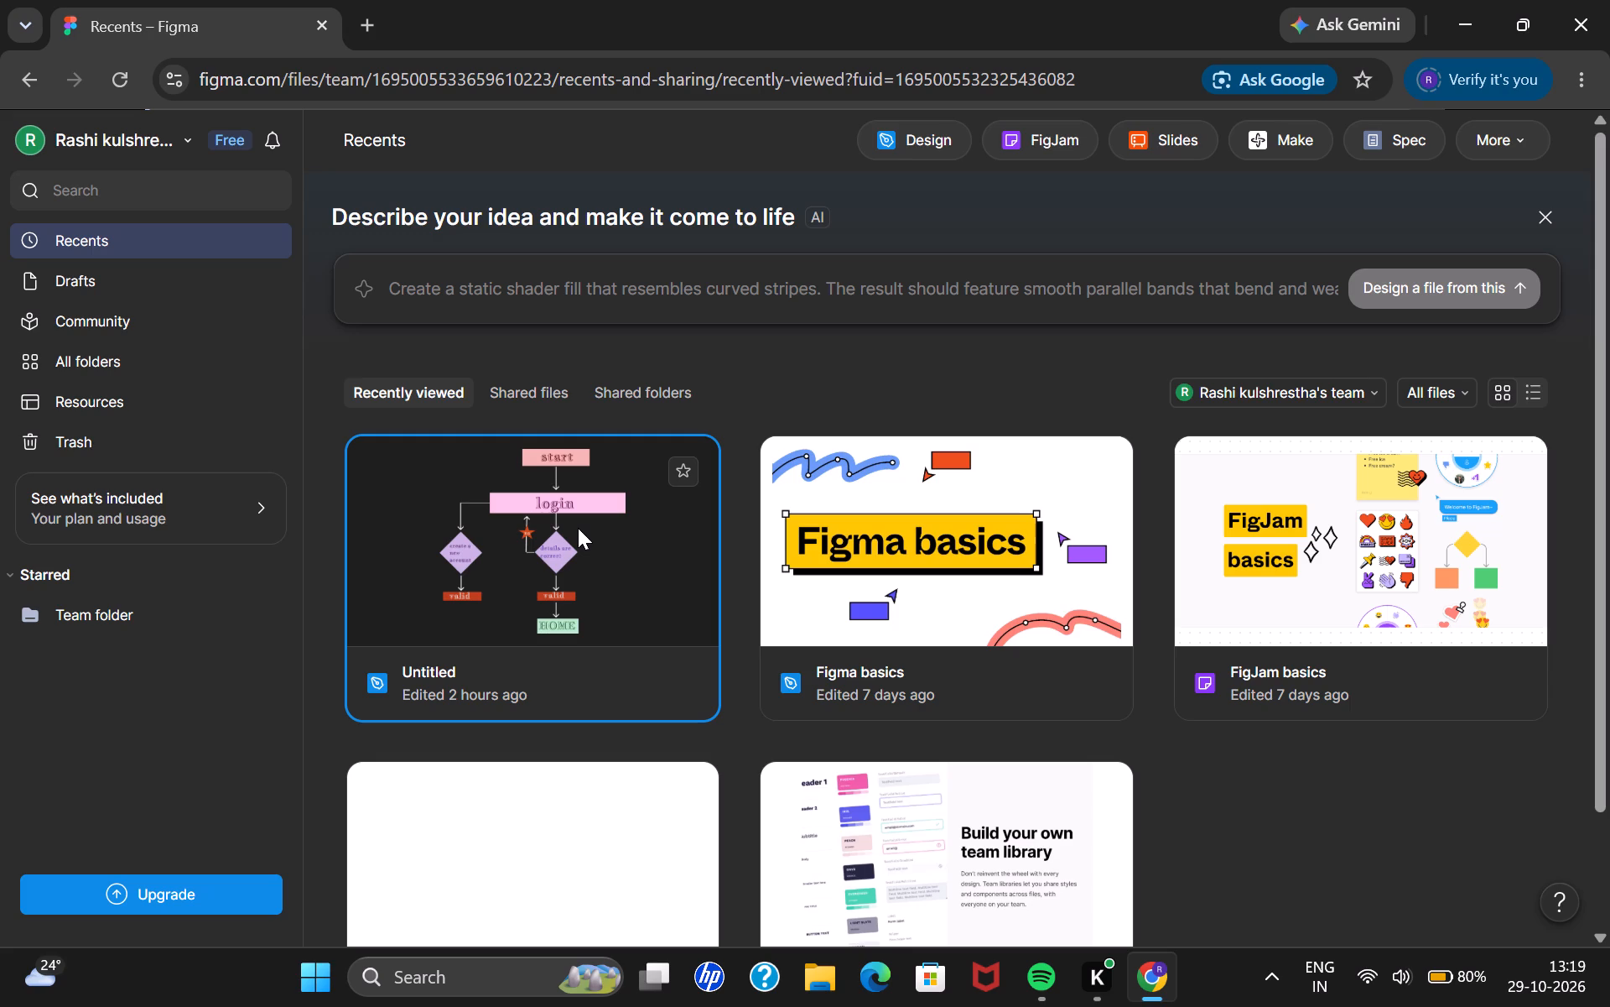
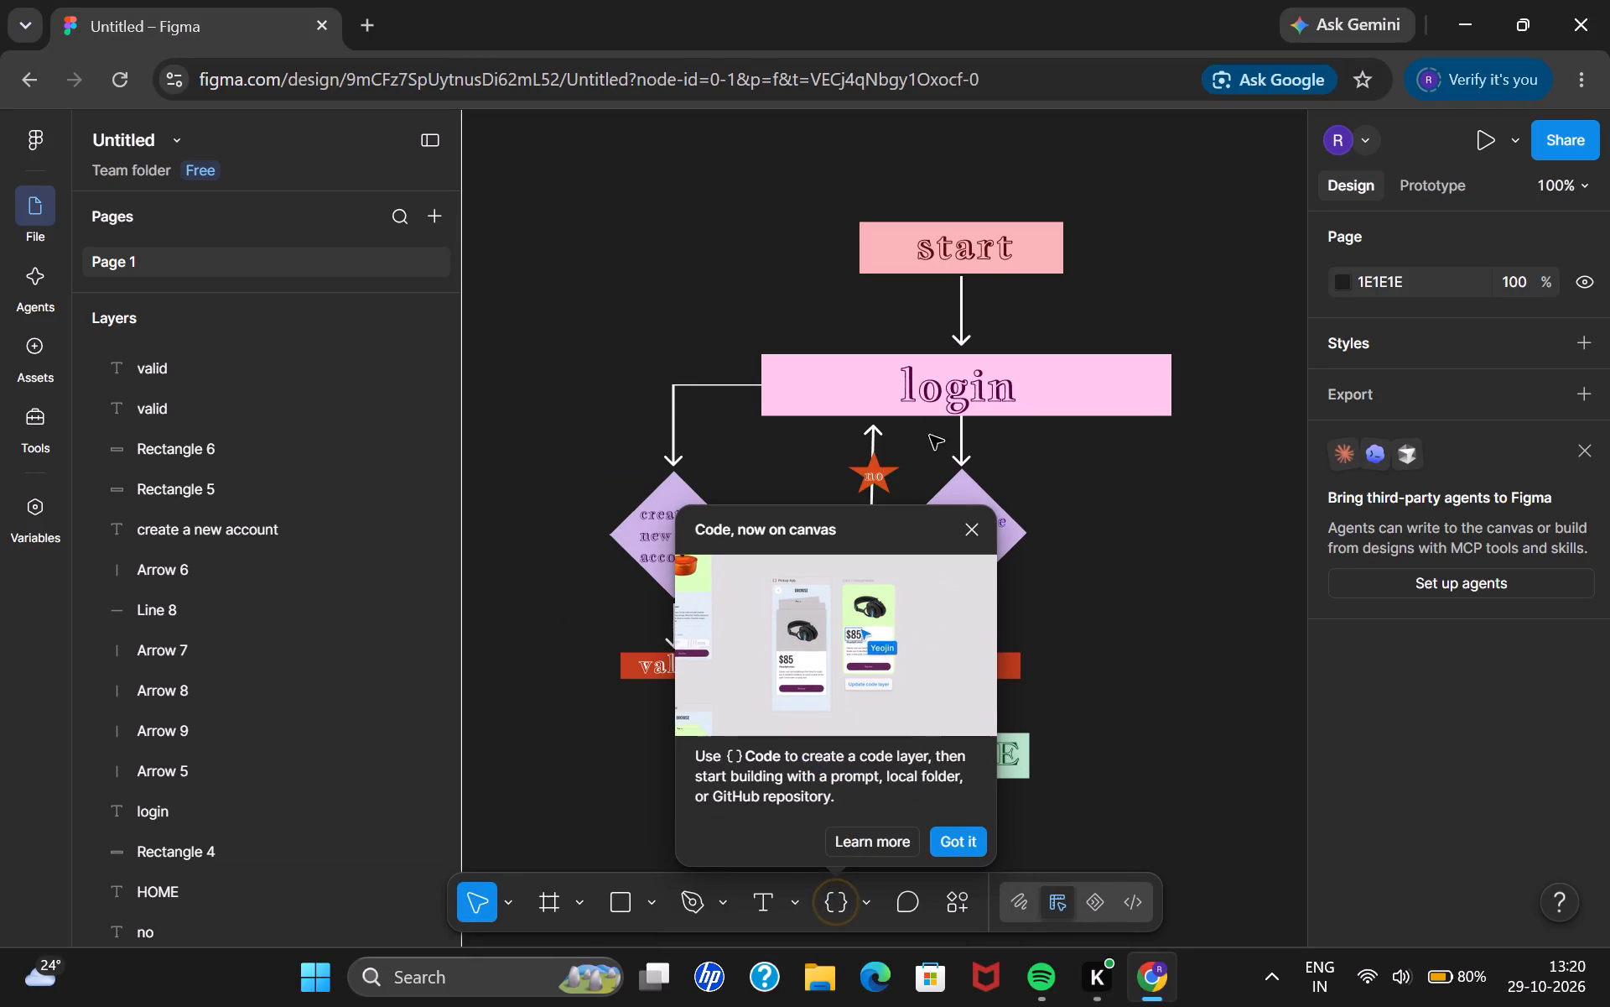
Dismiss the "Code, now on canvas" announcement covering the login flowchart.
right_click(974, 528)
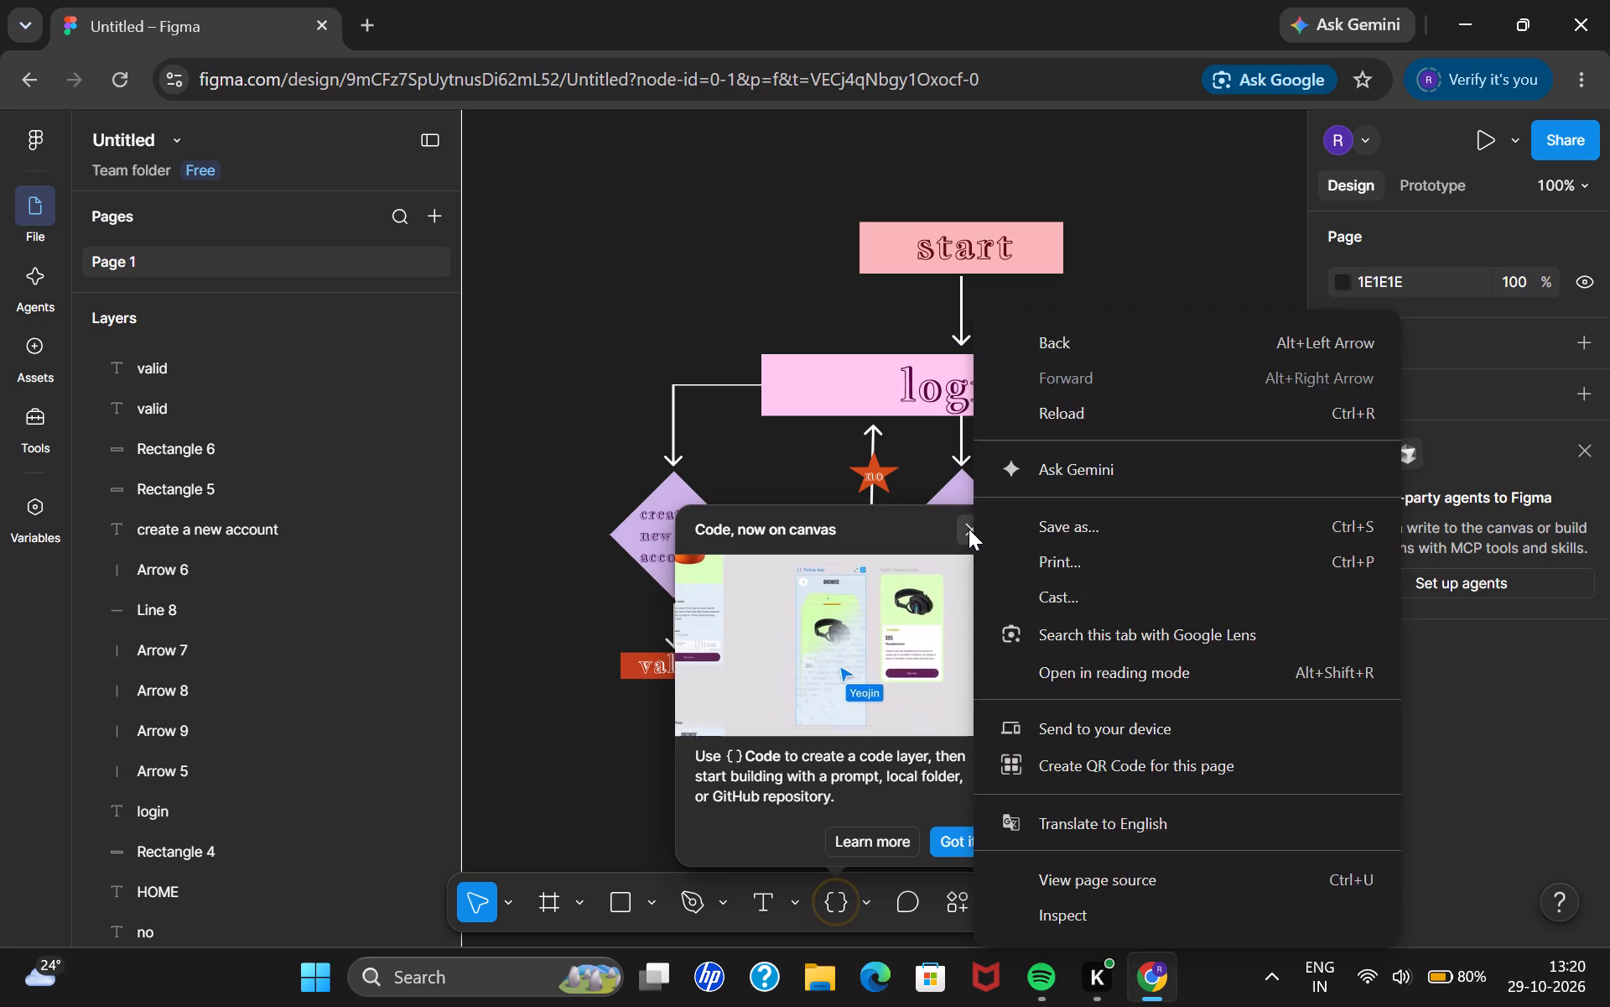
left_click(968, 529)
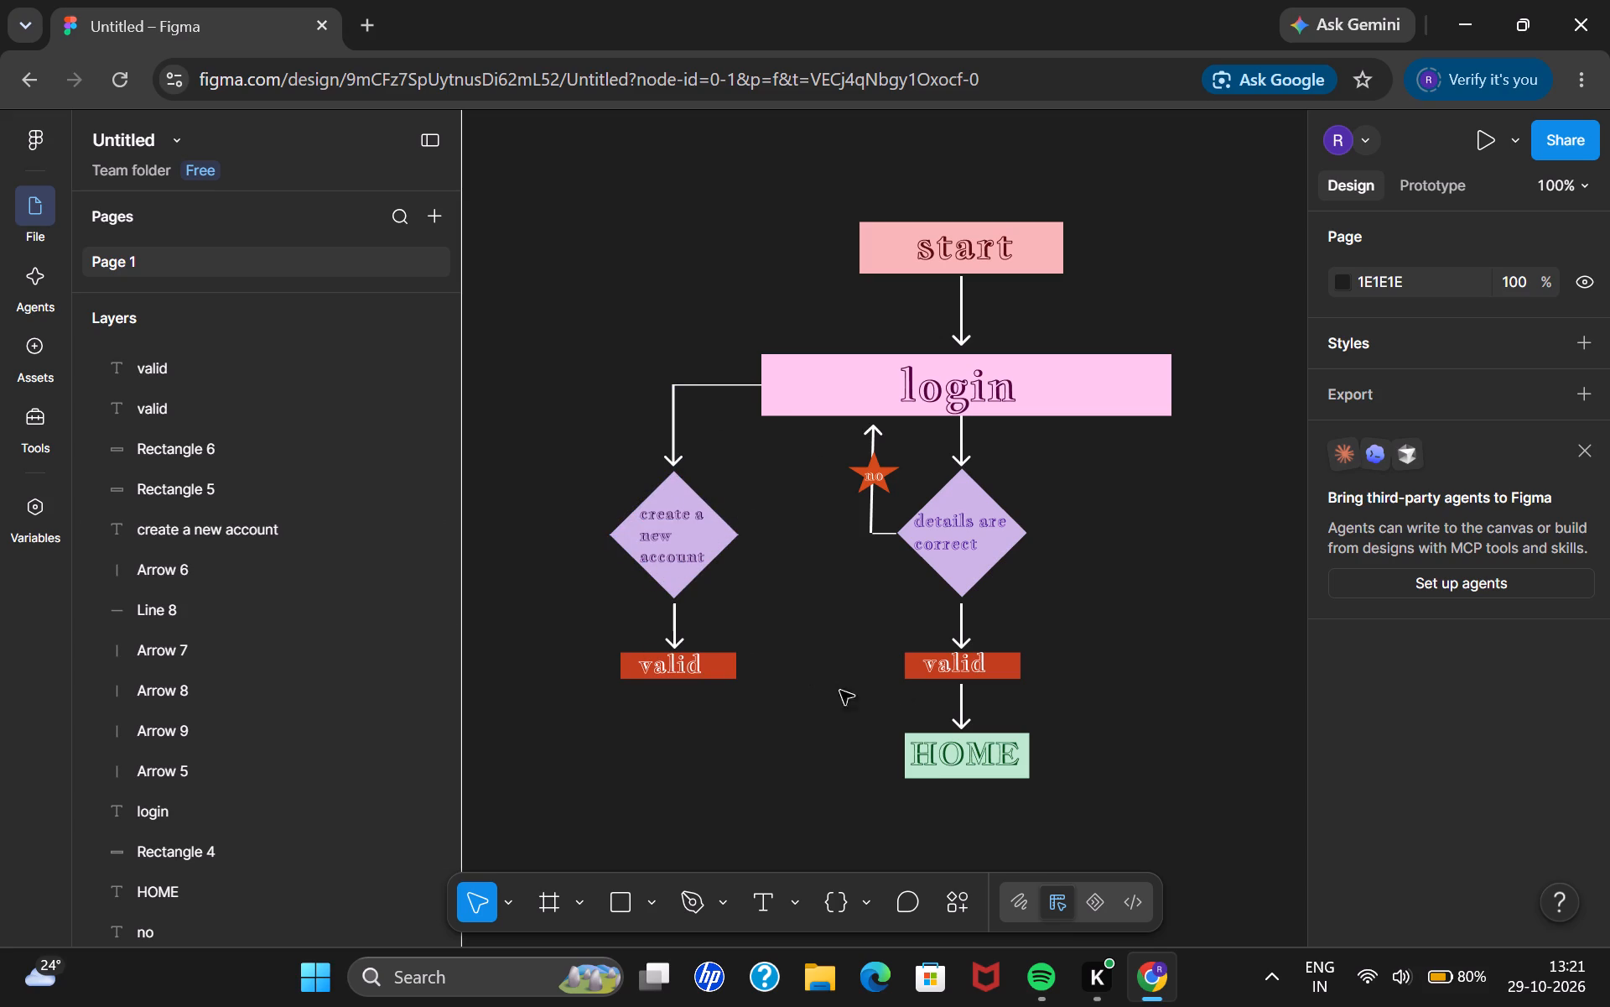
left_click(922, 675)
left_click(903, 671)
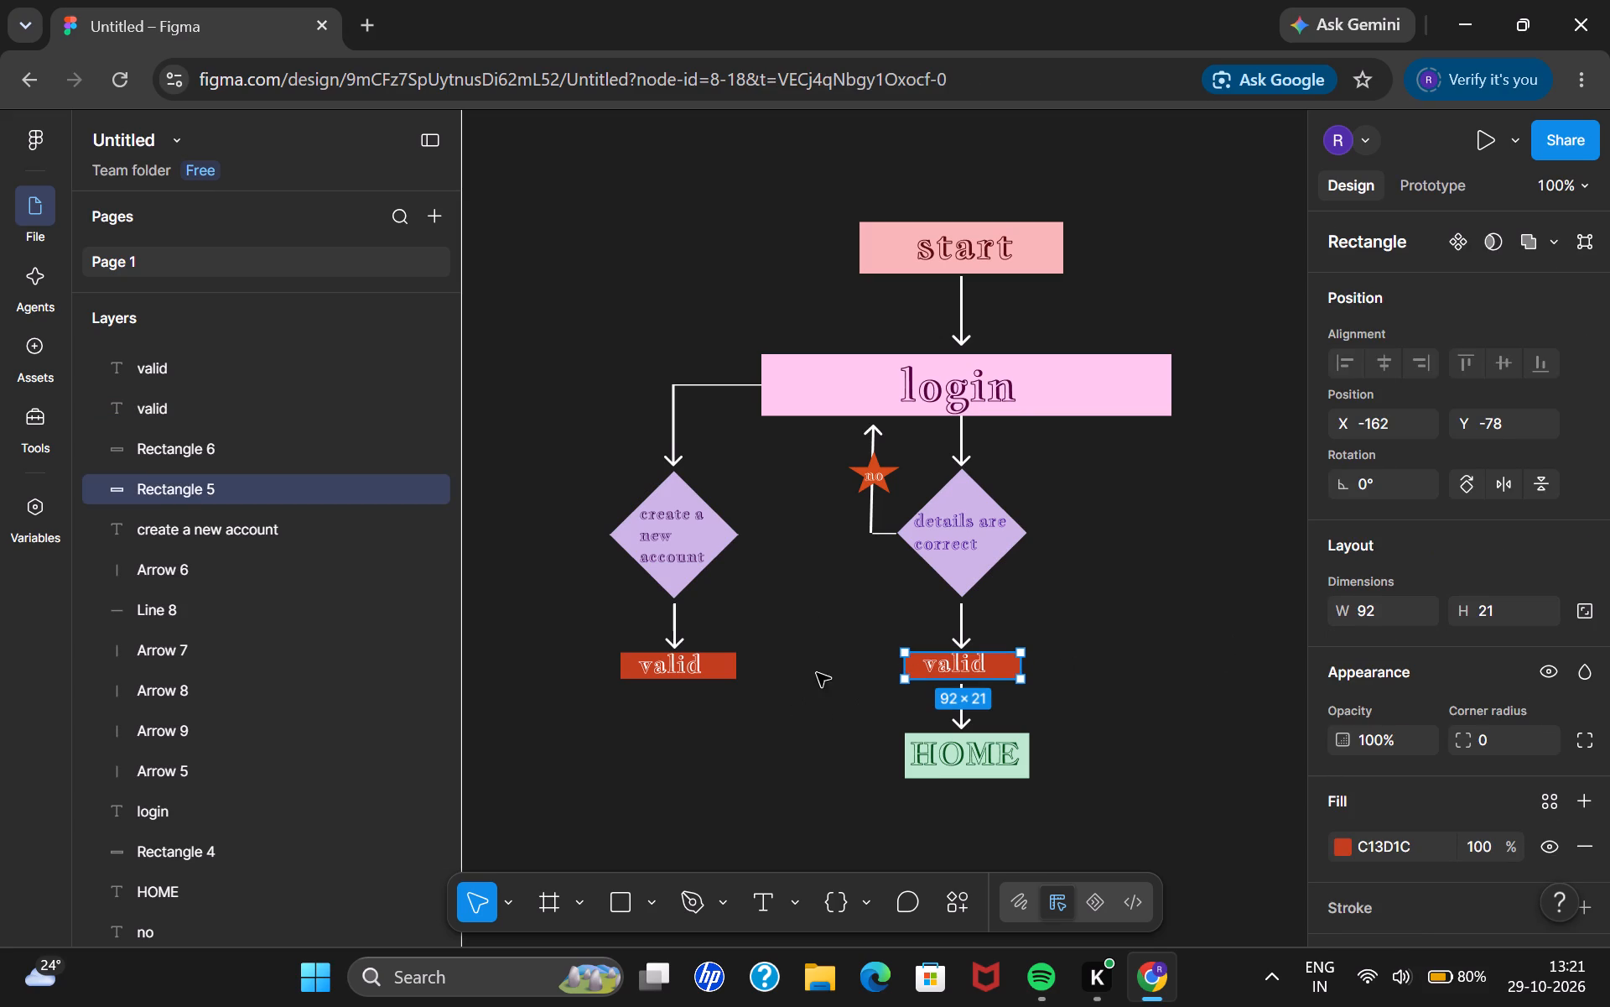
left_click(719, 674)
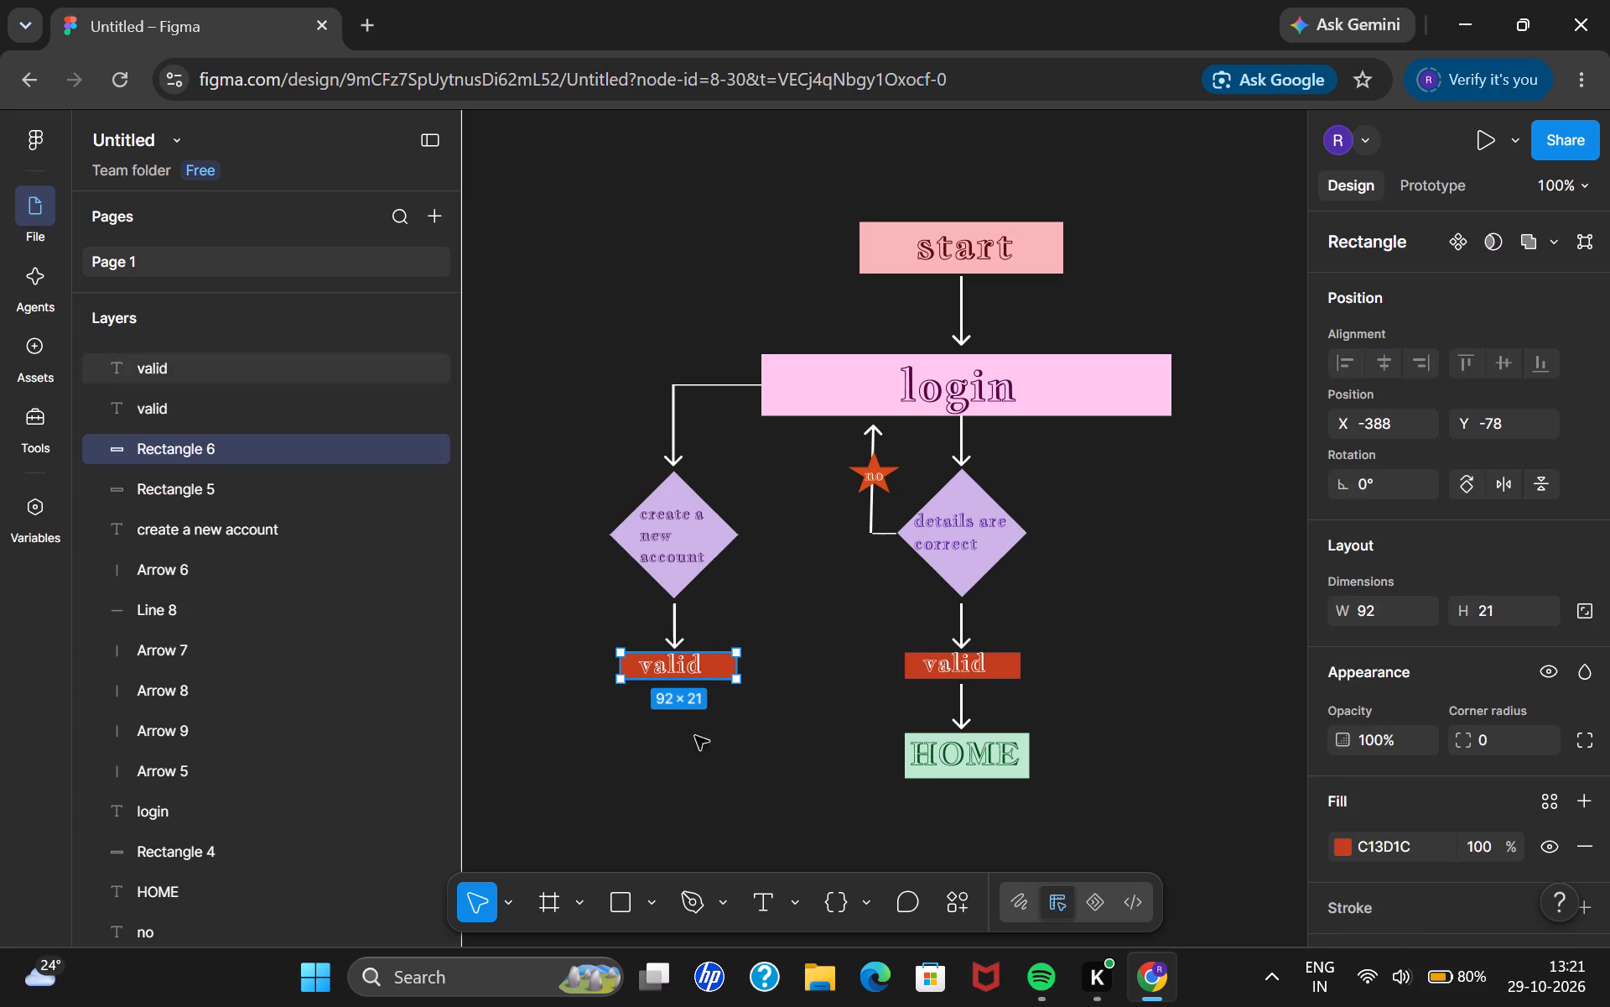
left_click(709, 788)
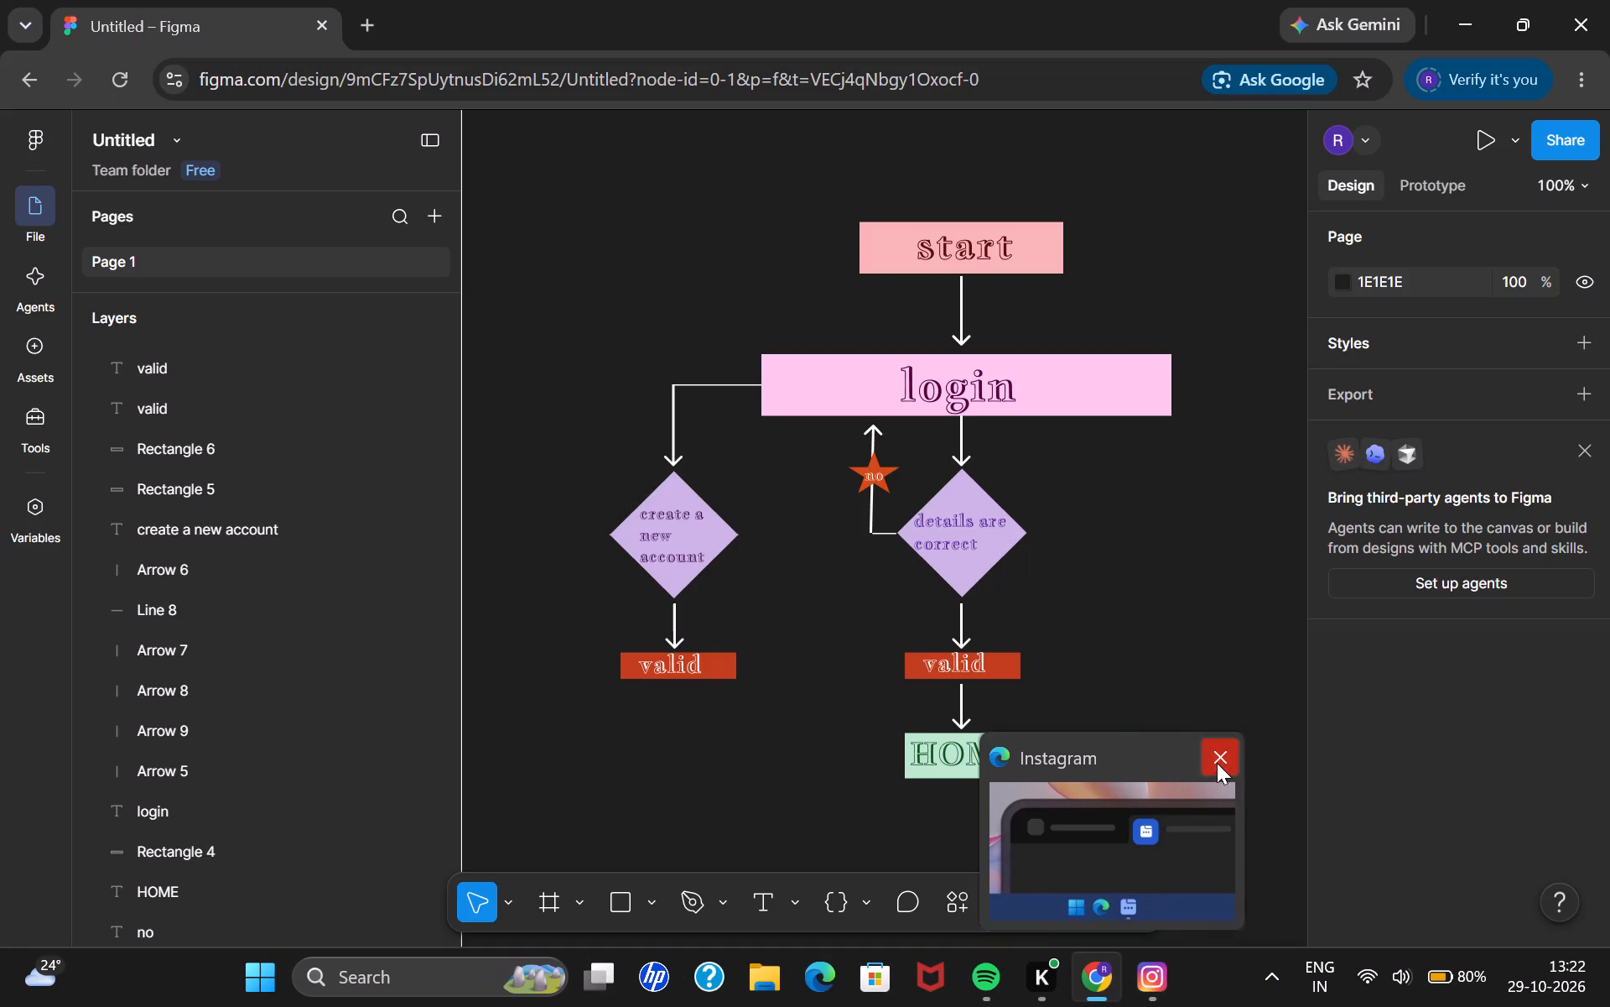
Close the open Instagram window.
left_click(1217, 763)
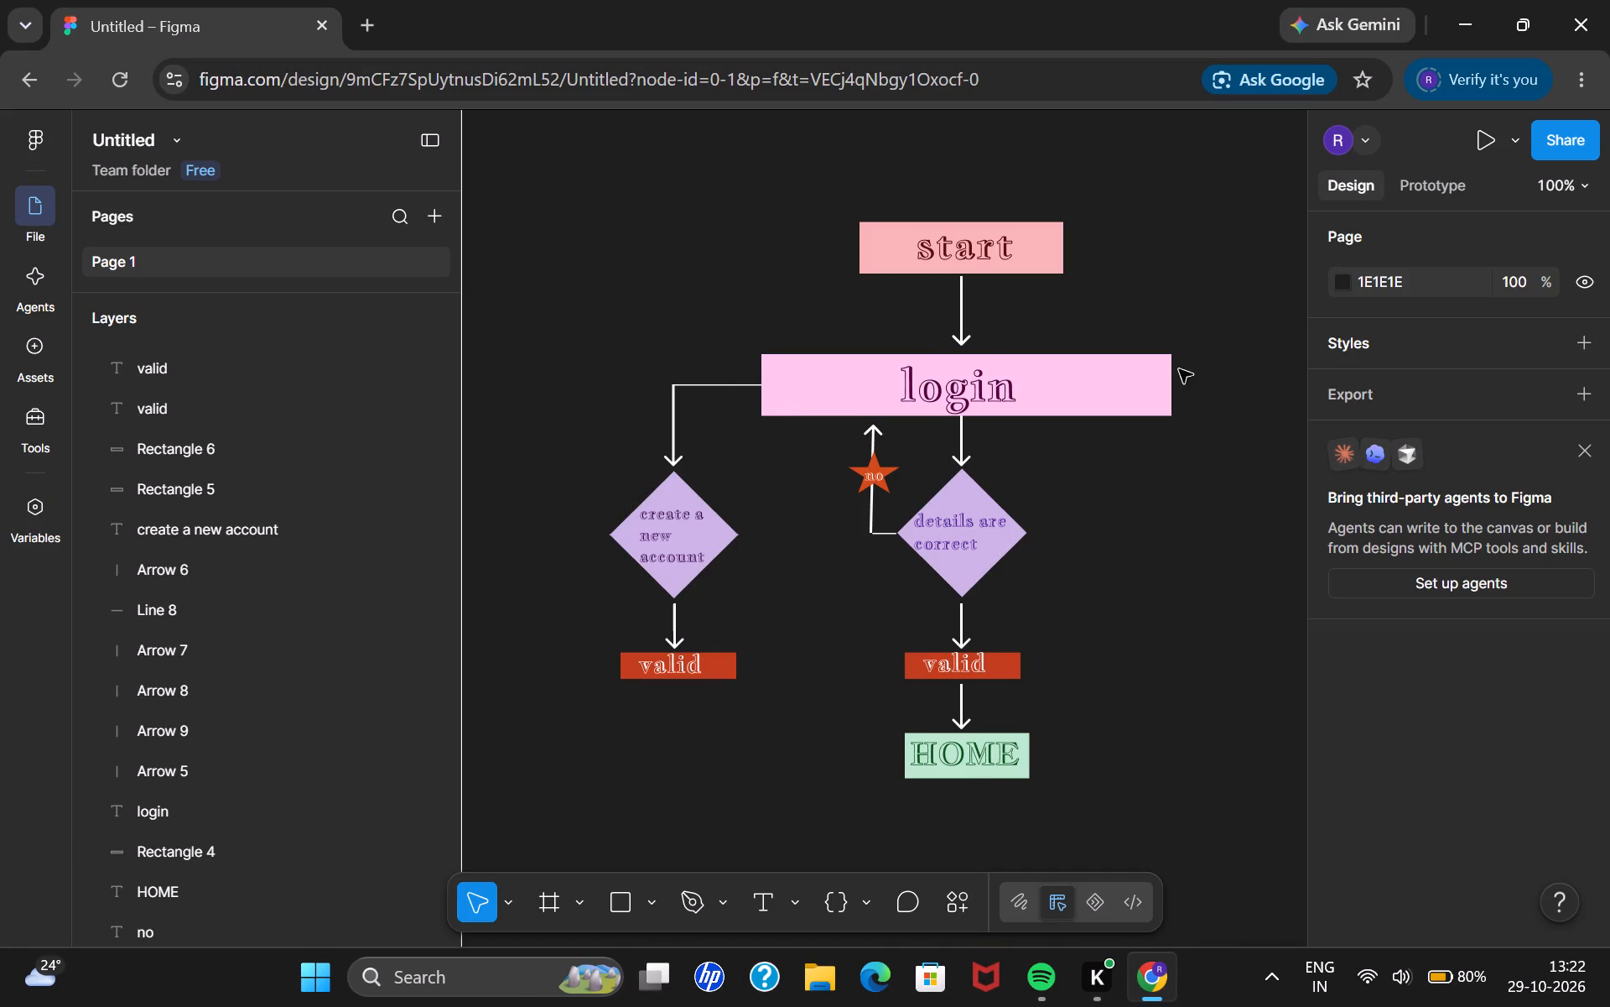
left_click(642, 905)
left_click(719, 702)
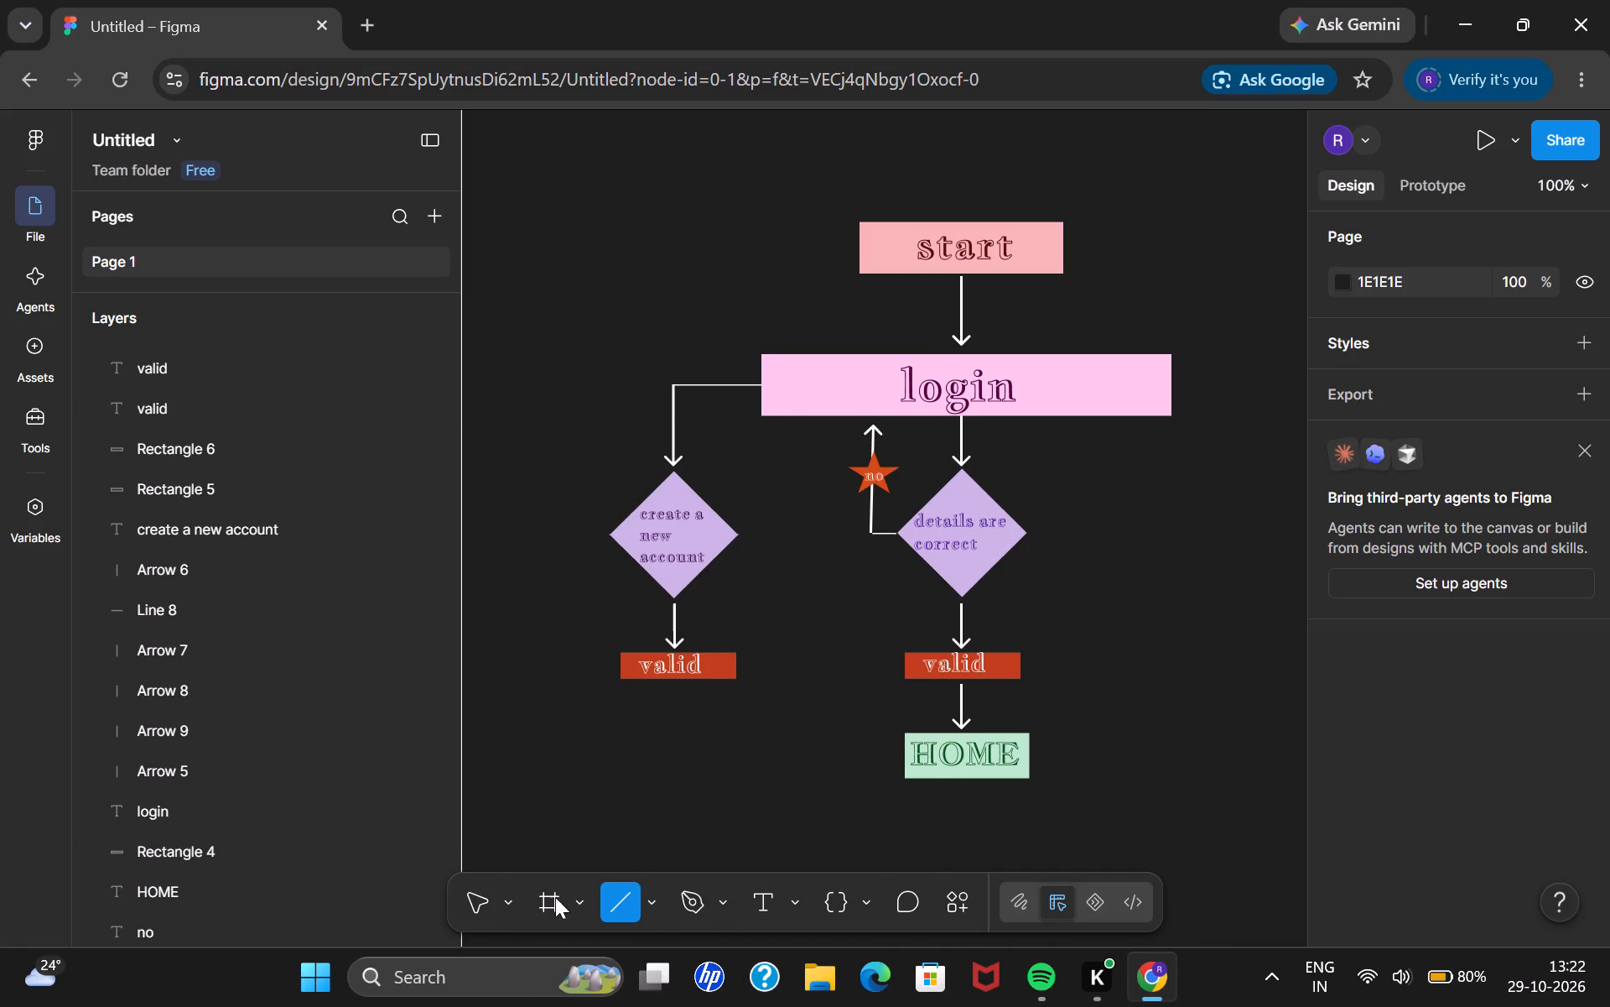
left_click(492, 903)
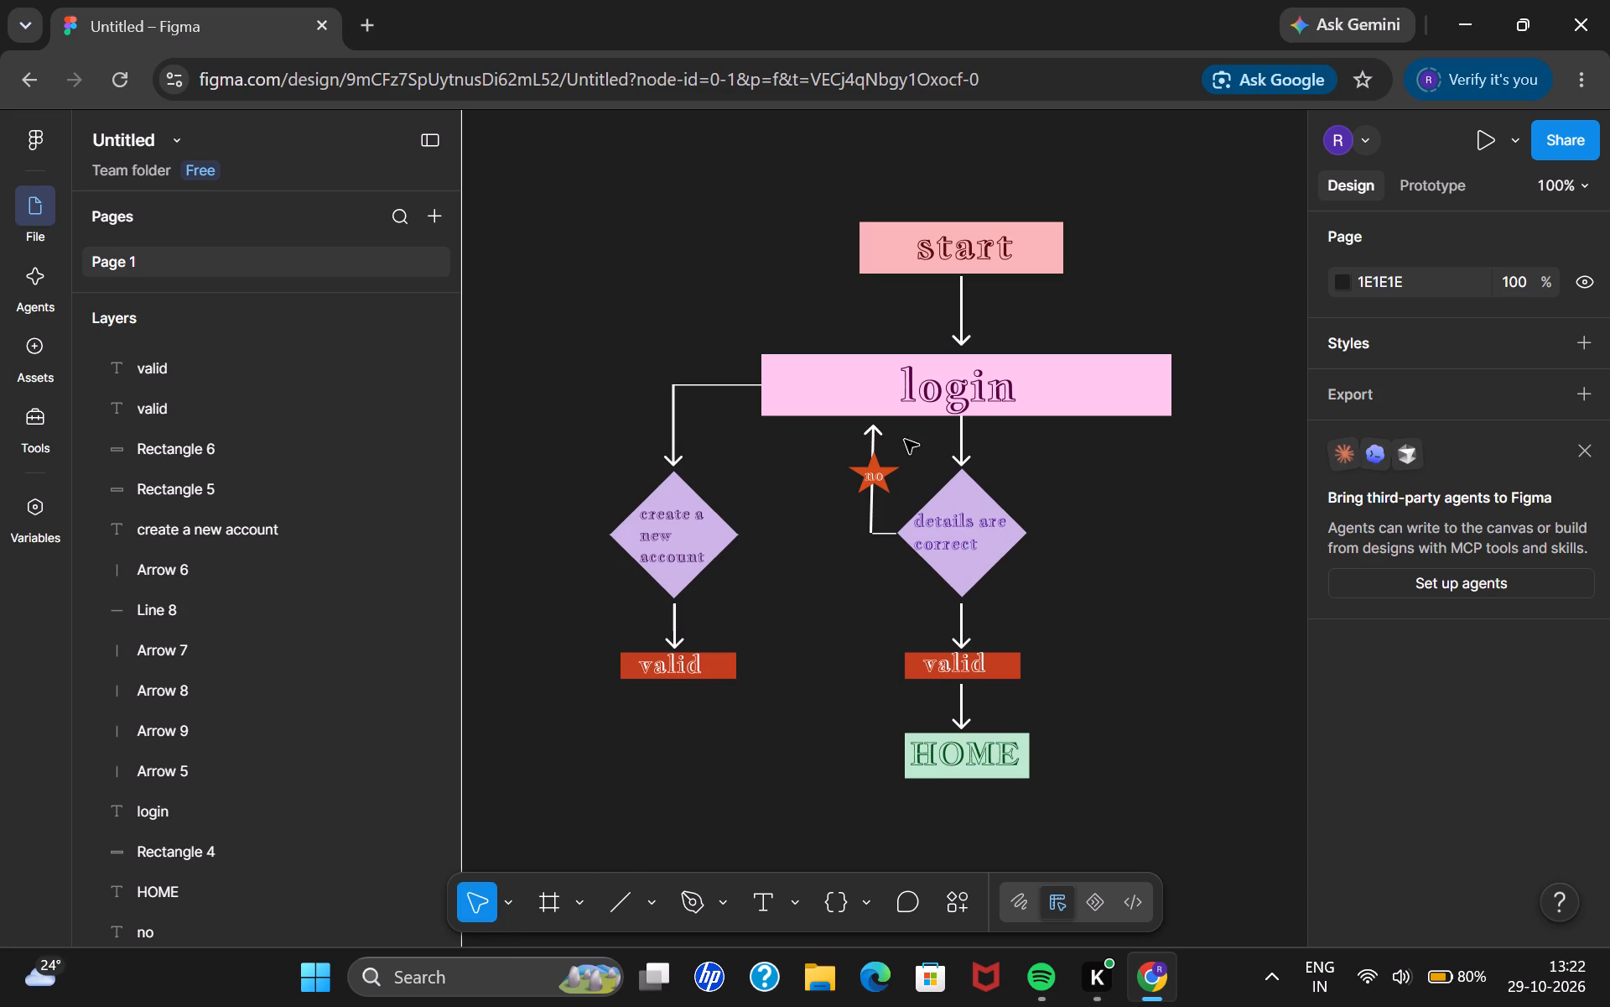
Select the short horizontal connector line beside the "details are correct" diamond, below the "no" star.
left_click(877, 537)
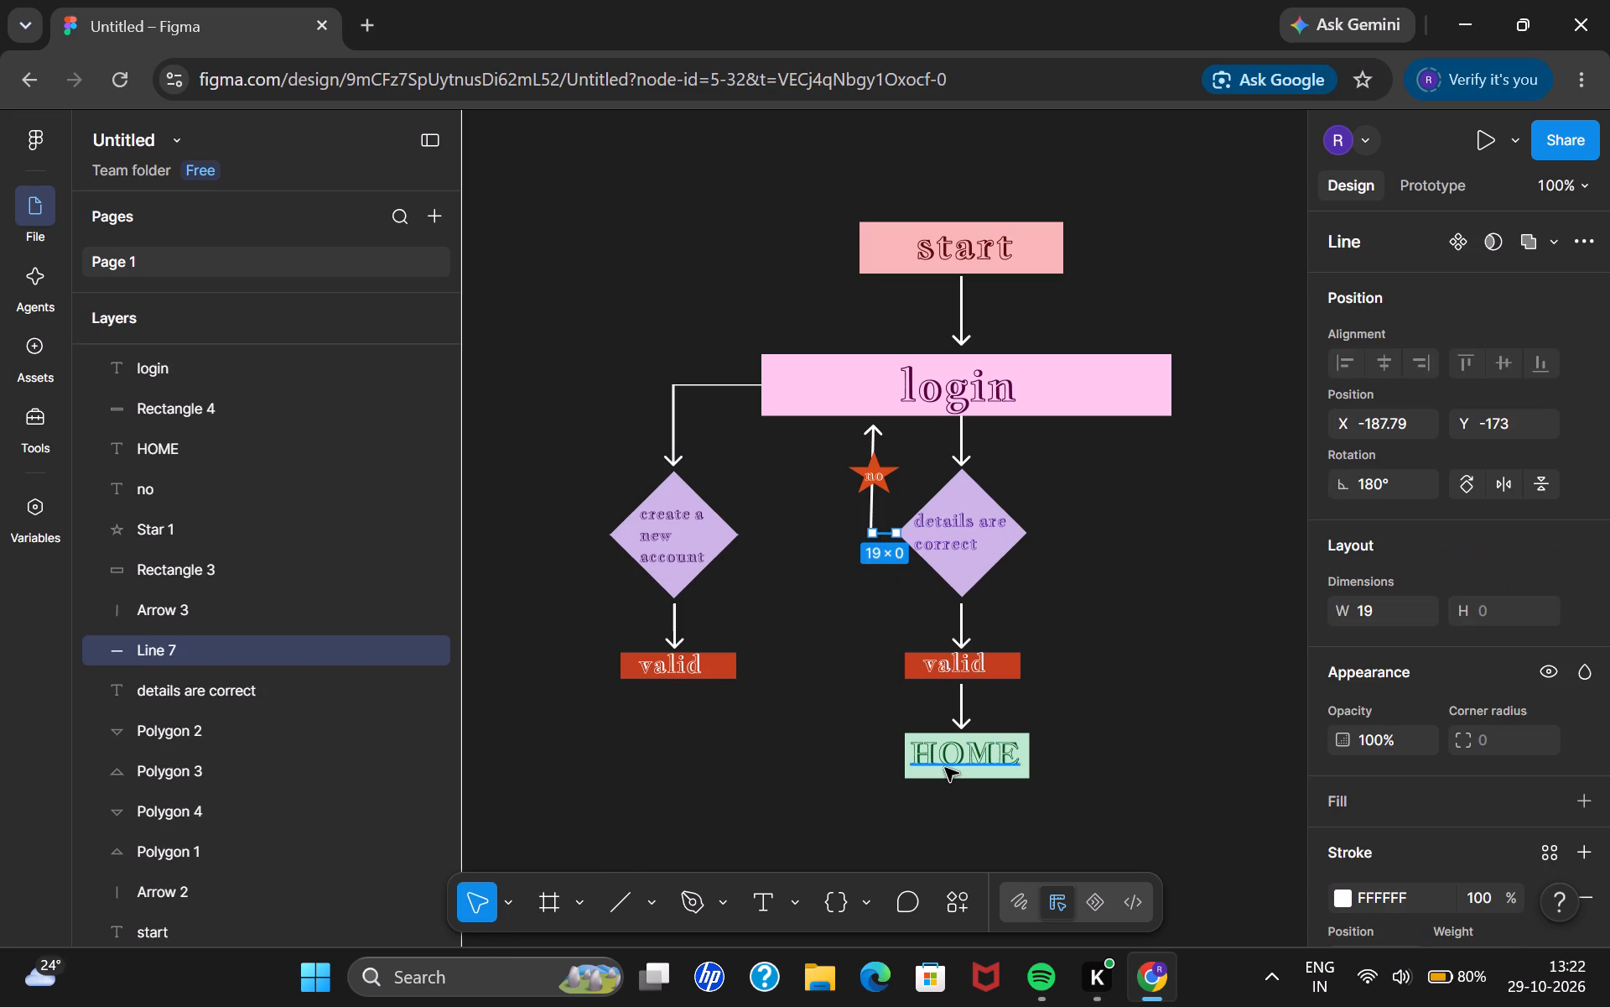
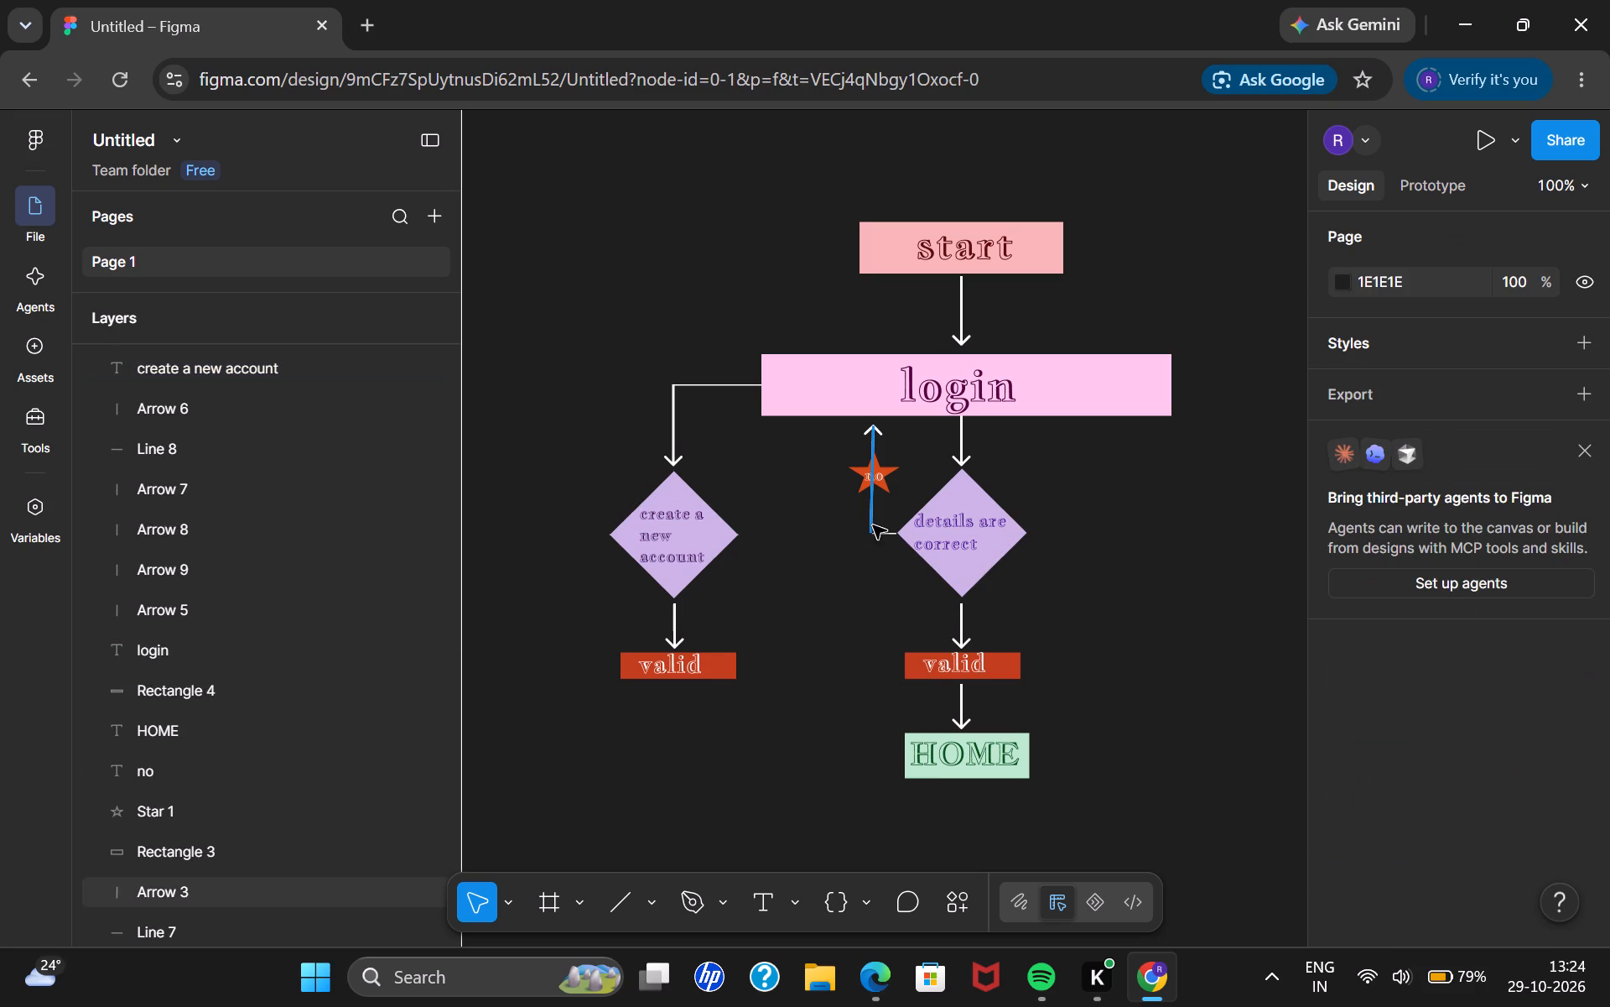
Move the short horizontal line beside the "details are correct" diamond down beside the "valid" box above HOME, at about X -184, Y -68.
left_click_drag(888, 537, 867, 639)
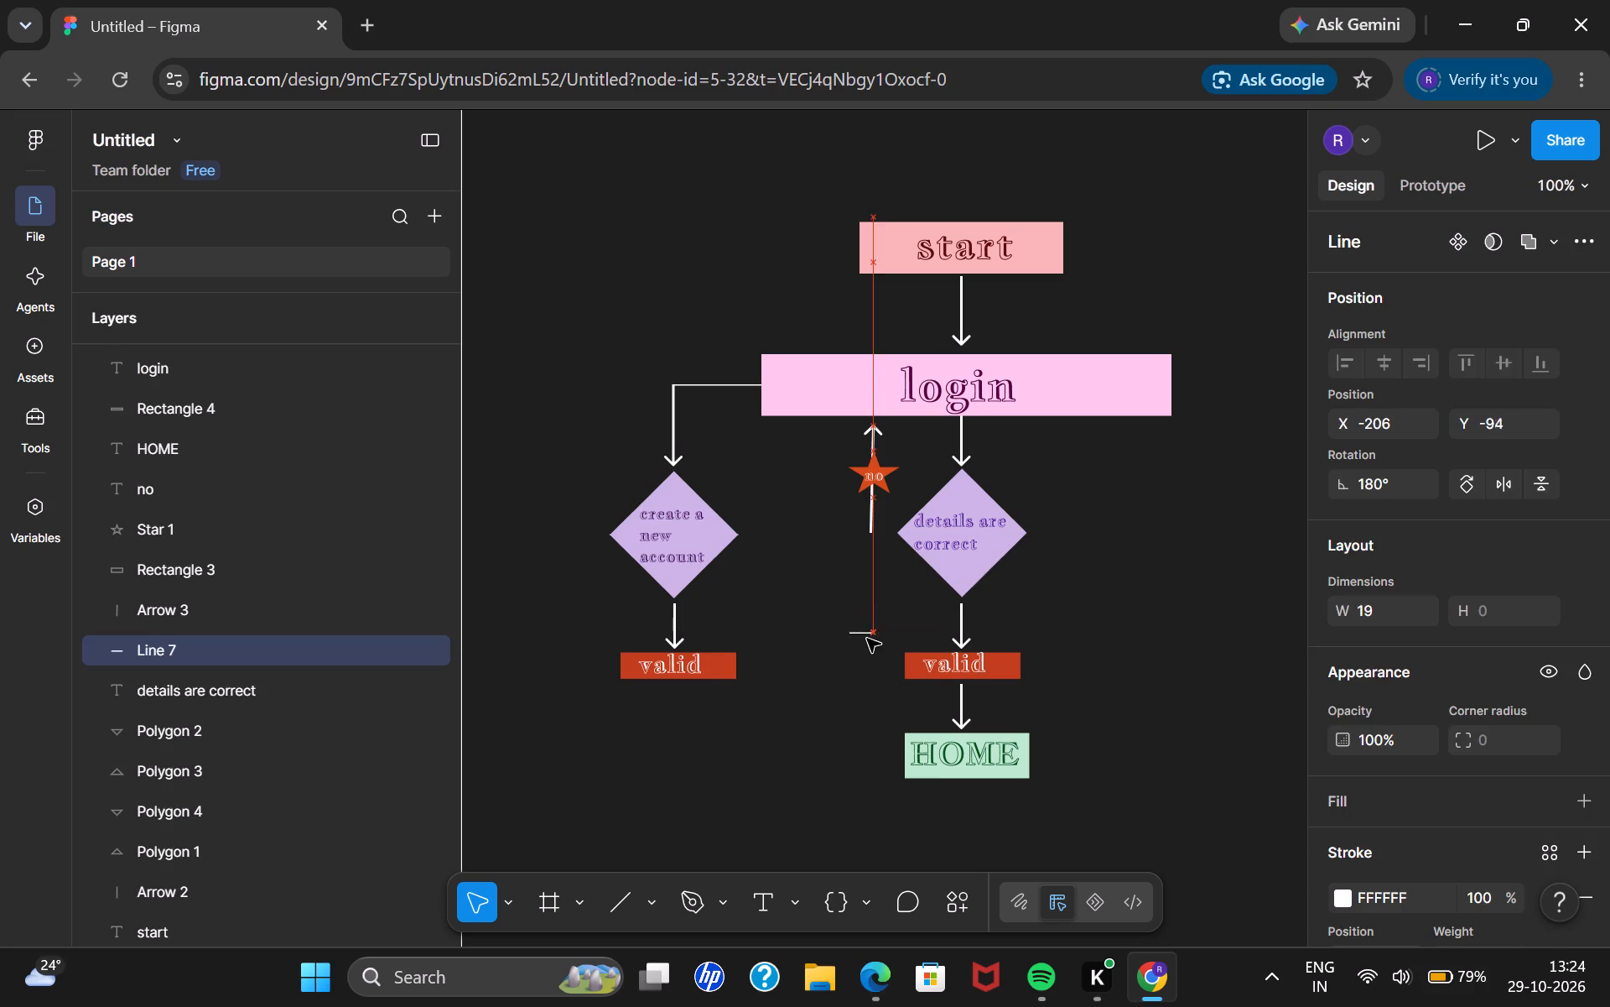
left_click_drag(867, 639, 891, 668)
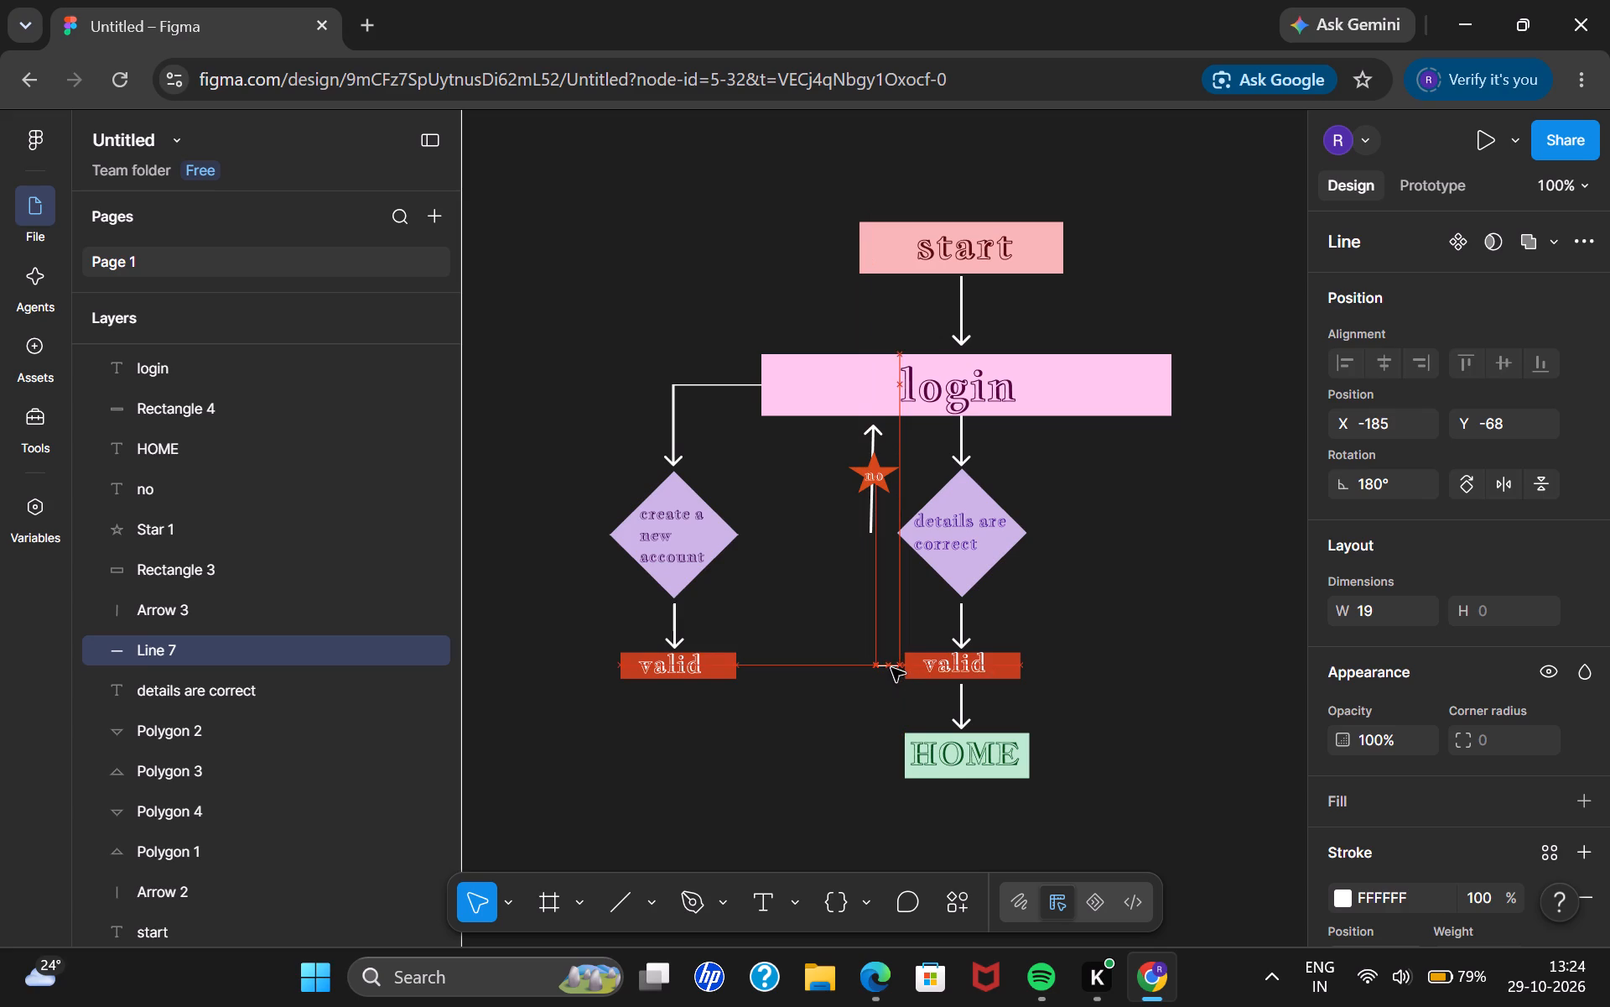
left_click_drag(891, 668, 894, 669)
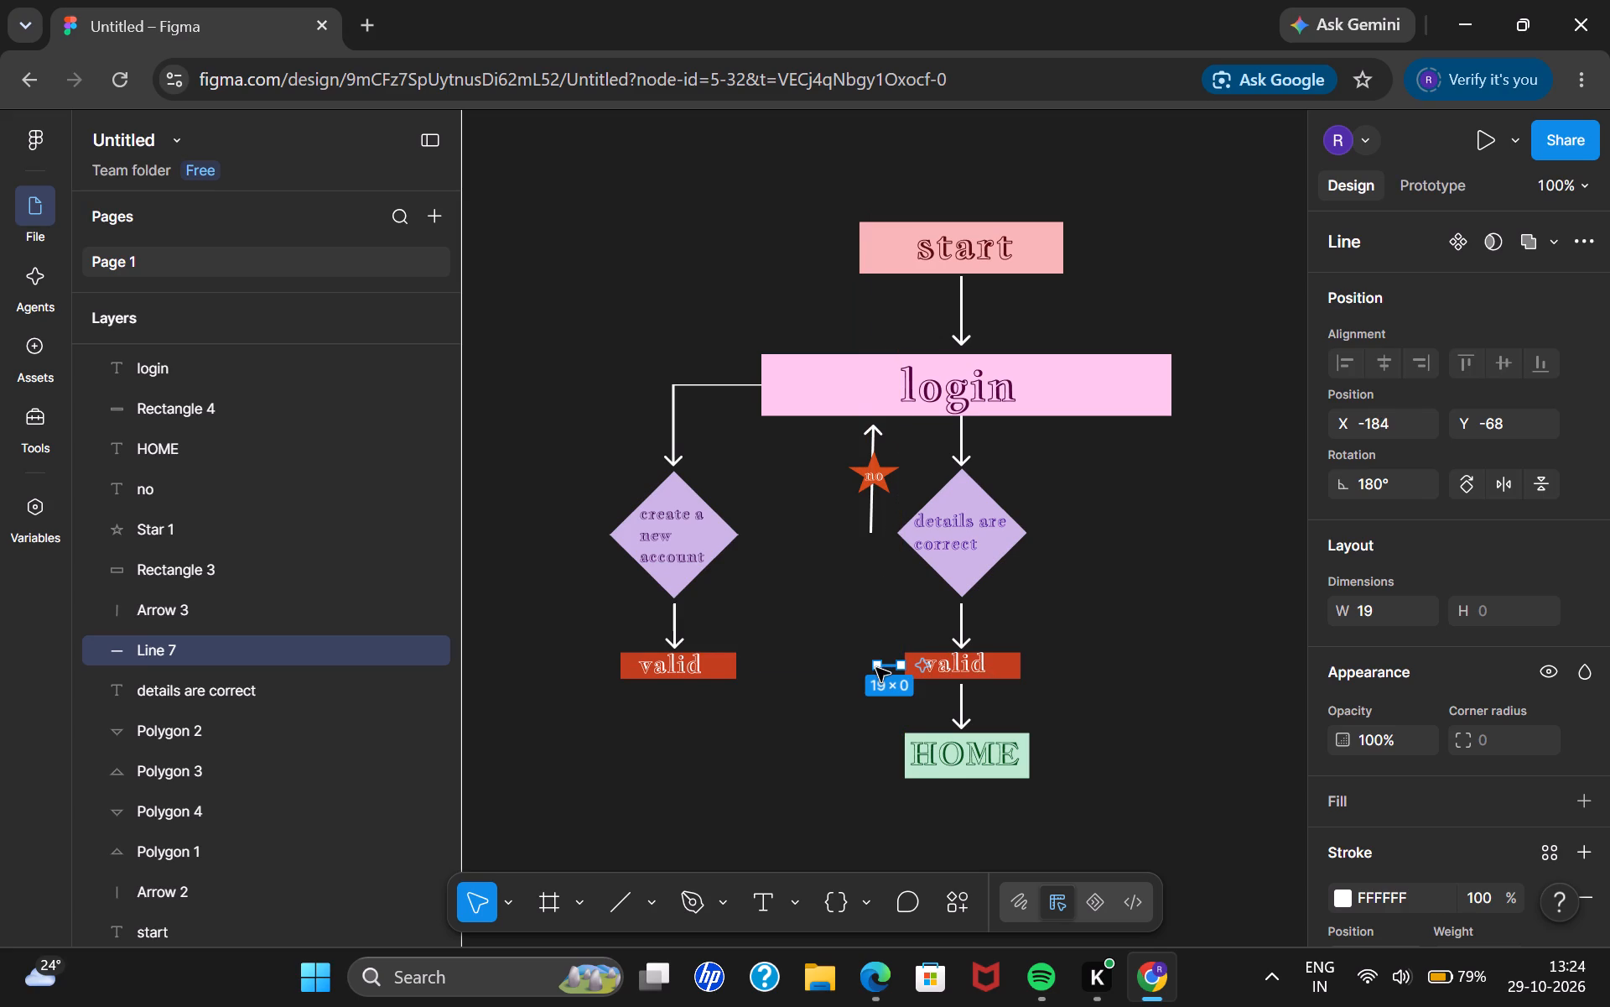
Set the rotation of the "no" arrow pointing up to the login box to 90°.
left_click_drag(865, 509, 865, 593)
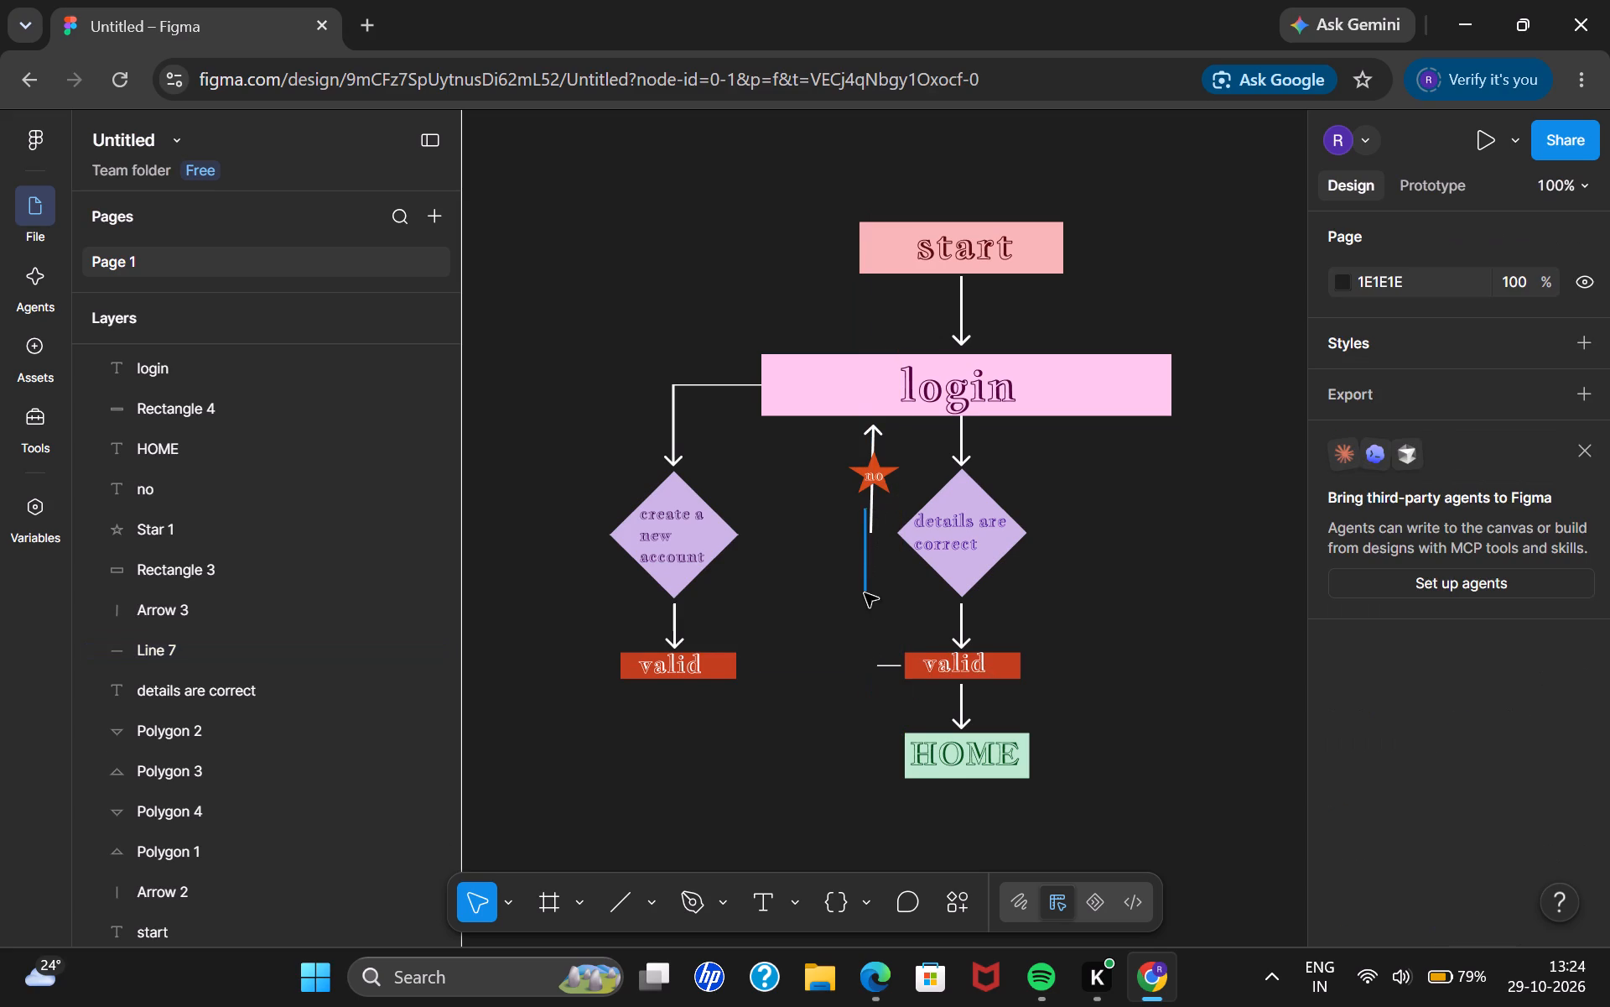
left_click_drag(865, 593, 865, 591)
left_click(875, 527)
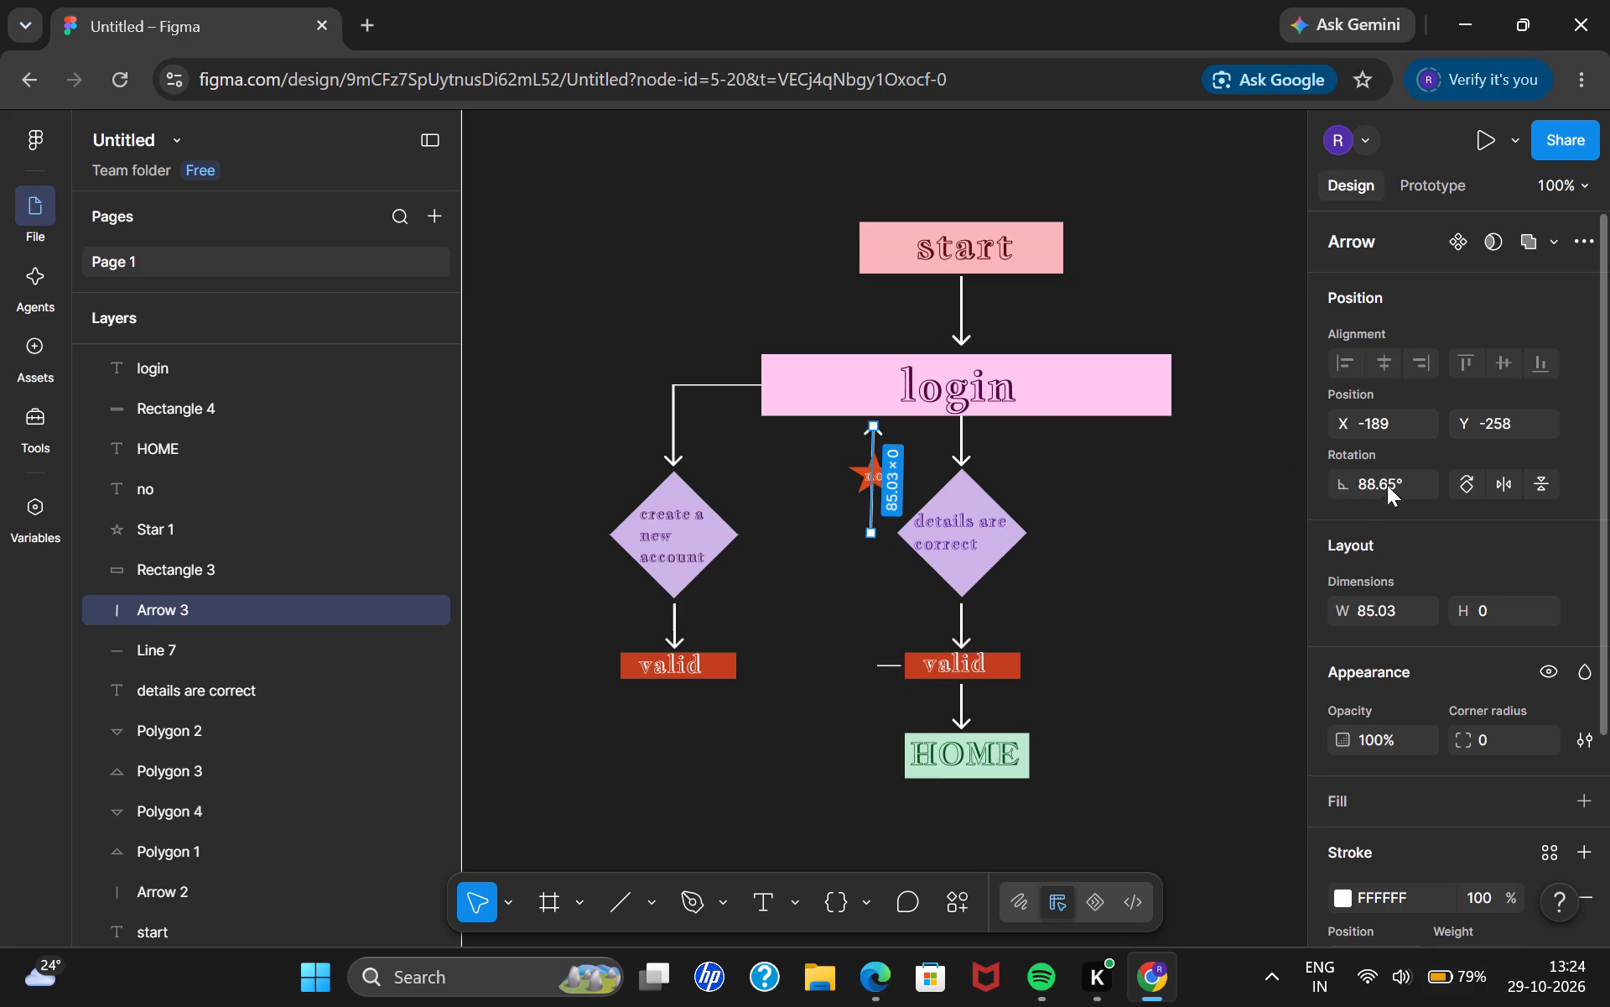
left_click(1387, 485)
key("BackSpace")
type("90")
key("Return")
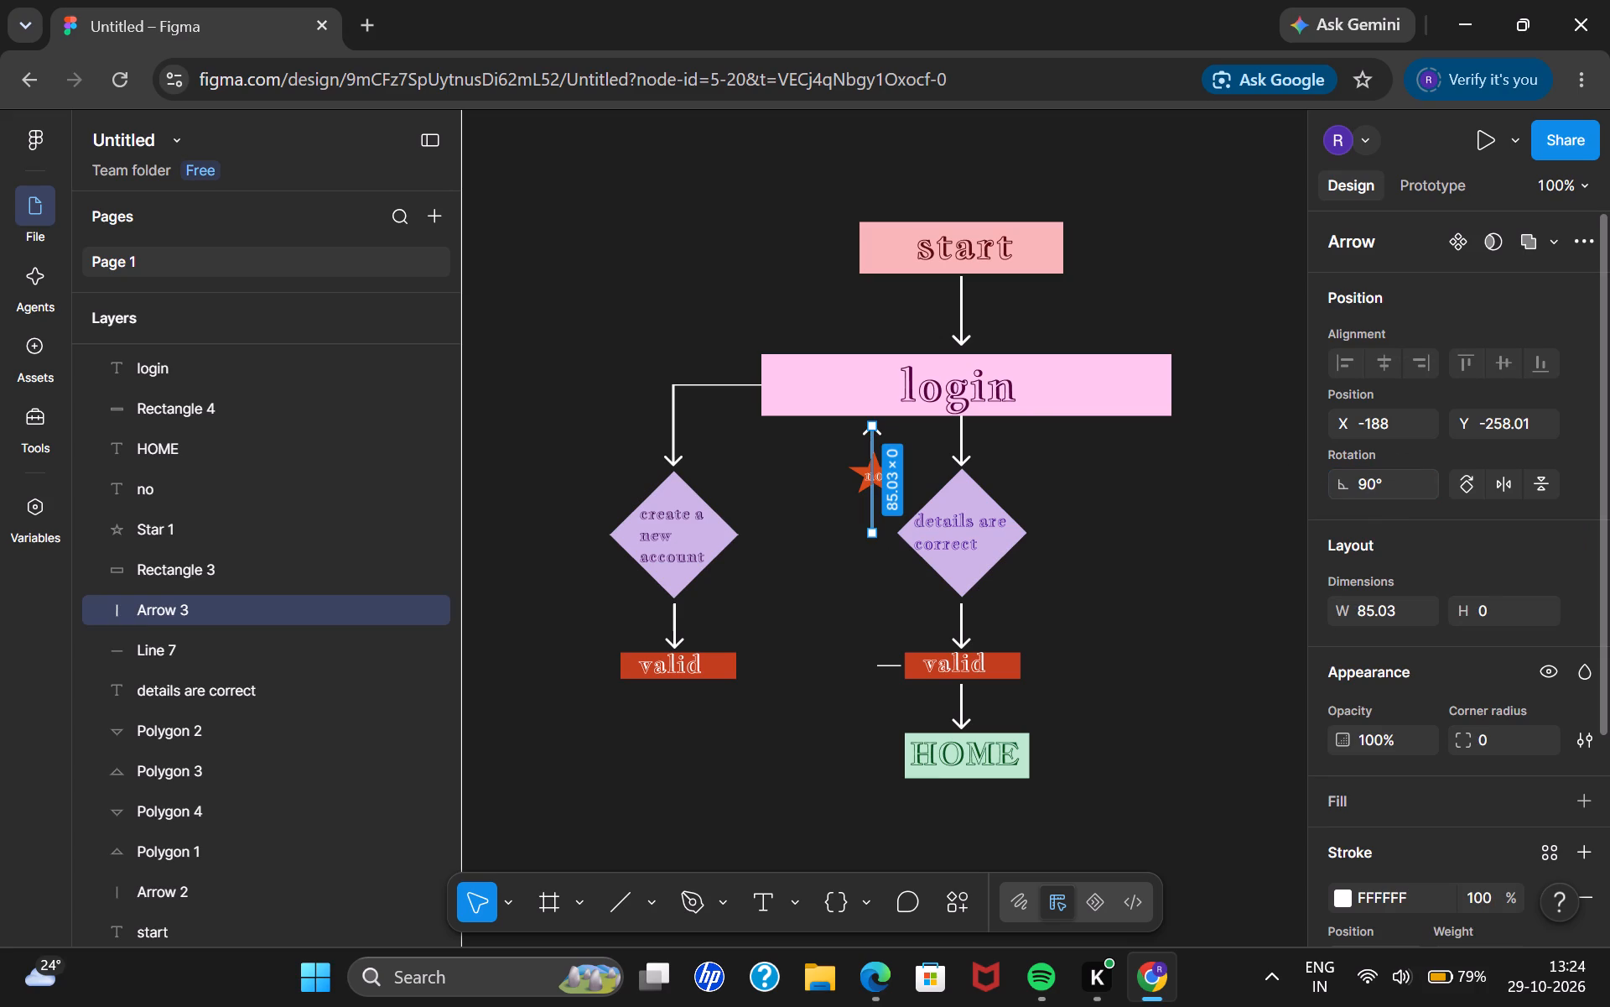
Extend the "no" arrow's tail down to the short line beside the "details are correct" branch's valid box, about 190 long.
left_click_drag(871, 535, 874, 665)
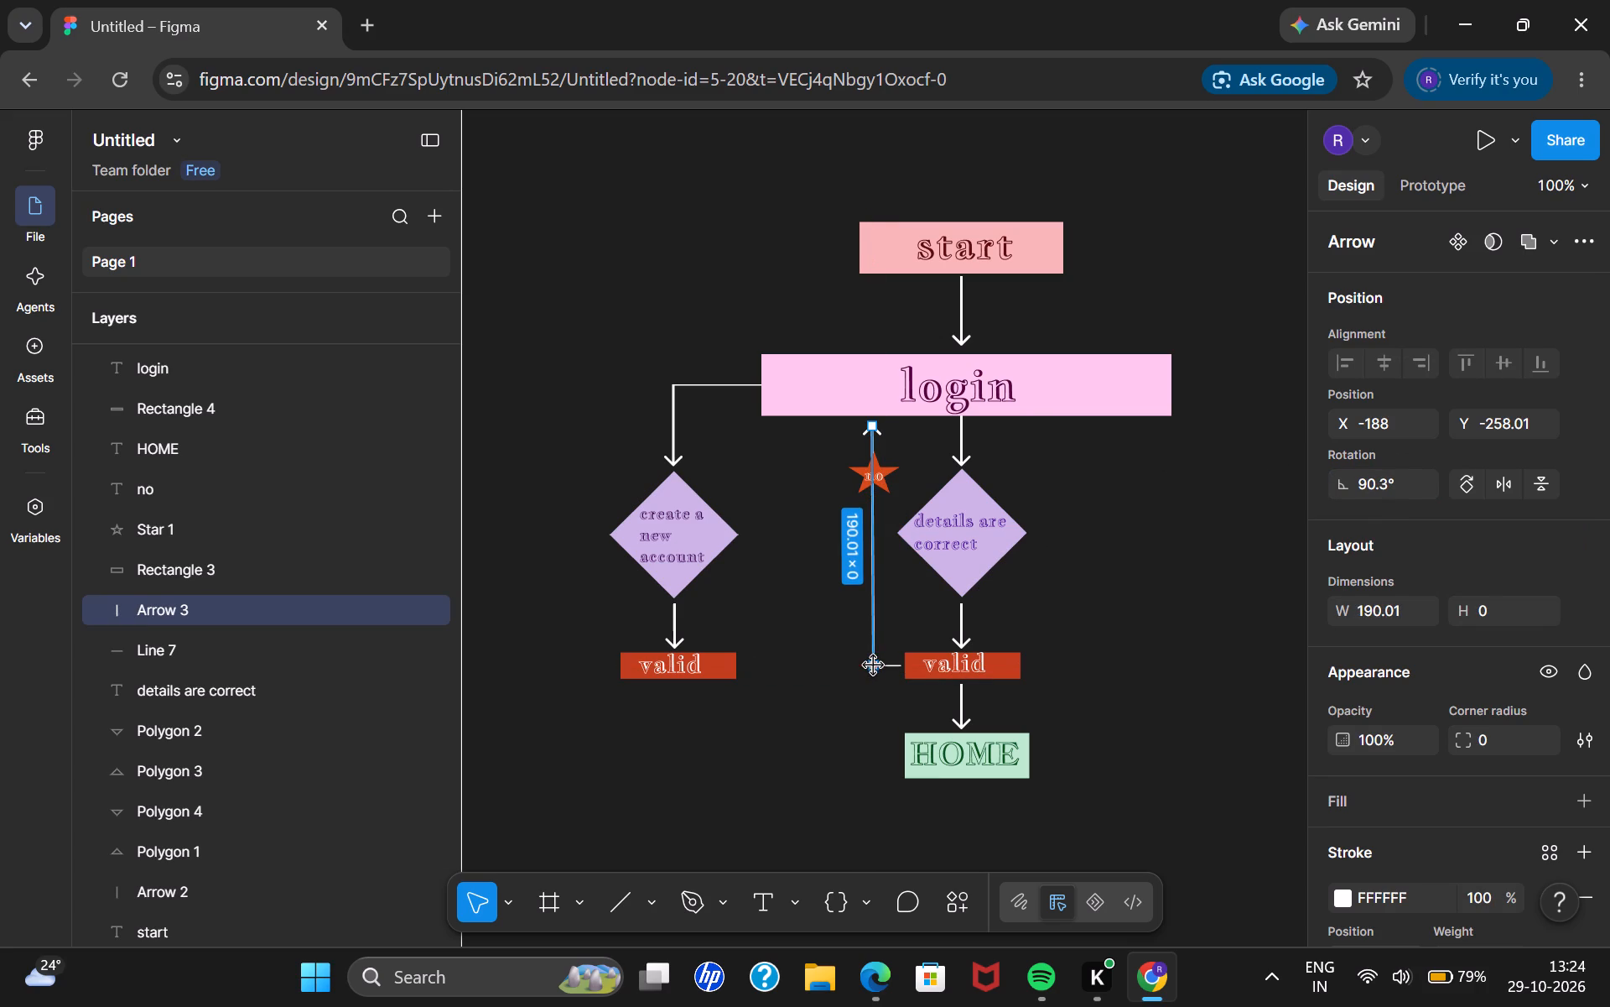
left_click(803, 775)
Move the "no" label and its star down the lengthened arrow, level with the "details are correct" diamond.
left_click_drag(876, 476, 863, 545)
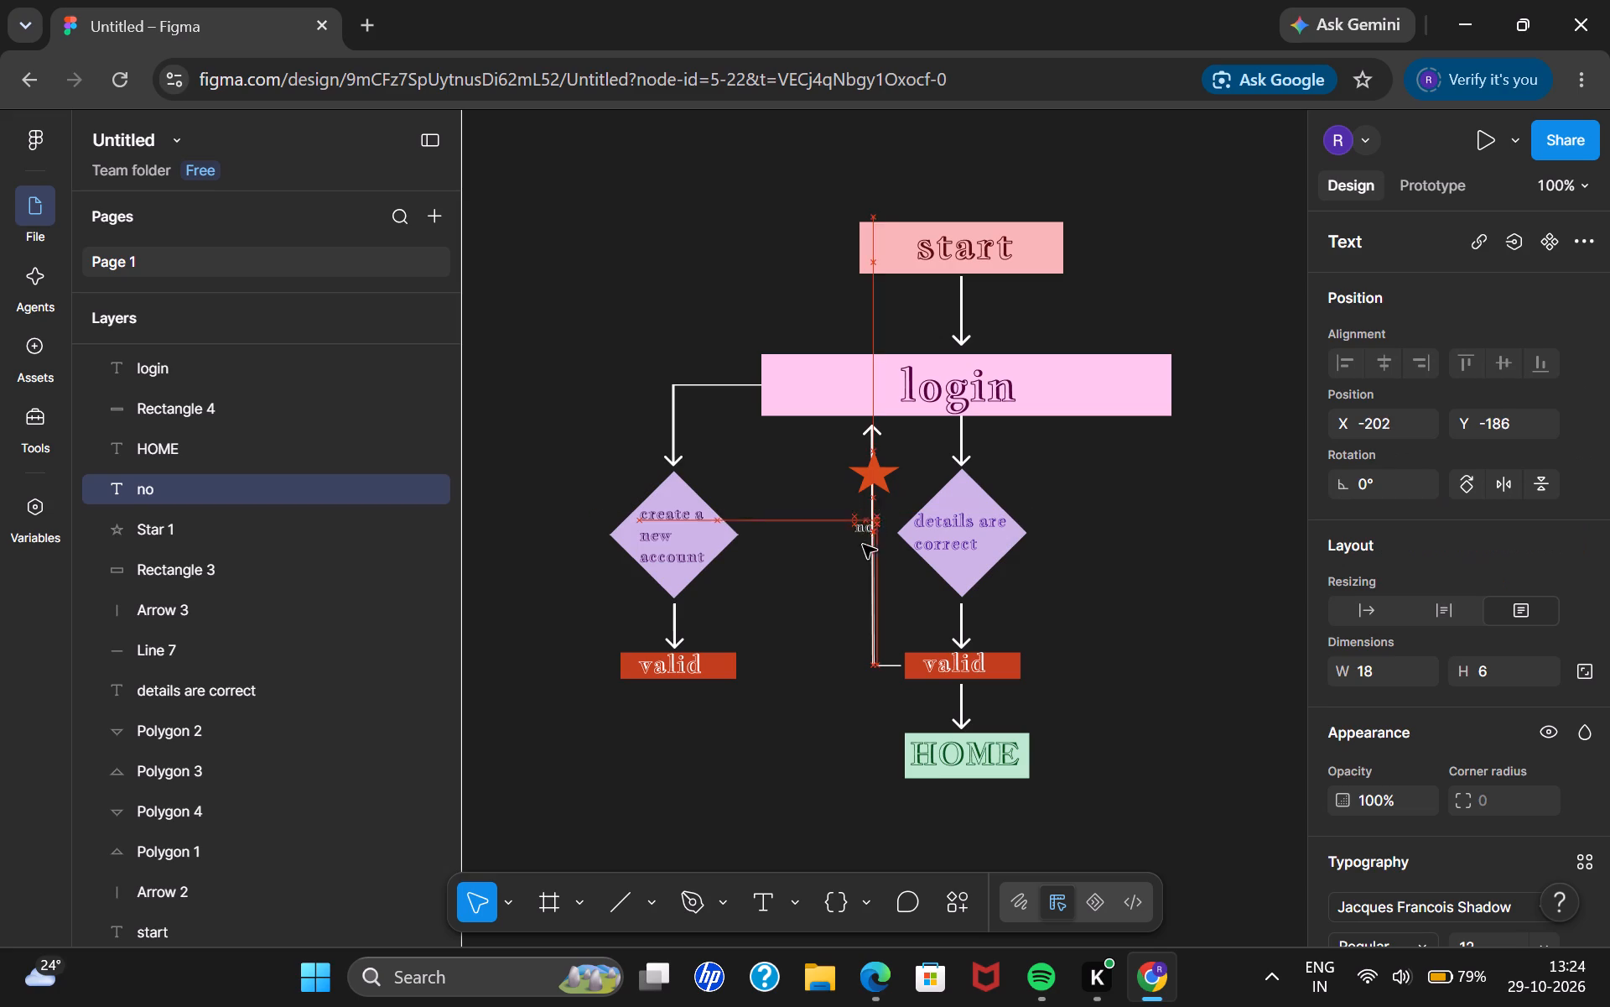
left_click_drag(863, 545, 870, 544)
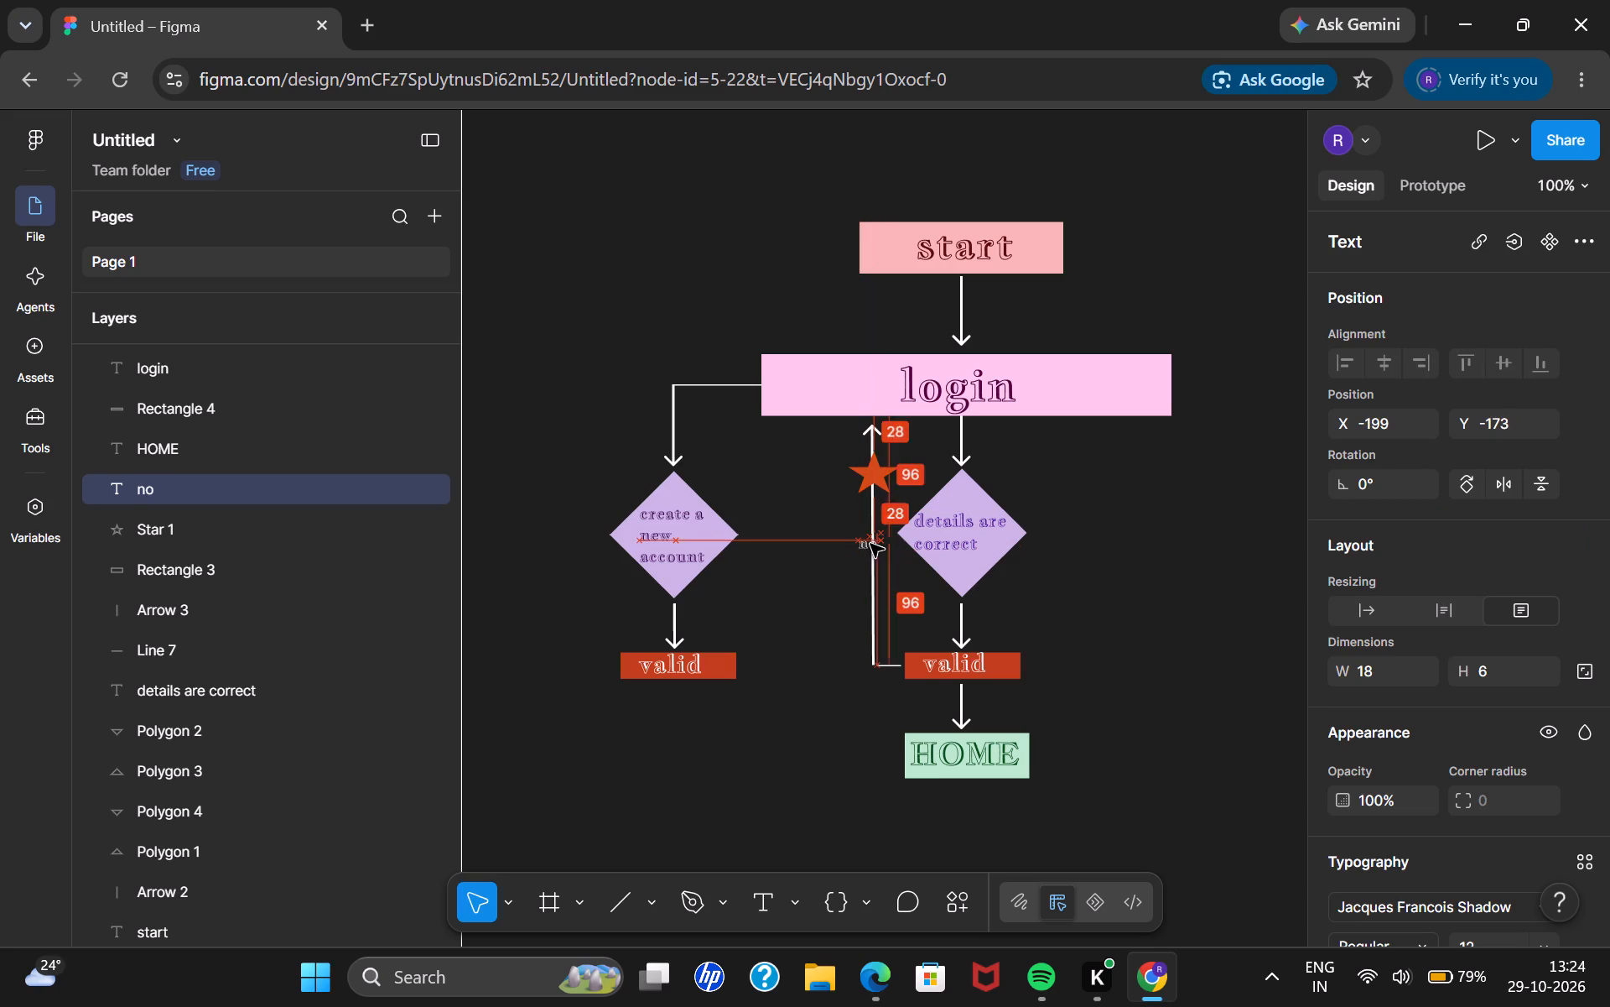
left_click_drag(870, 544, 870, 543)
left_click_drag(875, 472, 870, 535)
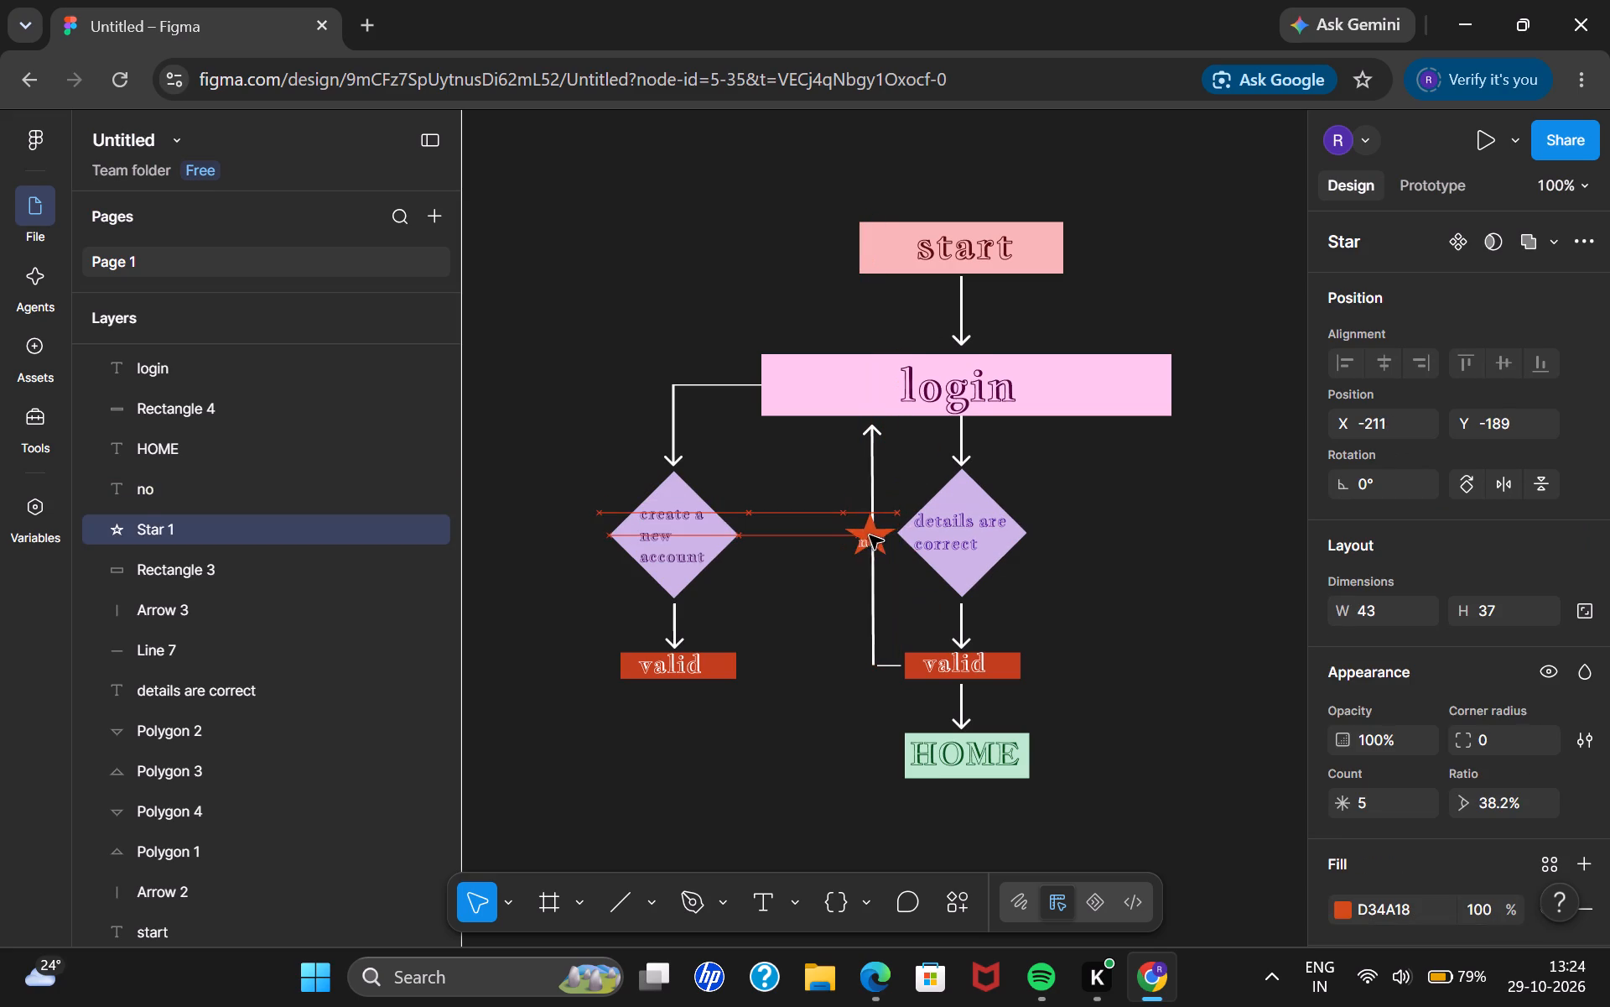
left_click_drag(870, 535, 872, 542)
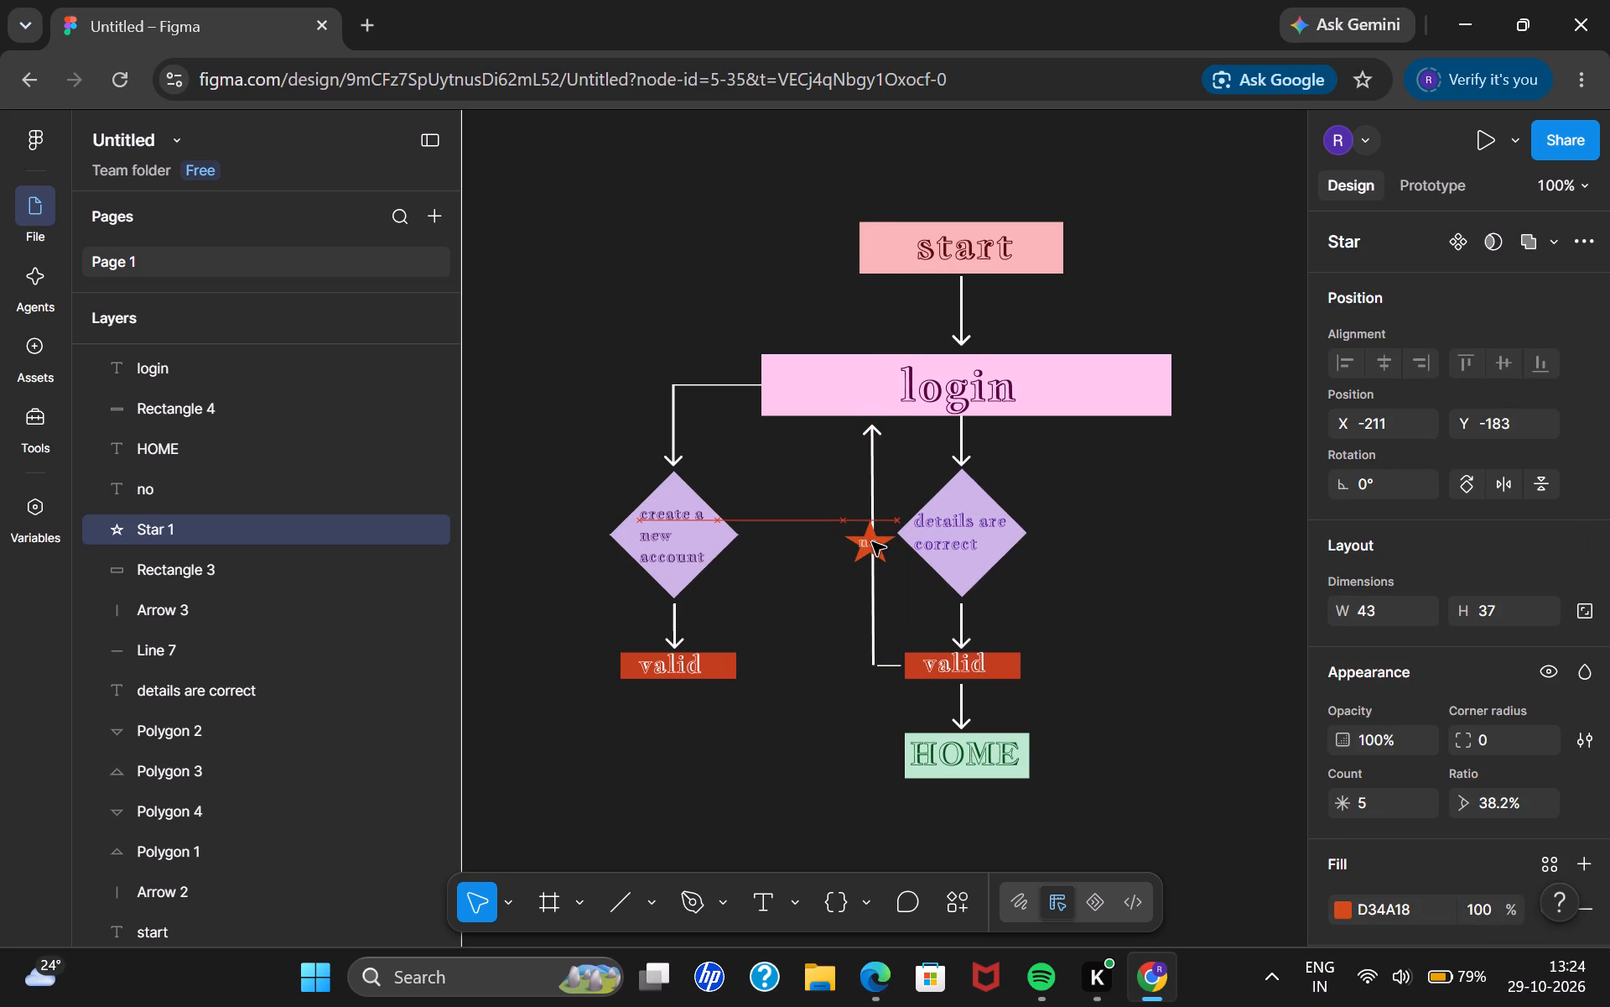
left_click_drag(872, 542, 871, 541)
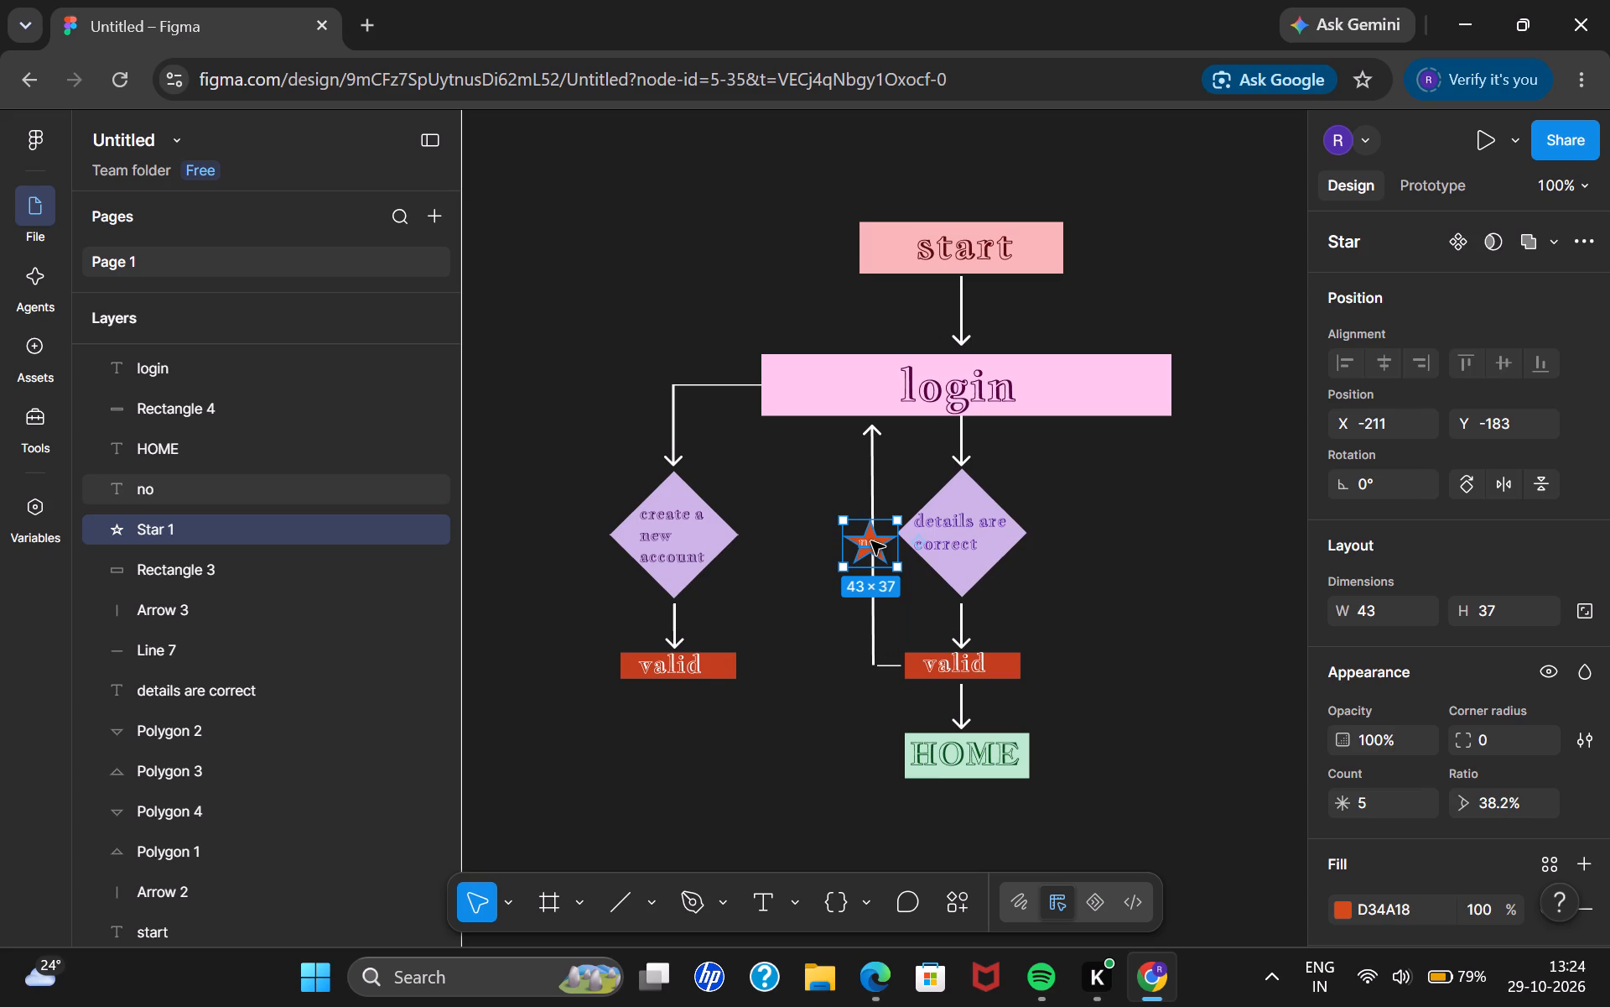
left_click(1143, 607)
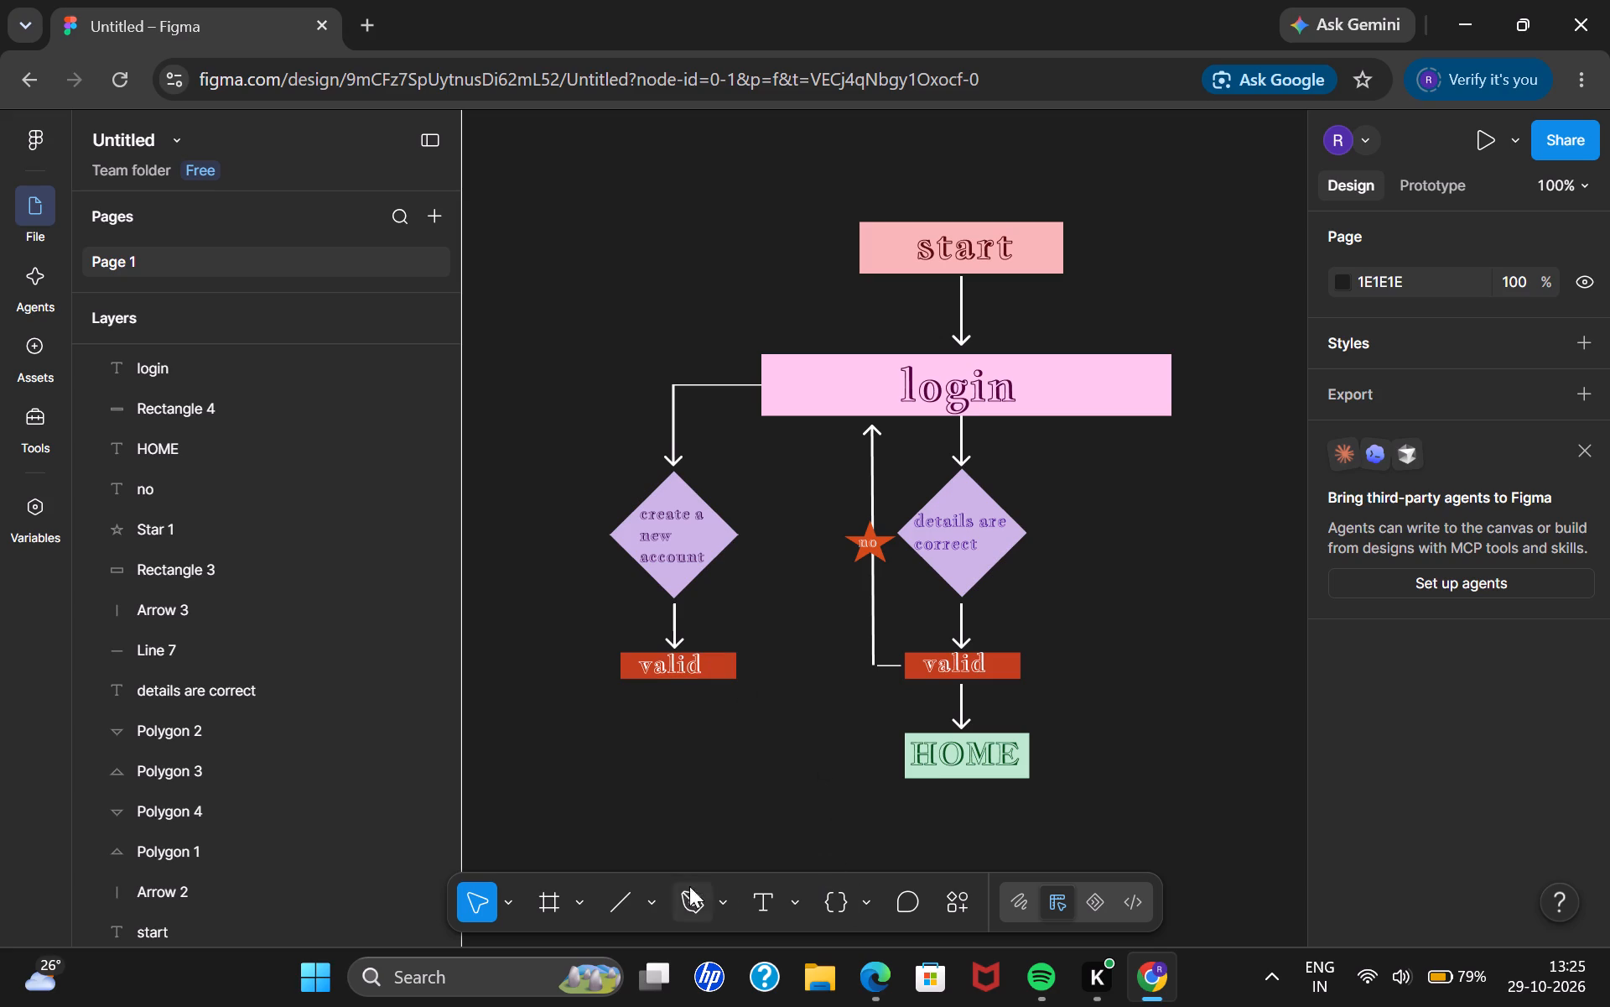
Duplicate the short line beside the "details are correct" branch's valid box and attach the copy to the left of the other valid box.
left_click(615, 894)
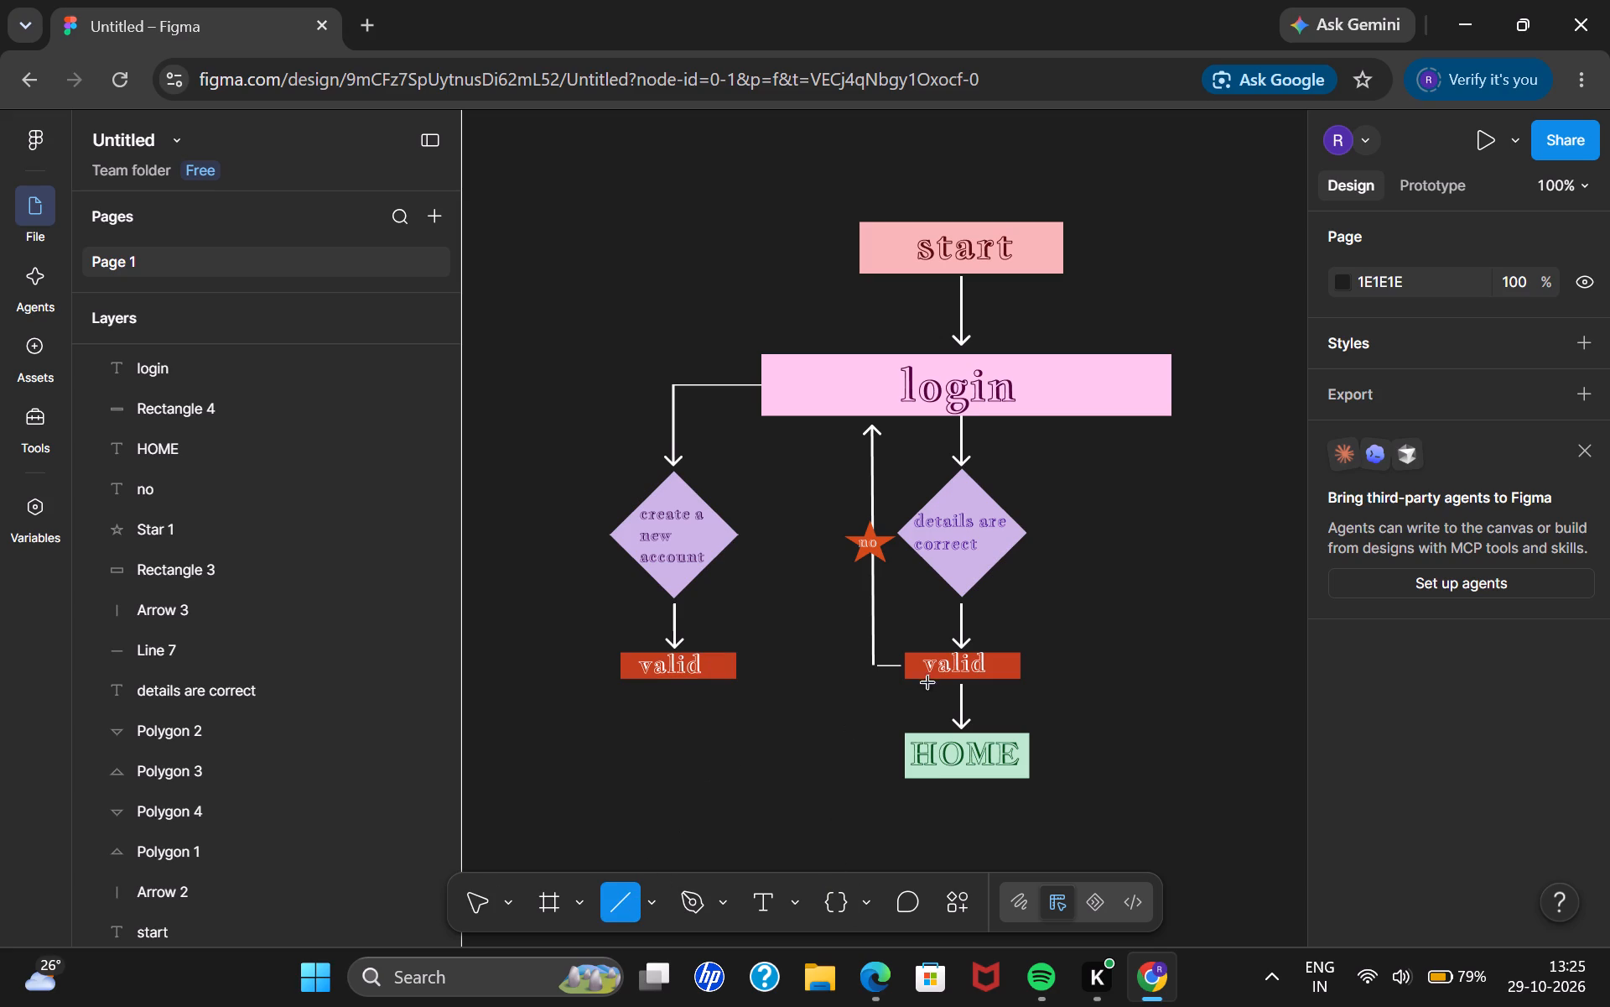
left_click(481, 909)
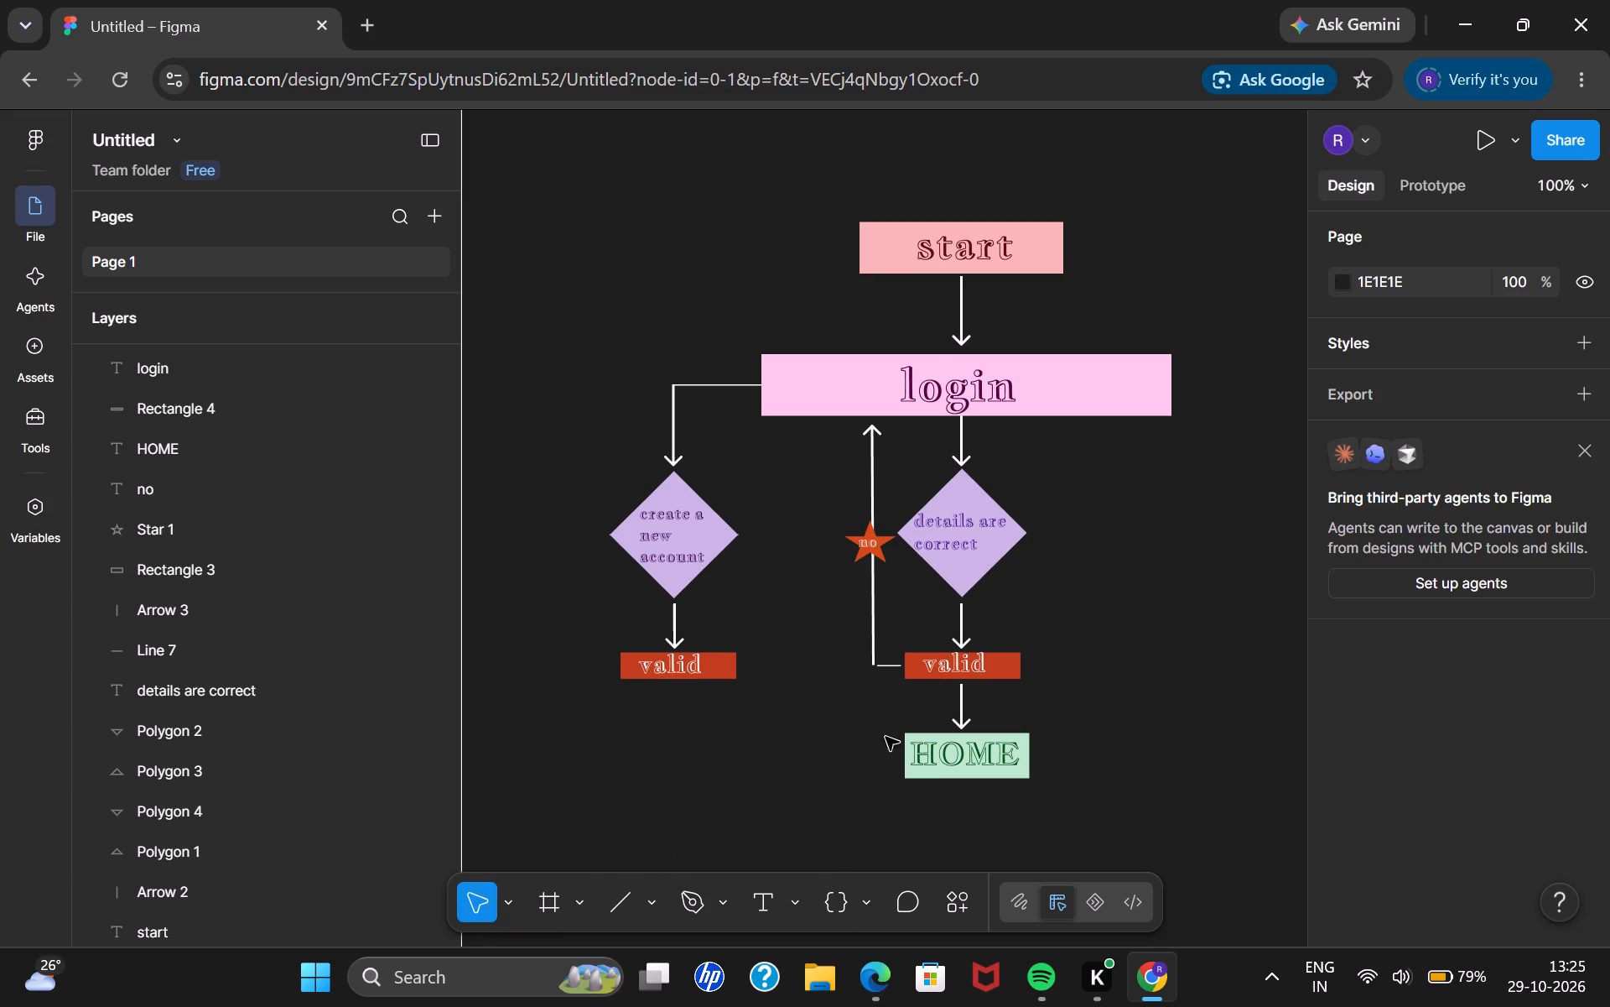
left_click(884, 668)
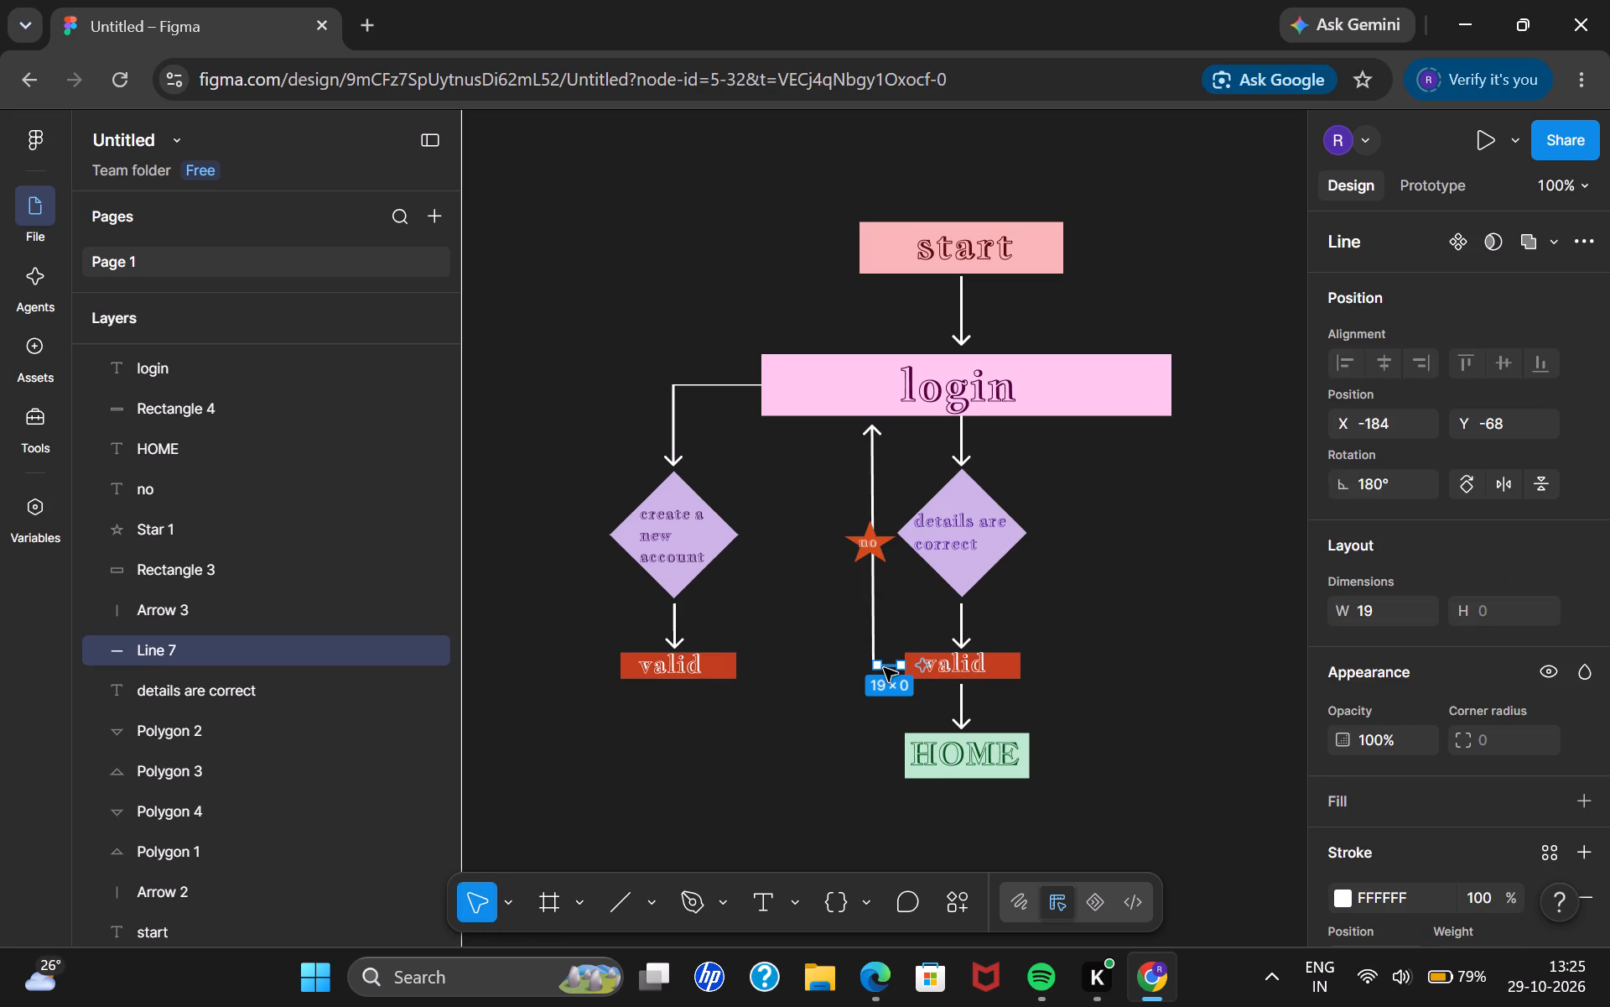
key("ctrl+c")
key("ctrl+v")
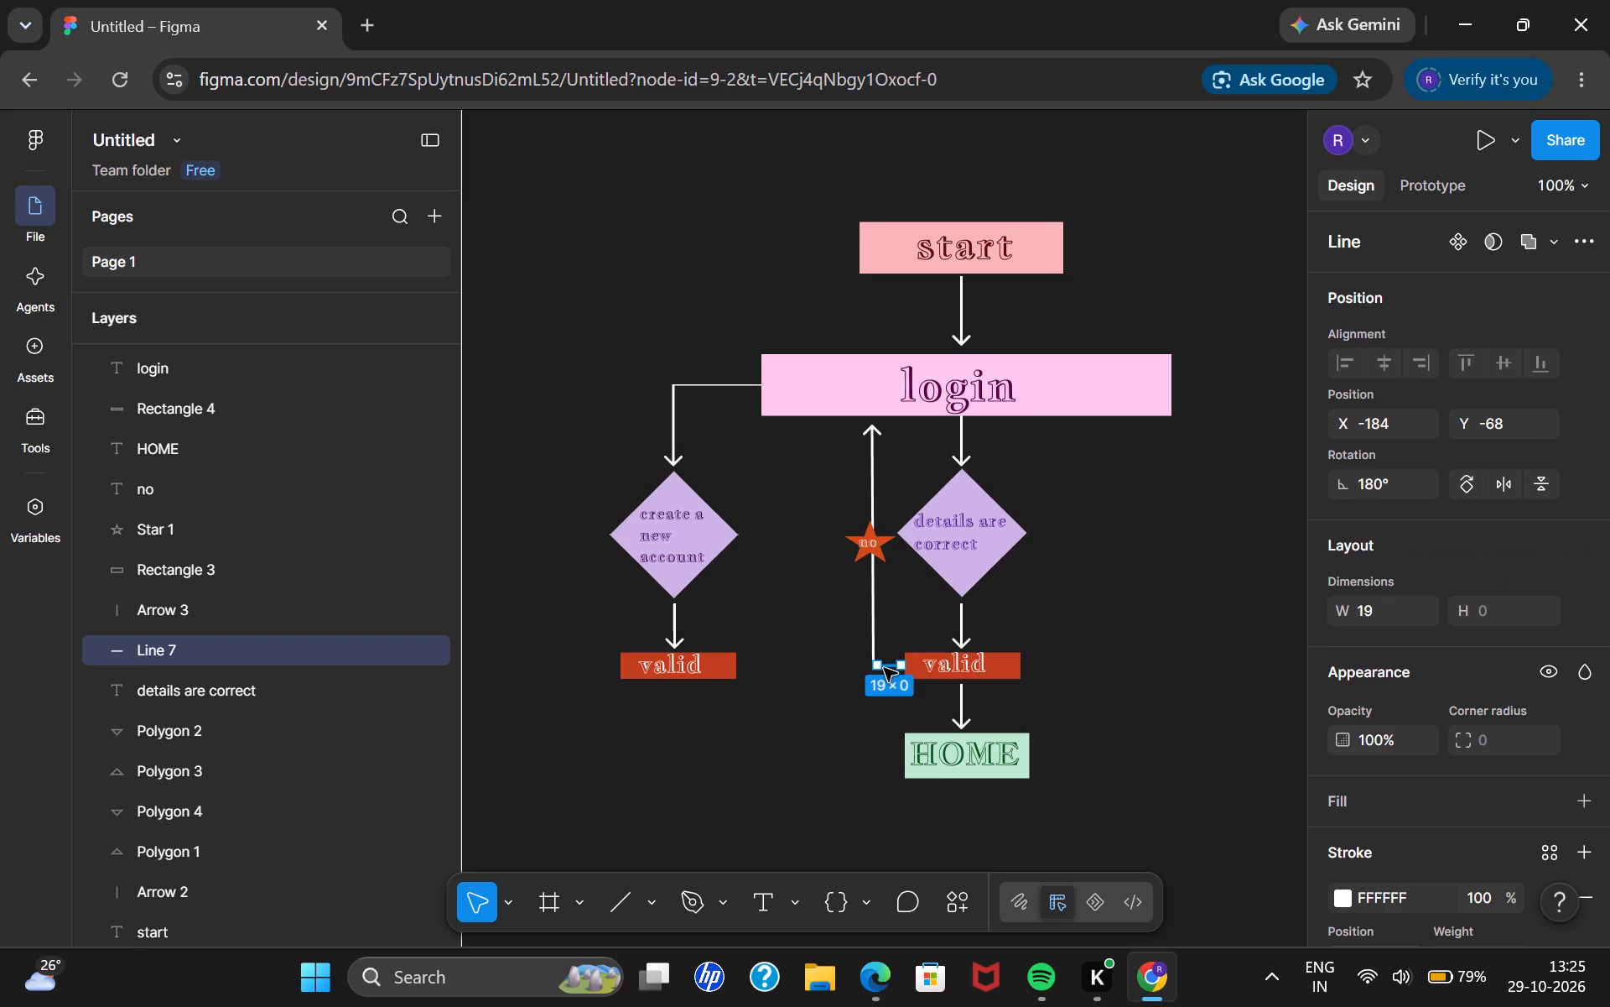
left_click_drag(884, 668, 589, 678)
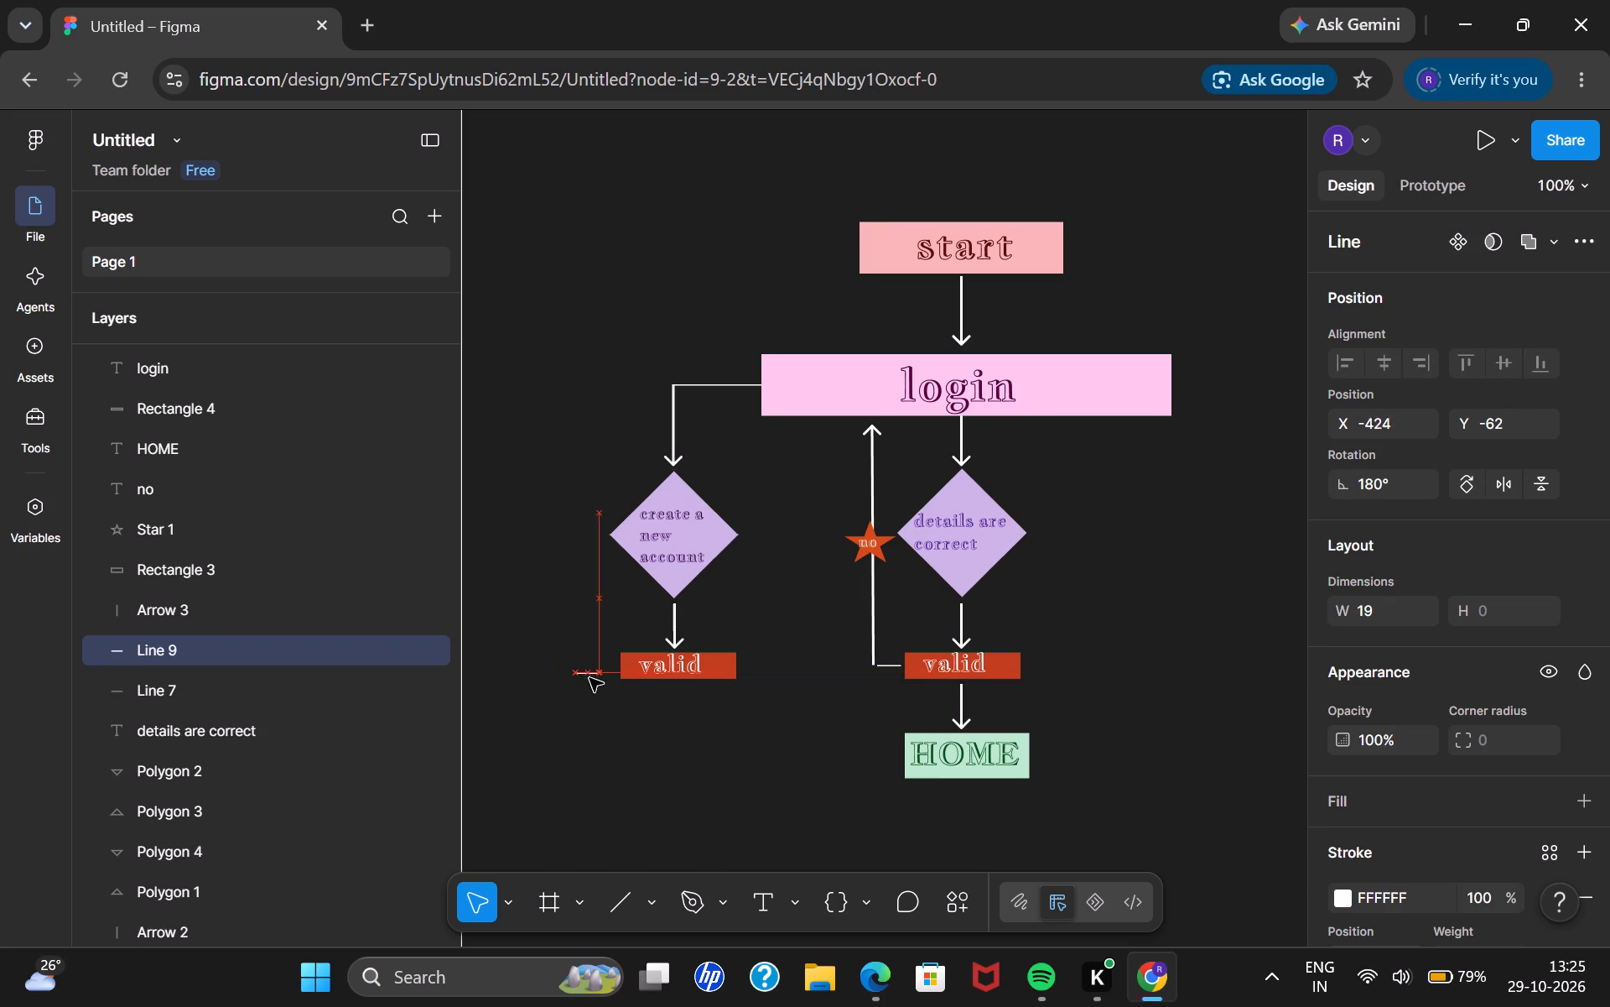
left_click_drag(589, 678, 604, 668)
left_click(707, 771)
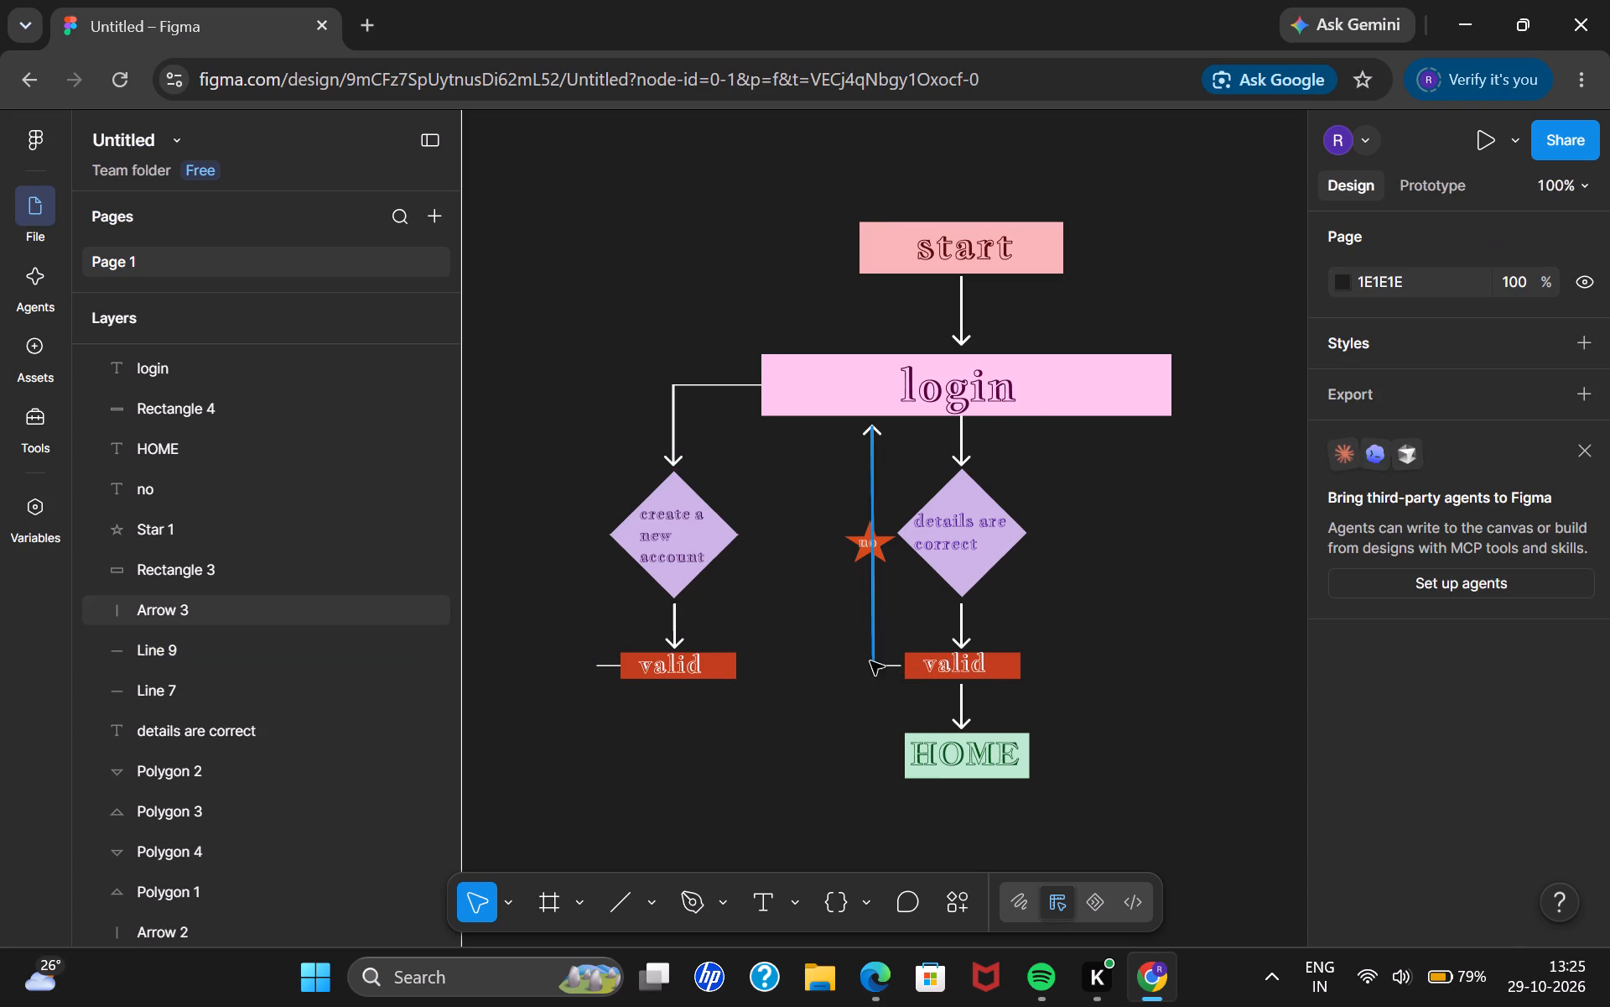
Lengthen the original short line to 24 and shift it to join the "no" arrow's tail to the valid box.
left_click(885, 670)
left_click(885, 665)
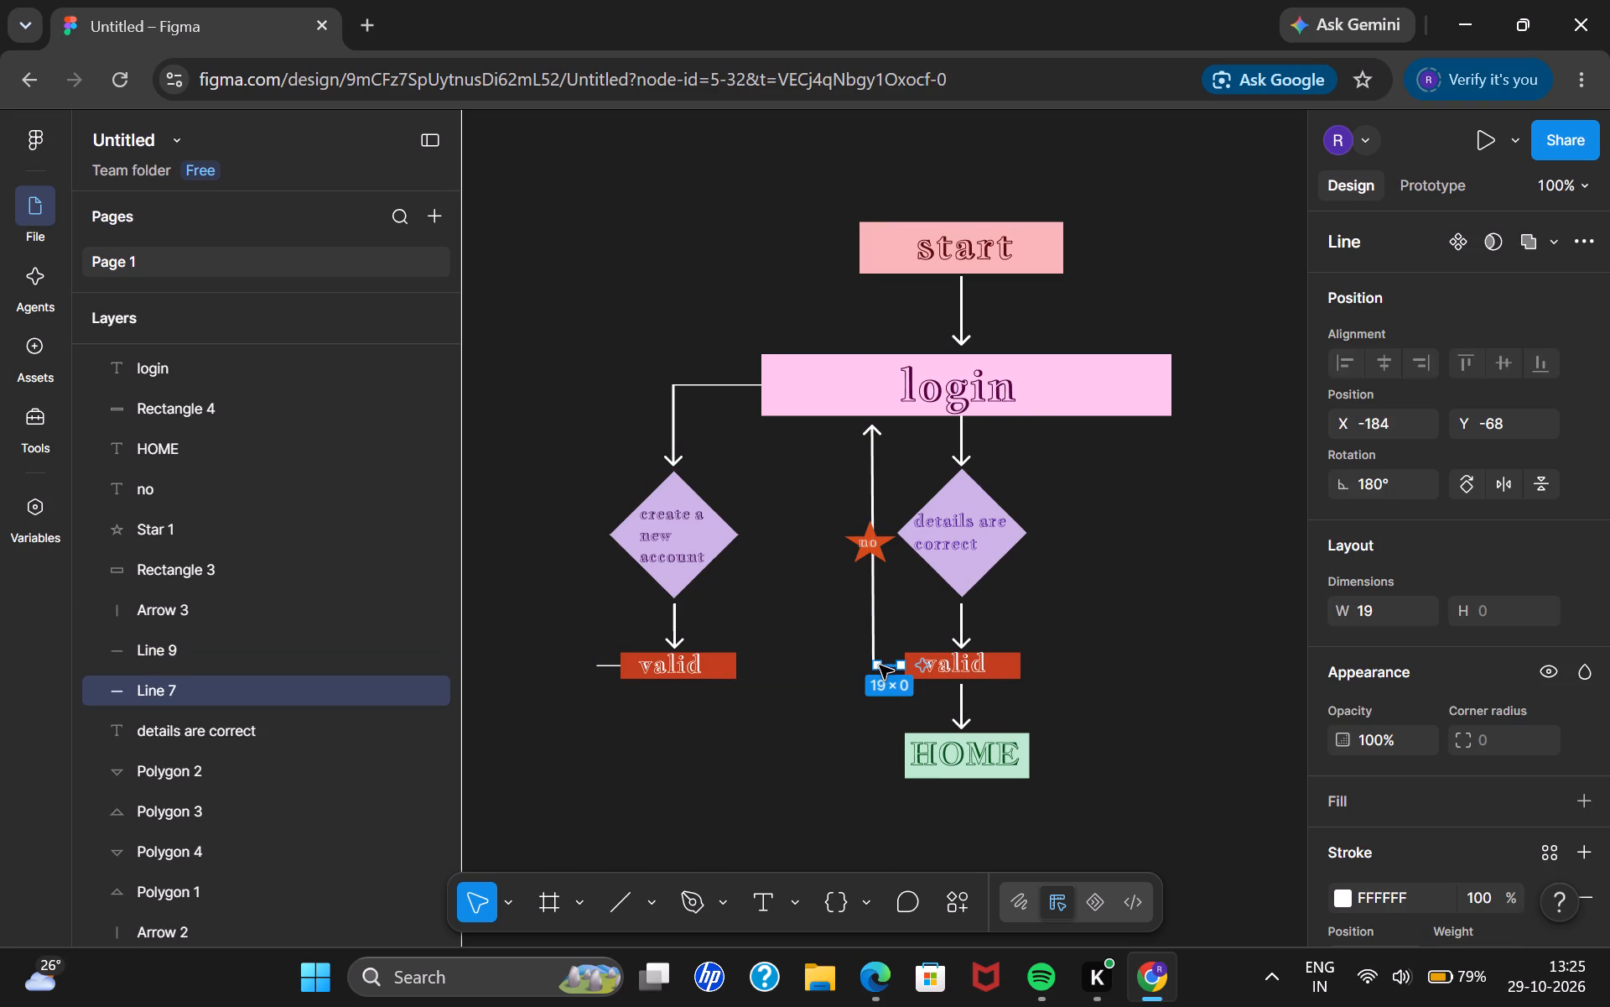
left_click(878, 666)
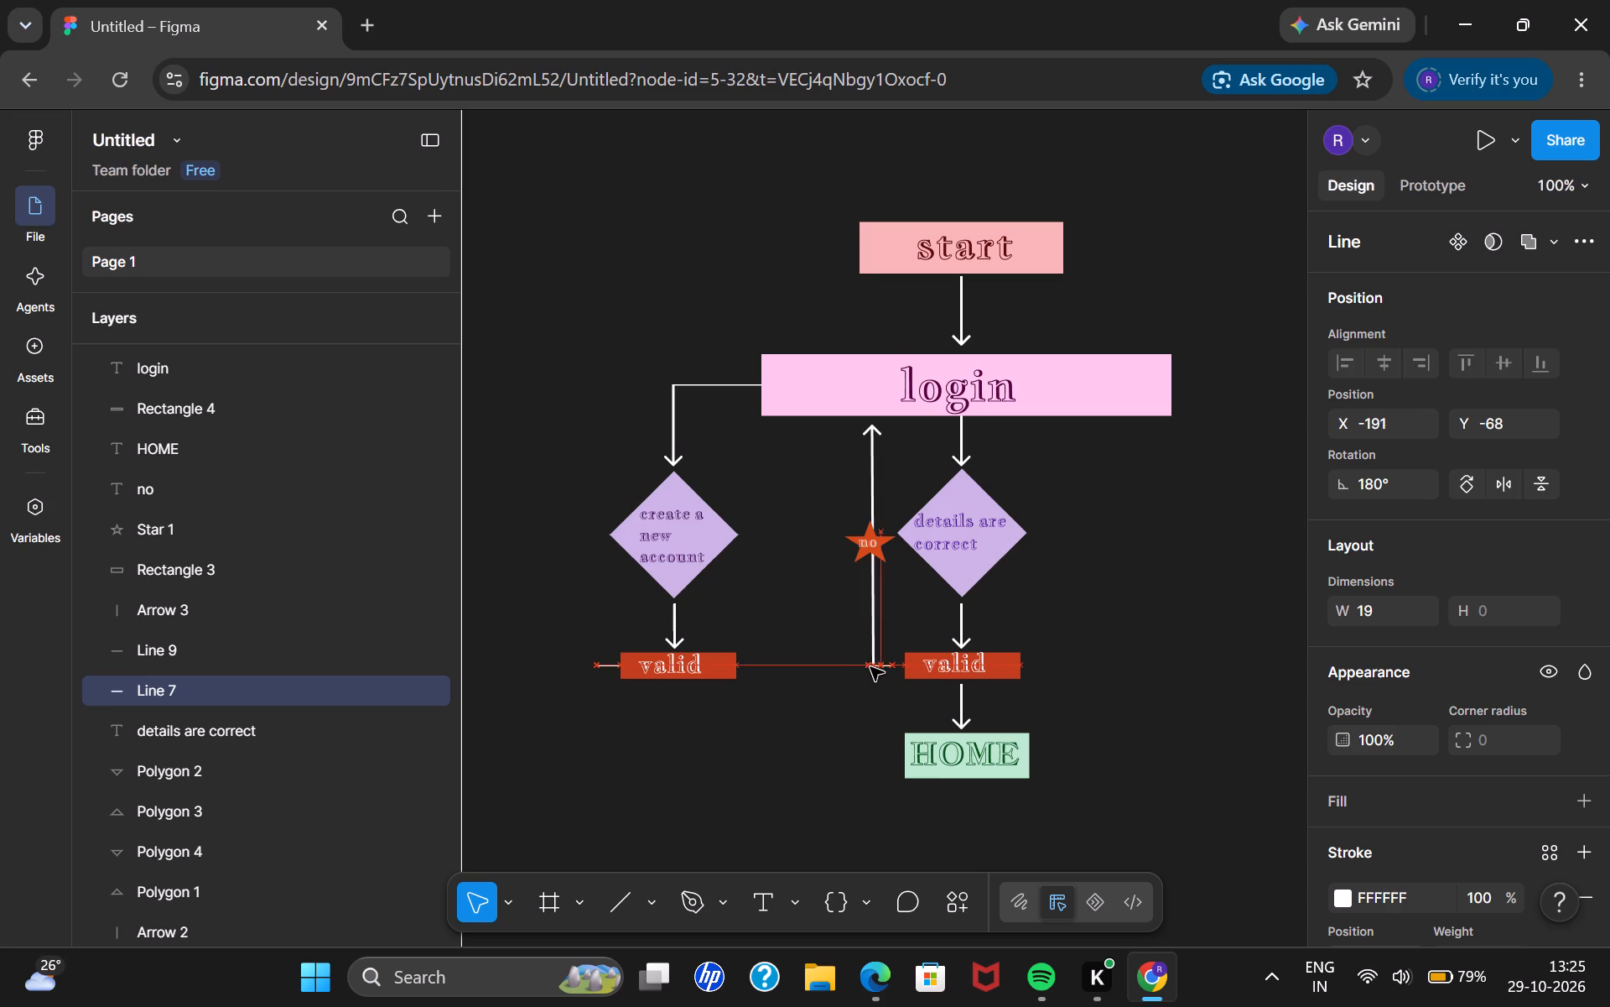
left_click(882, 666)
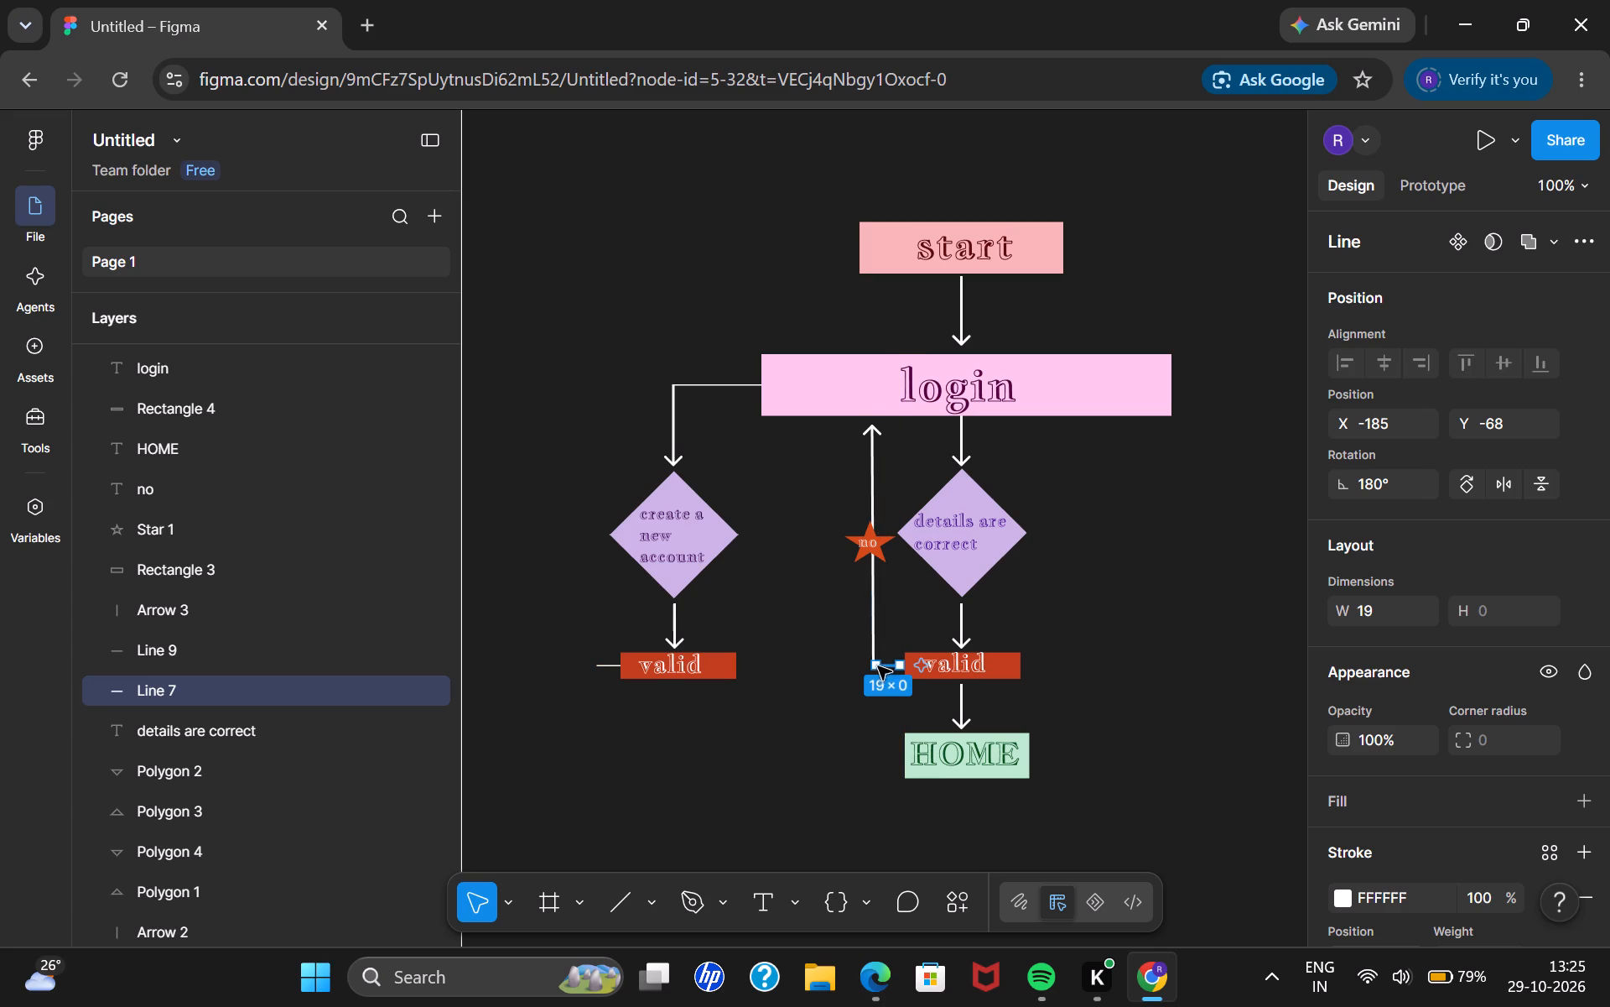
left_click(869, 661)
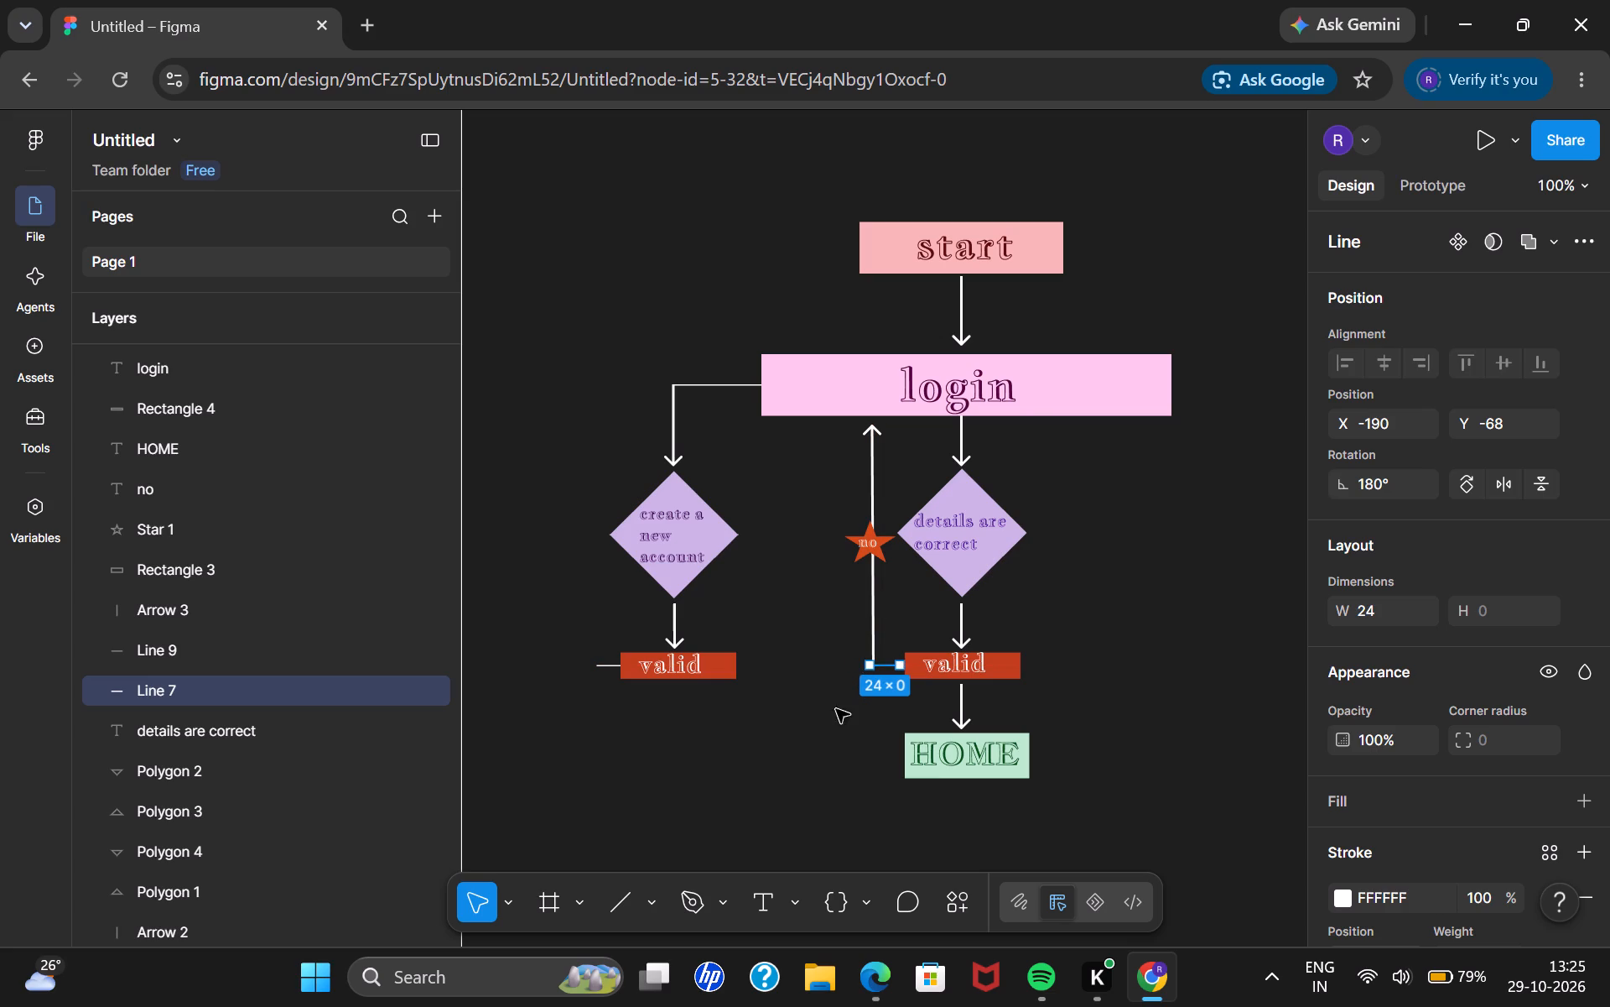
left_click(831, 725)
left_click(882, 670)
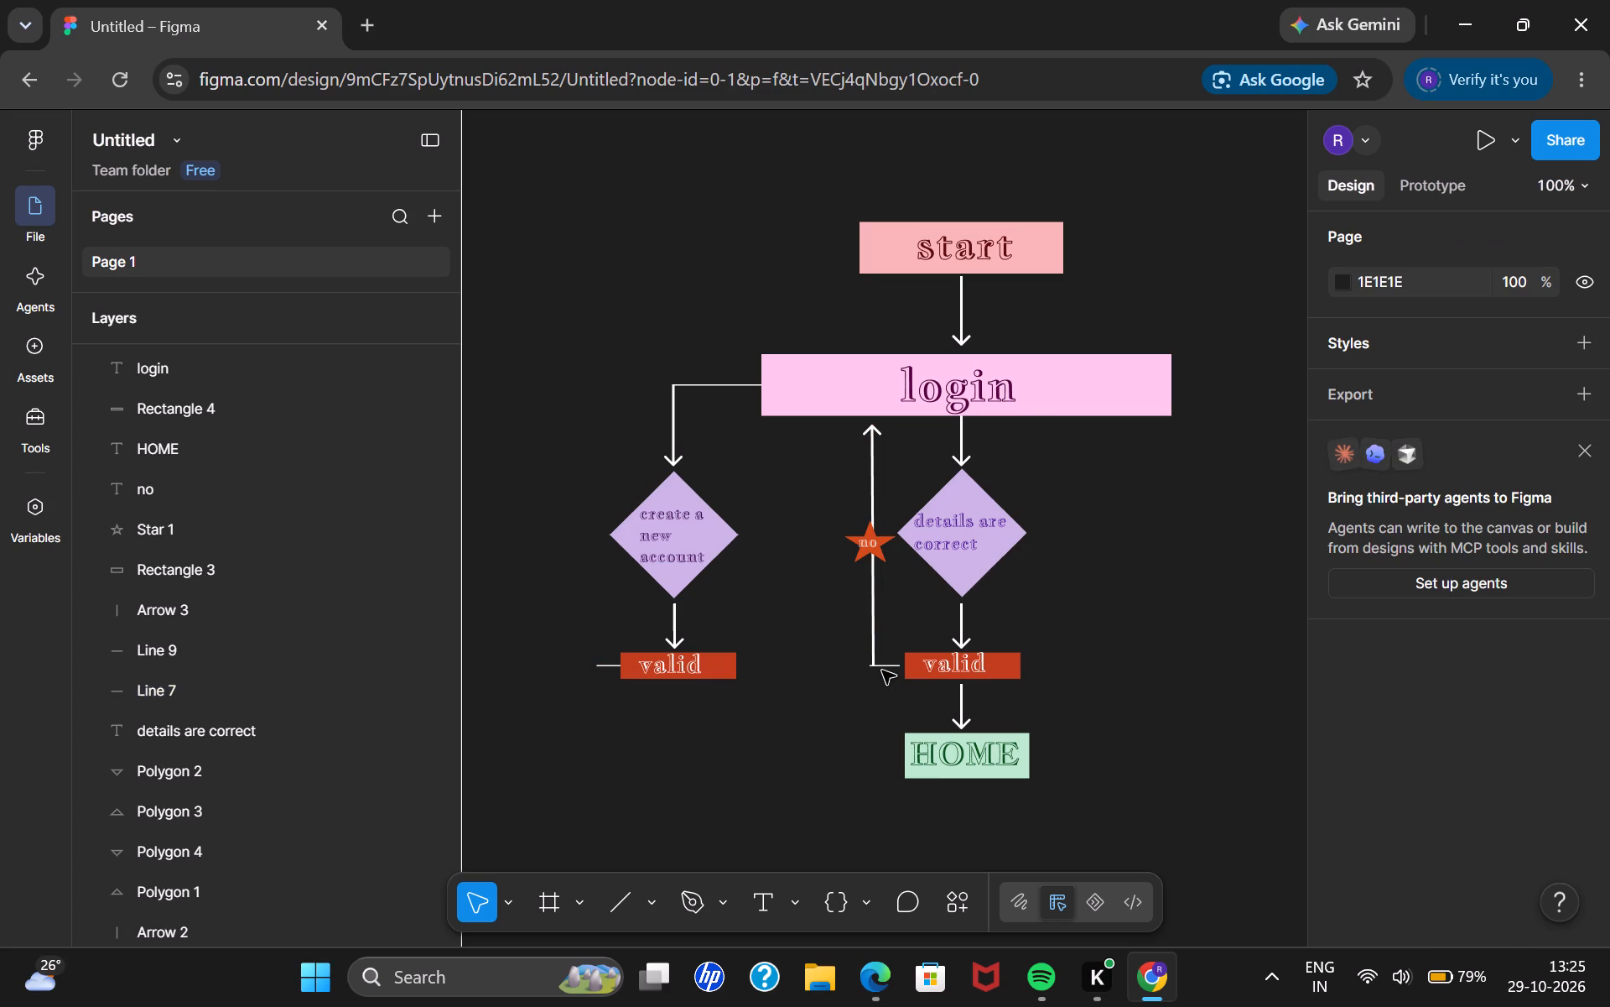
left_click(880, 668)
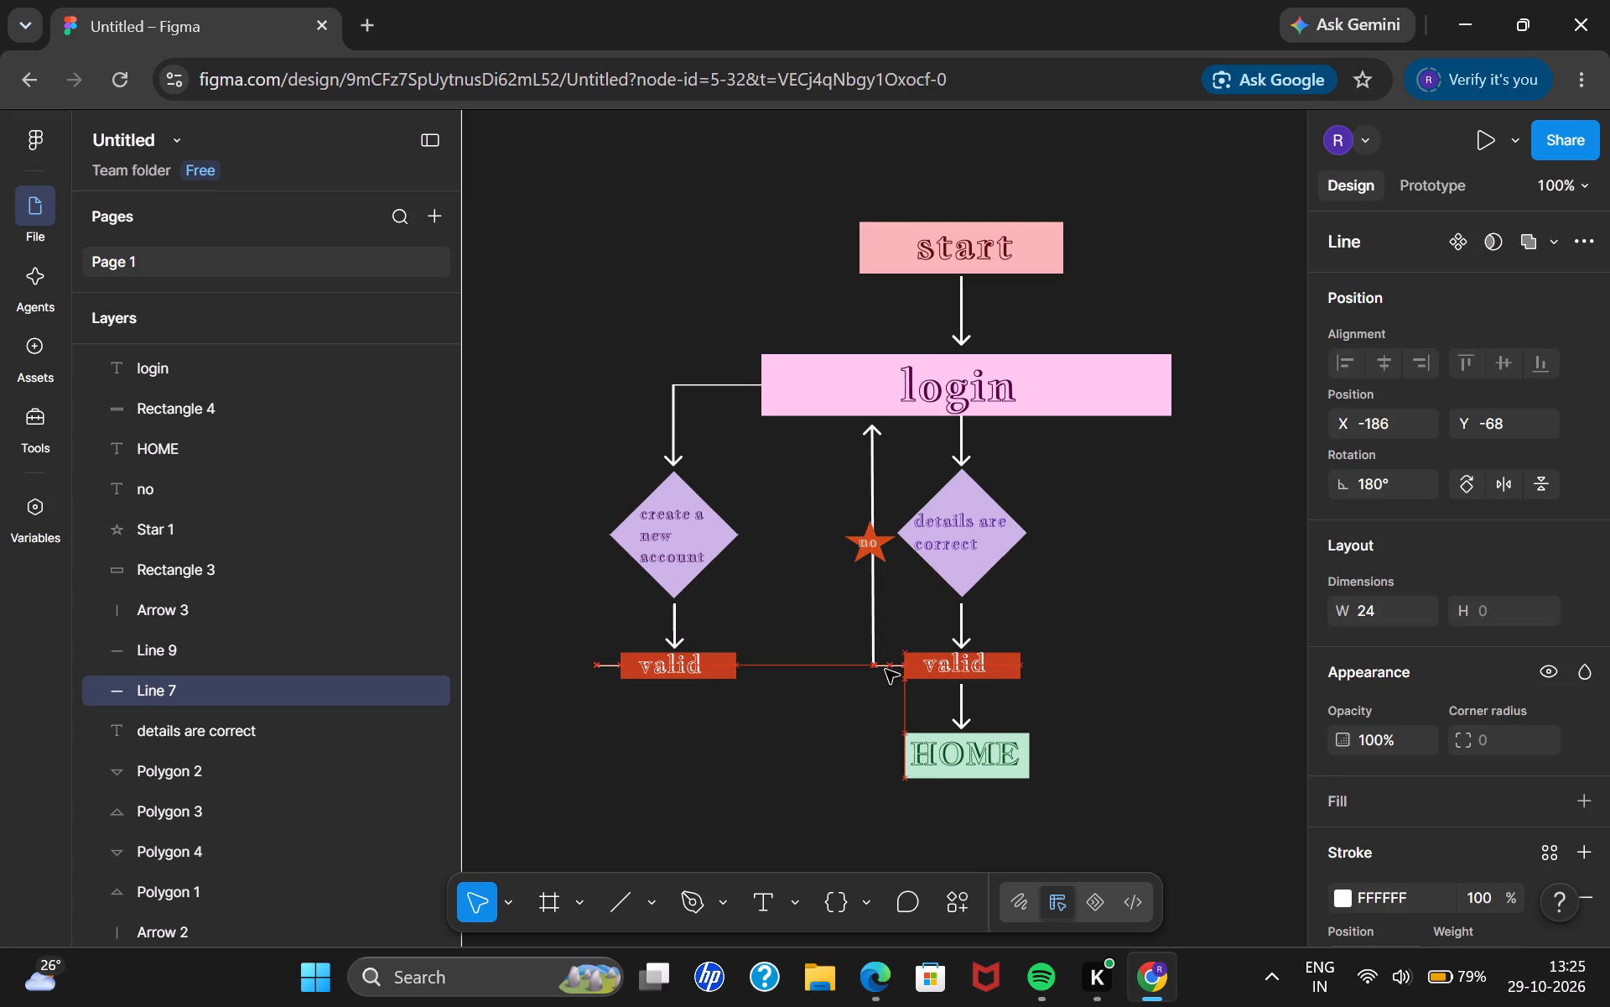
left_click(856, 735)
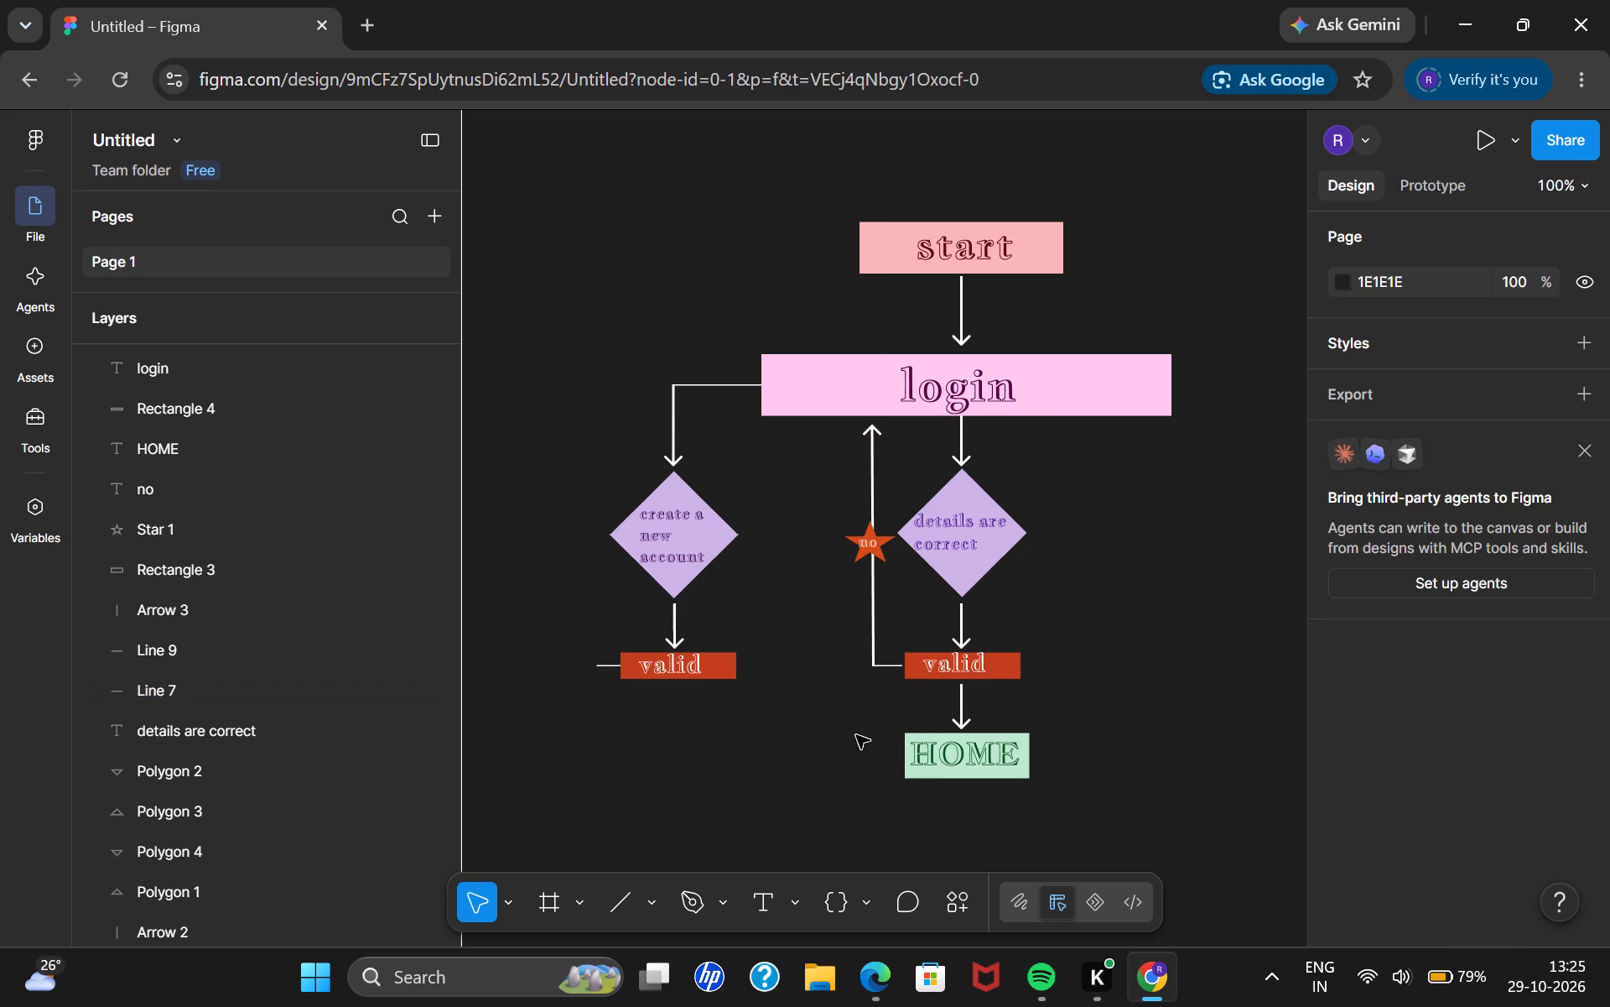
Extend the copied line farther left of the "create a new account" branch's valid box.
left_click(600, 667)
left_click_drag(592, 666, 579, 666)
left_click(624, 733)
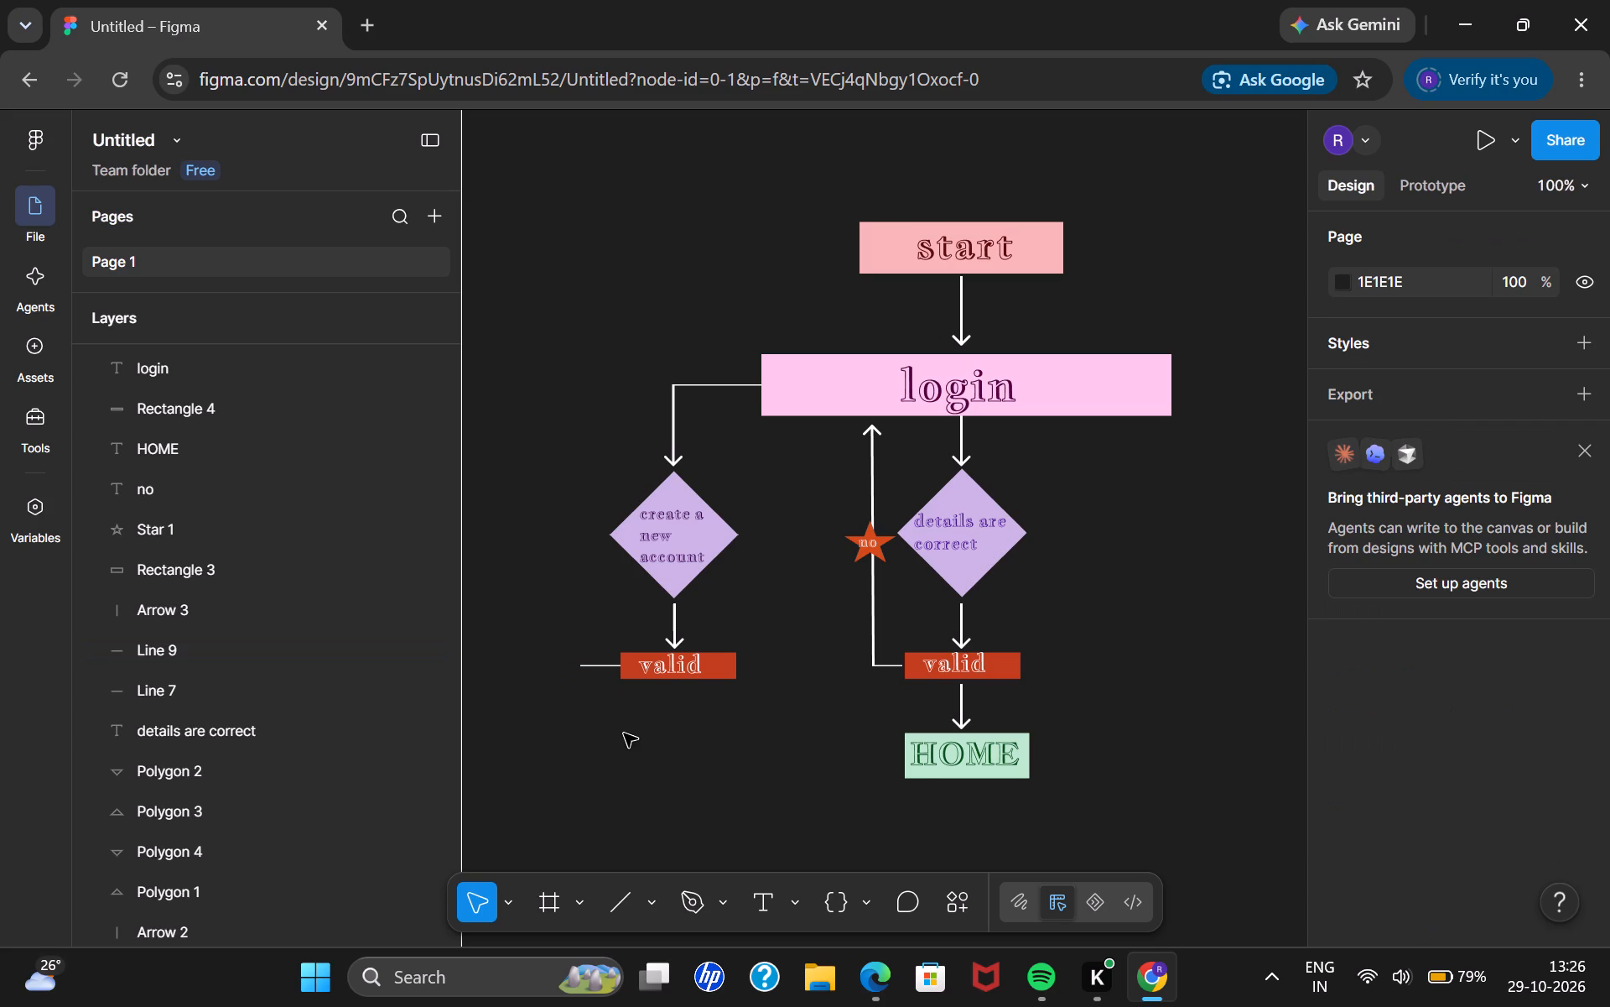
Duplicate the long "no" arrow and place the copy at the outer end of the line beside the "create a new account" branch's valid box.
left_click(870, 612)
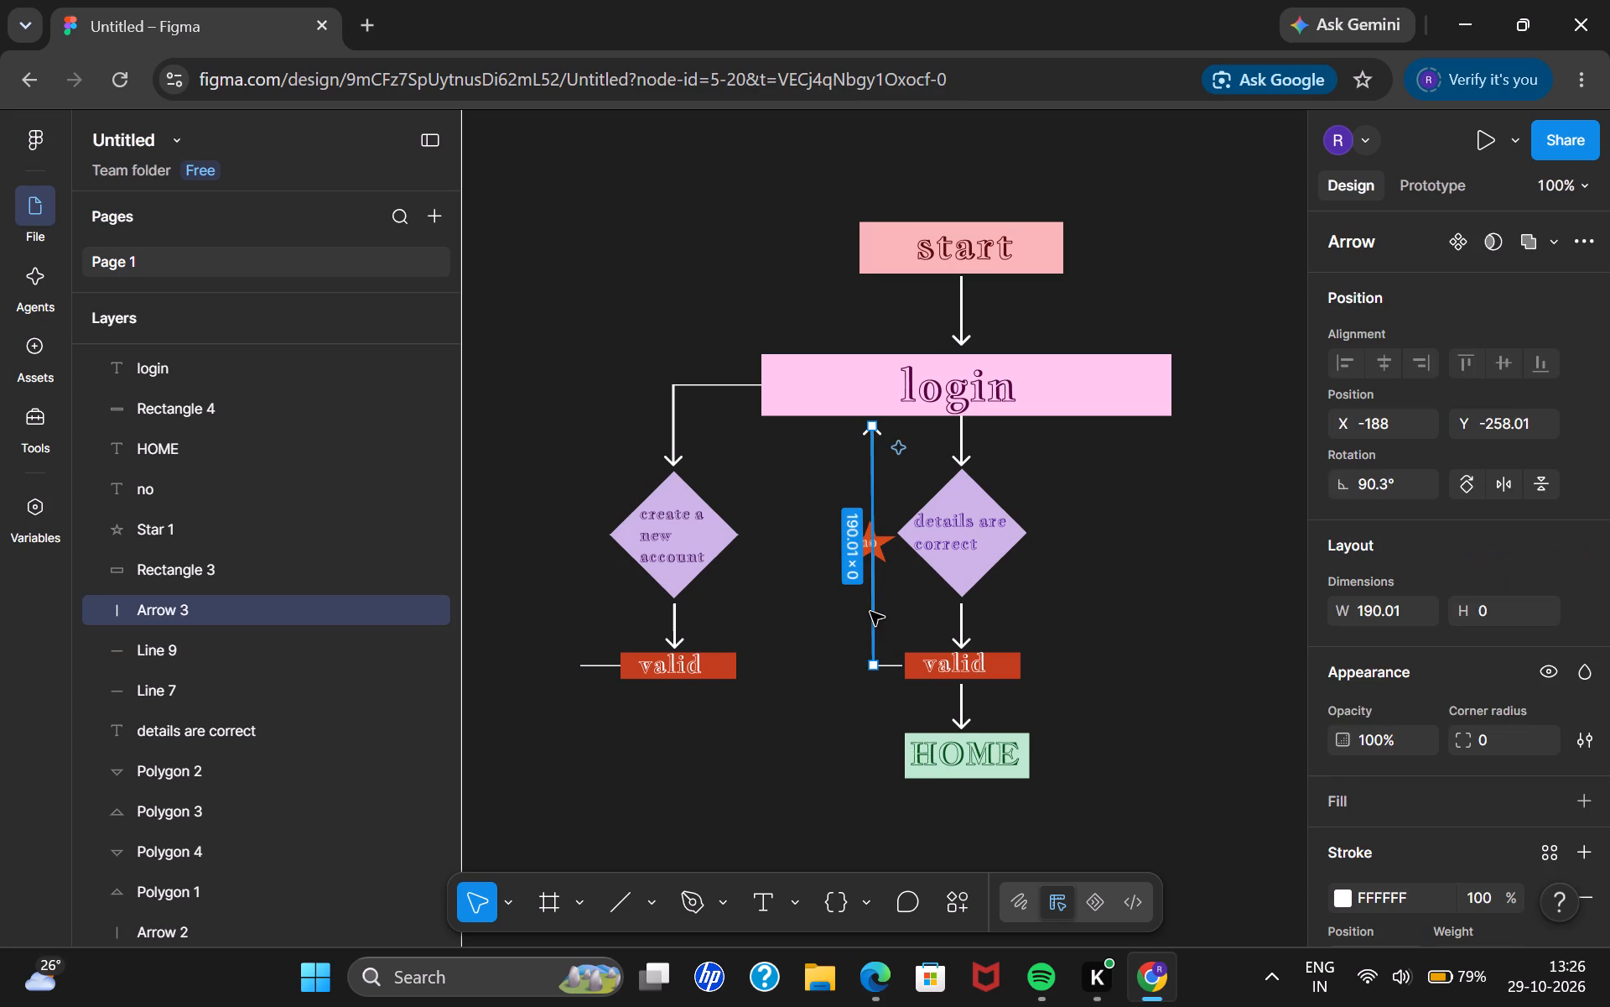
key("ctrl+c")
key("ctrl+v")
left_click_drag(874, 625, 580, 629)
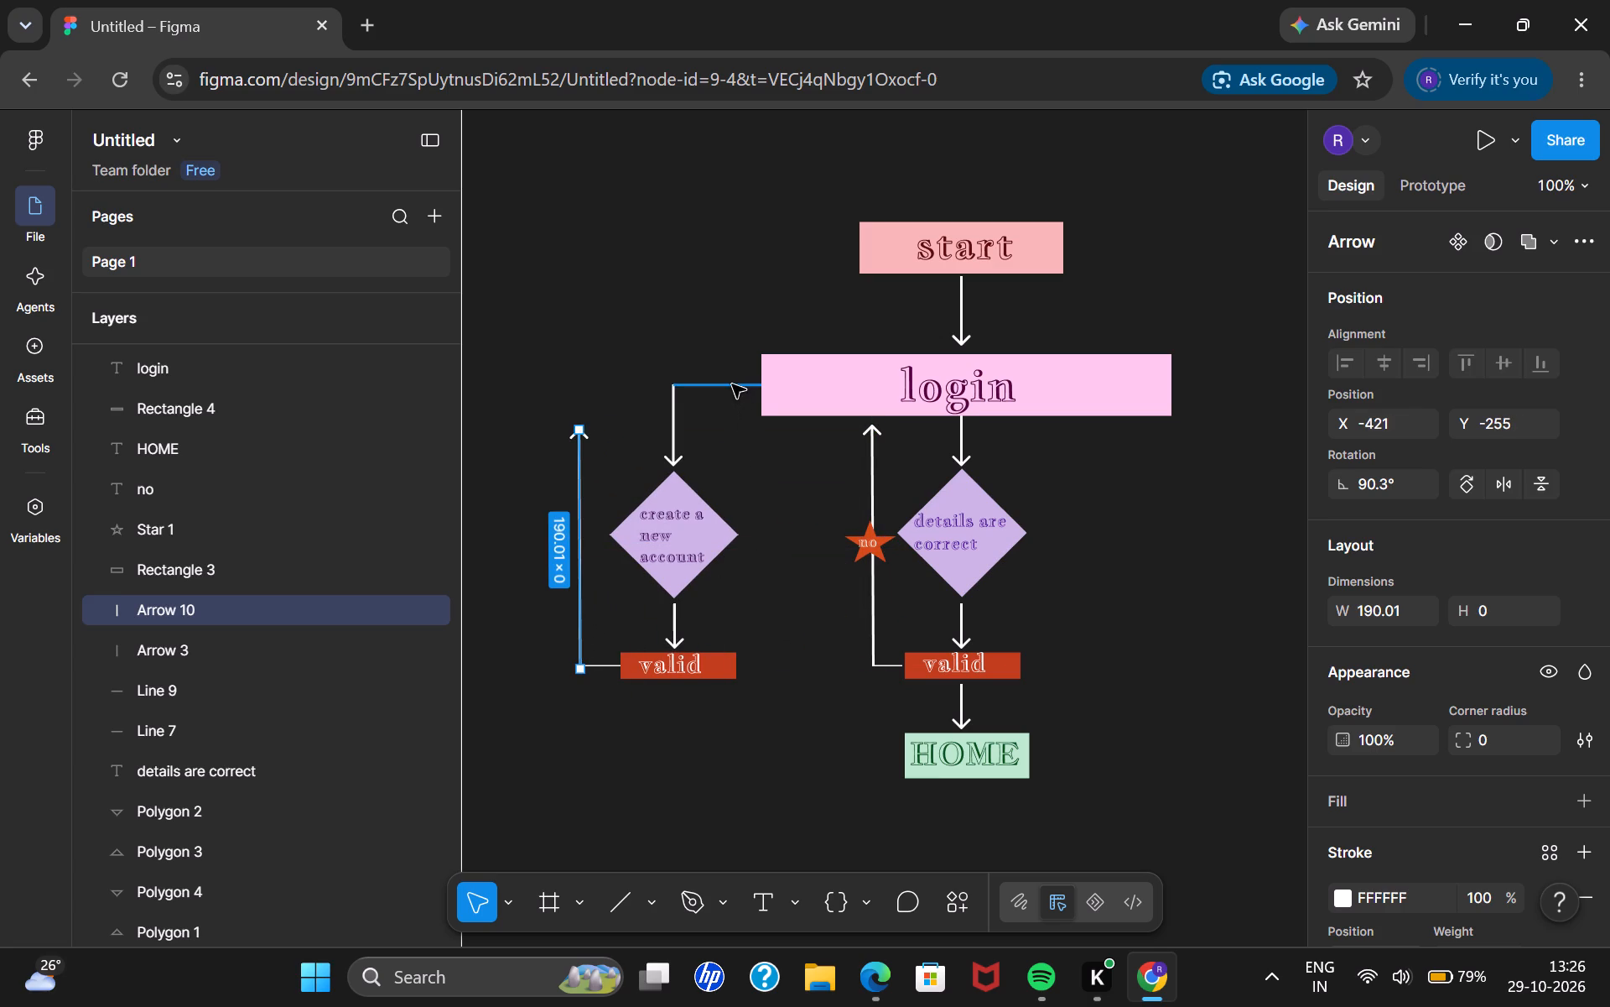
Lower the horizontal connector on the login box's left side to the box's bottom edge, at Y -266.
left_click_drag(732, 386, 733, 411)
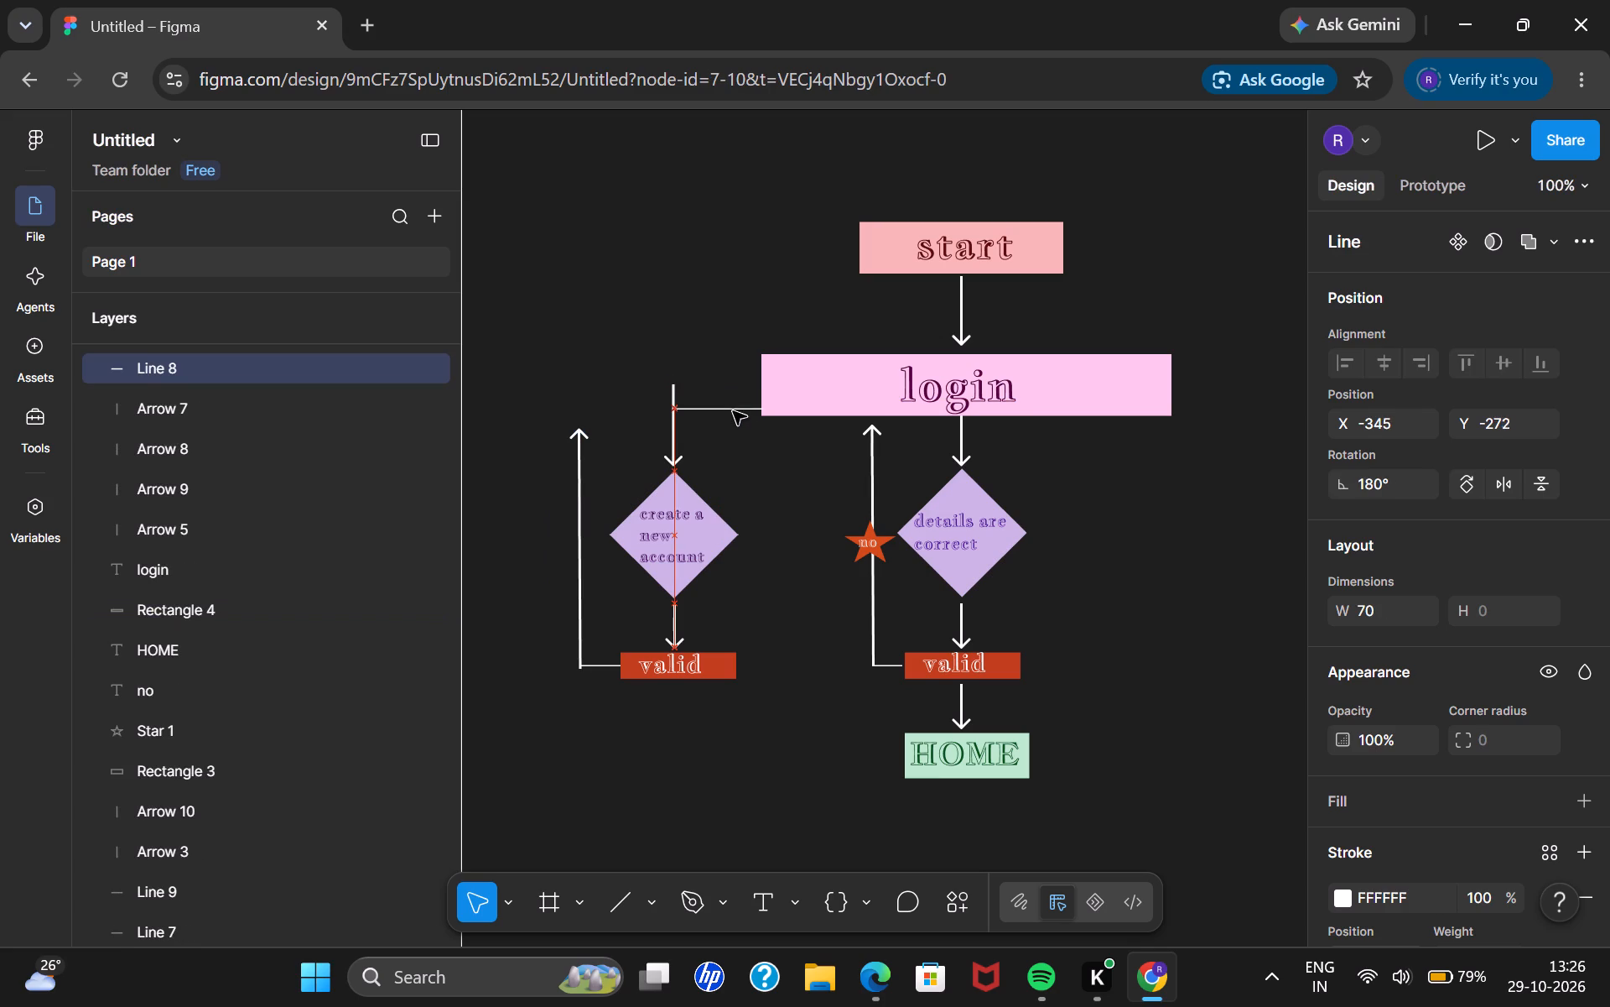
left_click_drag(733, 411, 733, 413)
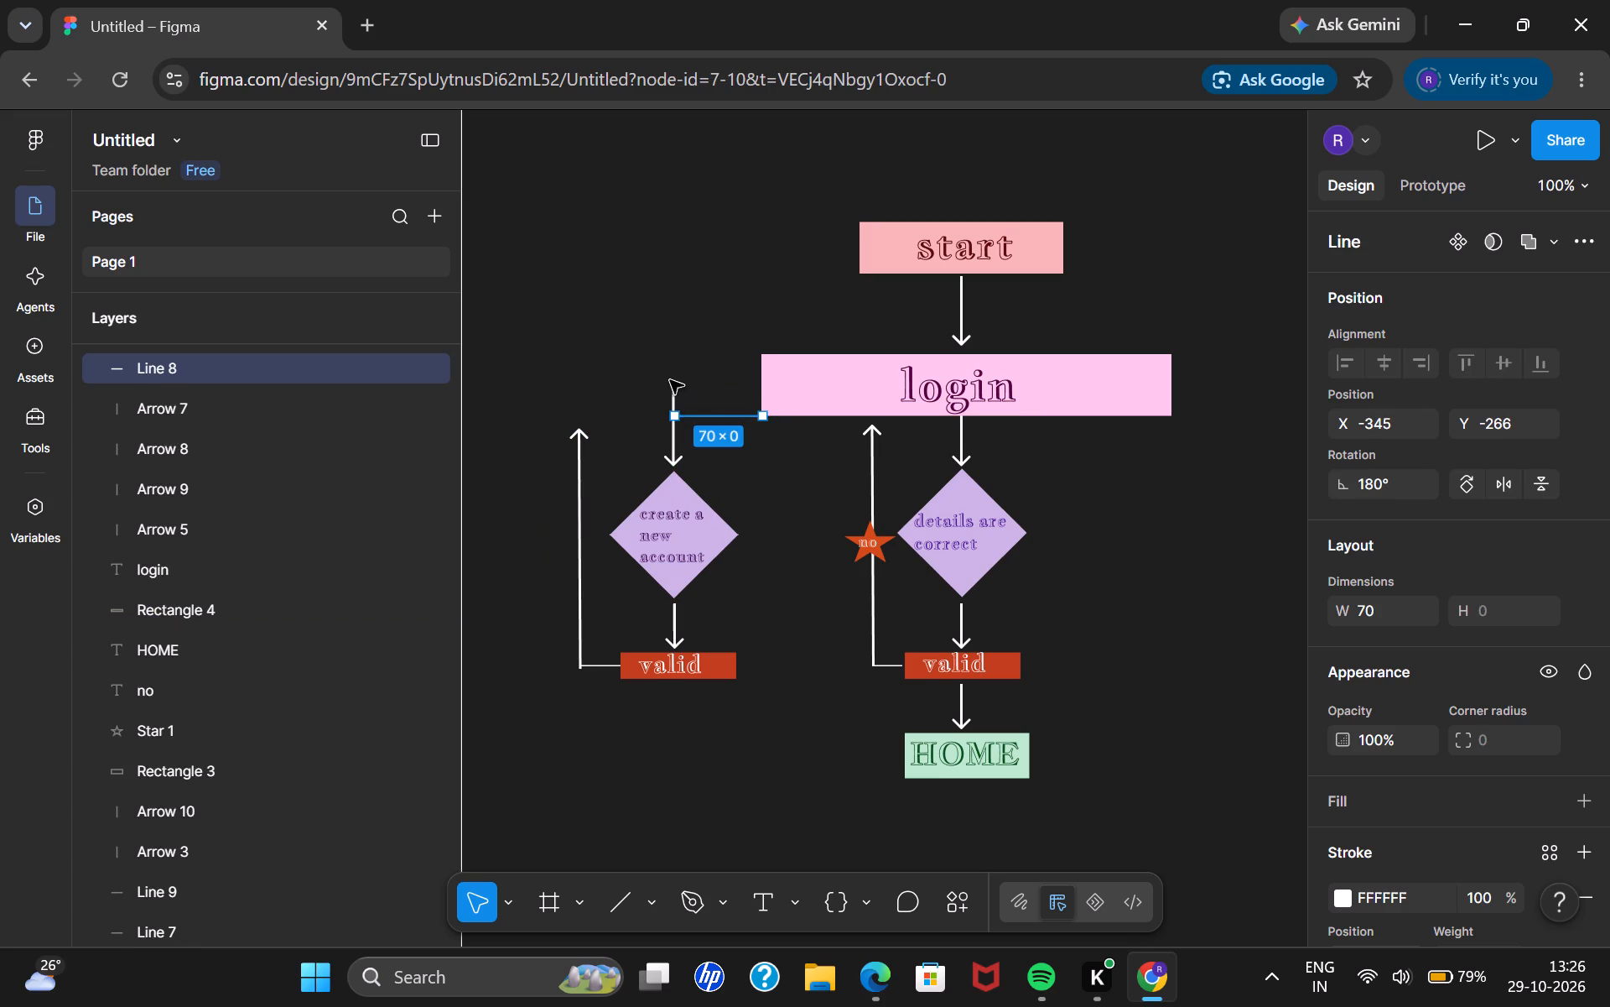
Shift the arrow above "create a new account" down to the diamond and shorten it to 44 so it starts at the lowered connector.
left_click(672, 387)
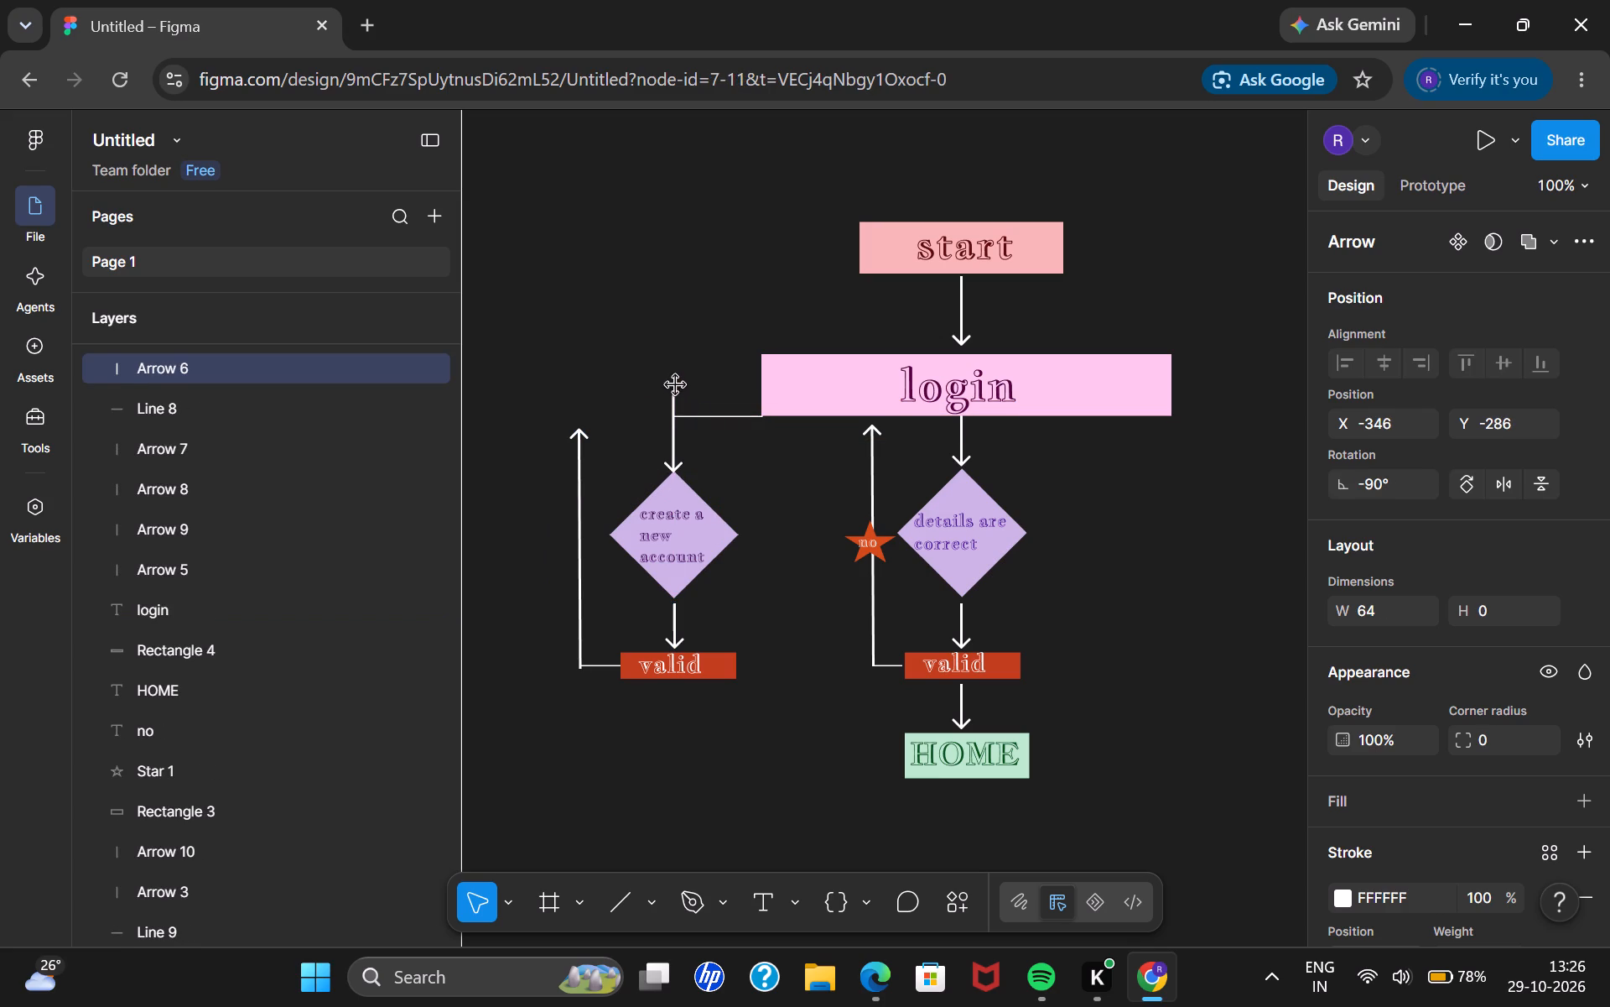
left_click_drag(674, 389, 671, 417)
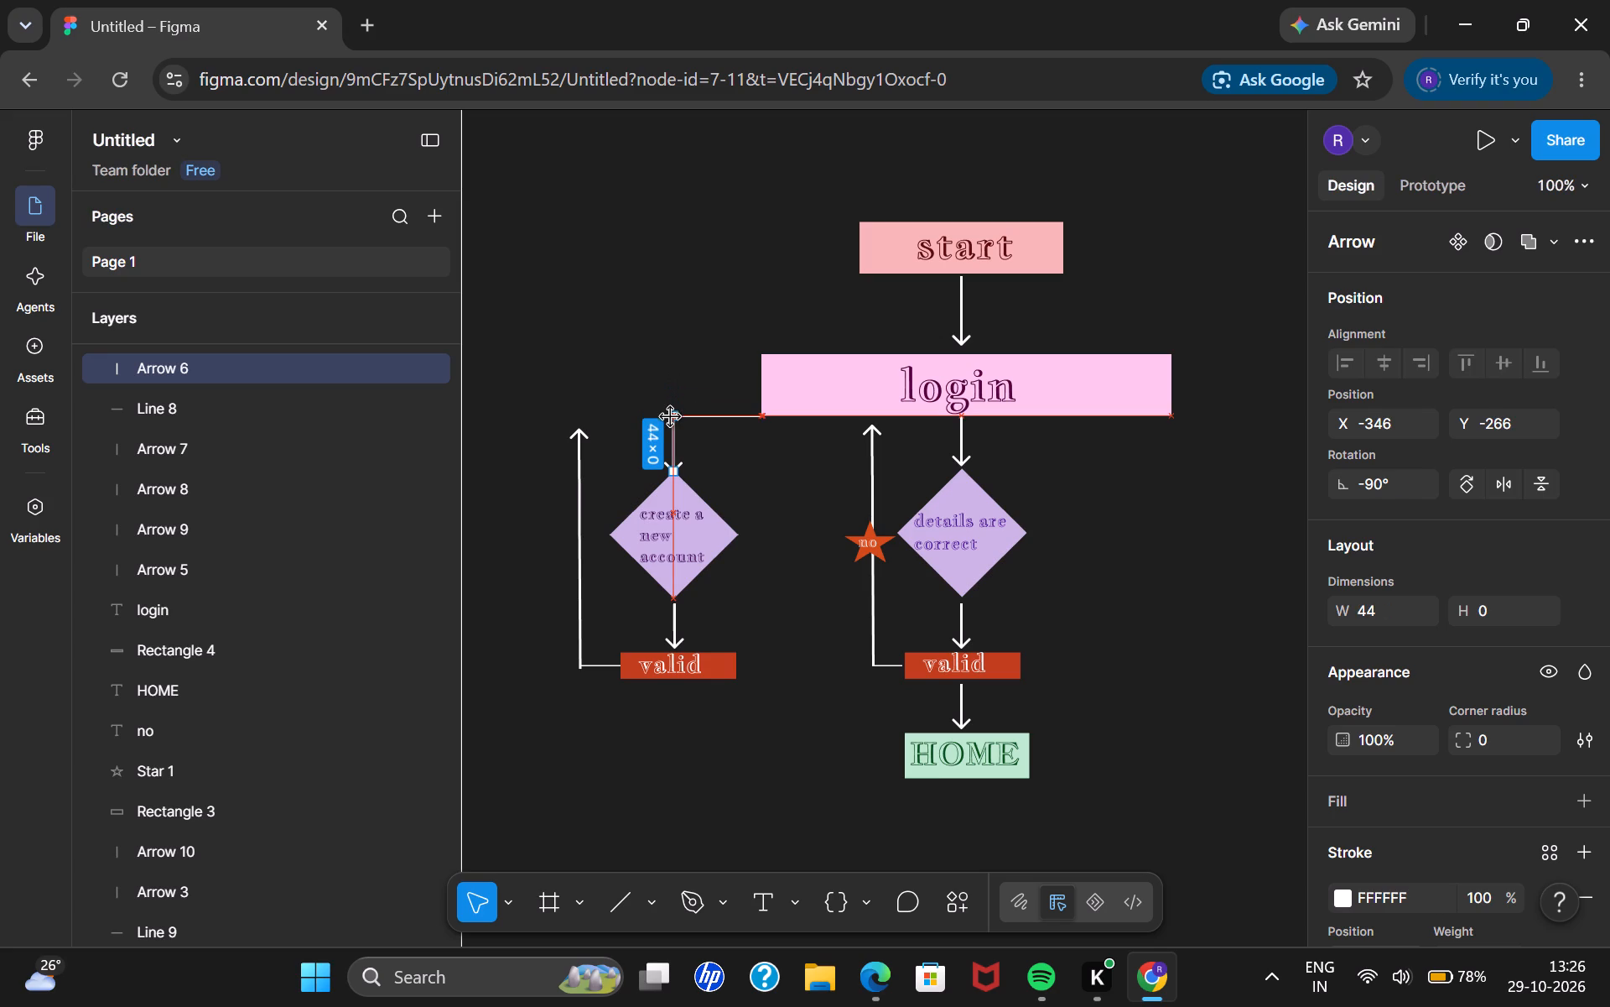
left_click_drag(671, 417, 672, 418)
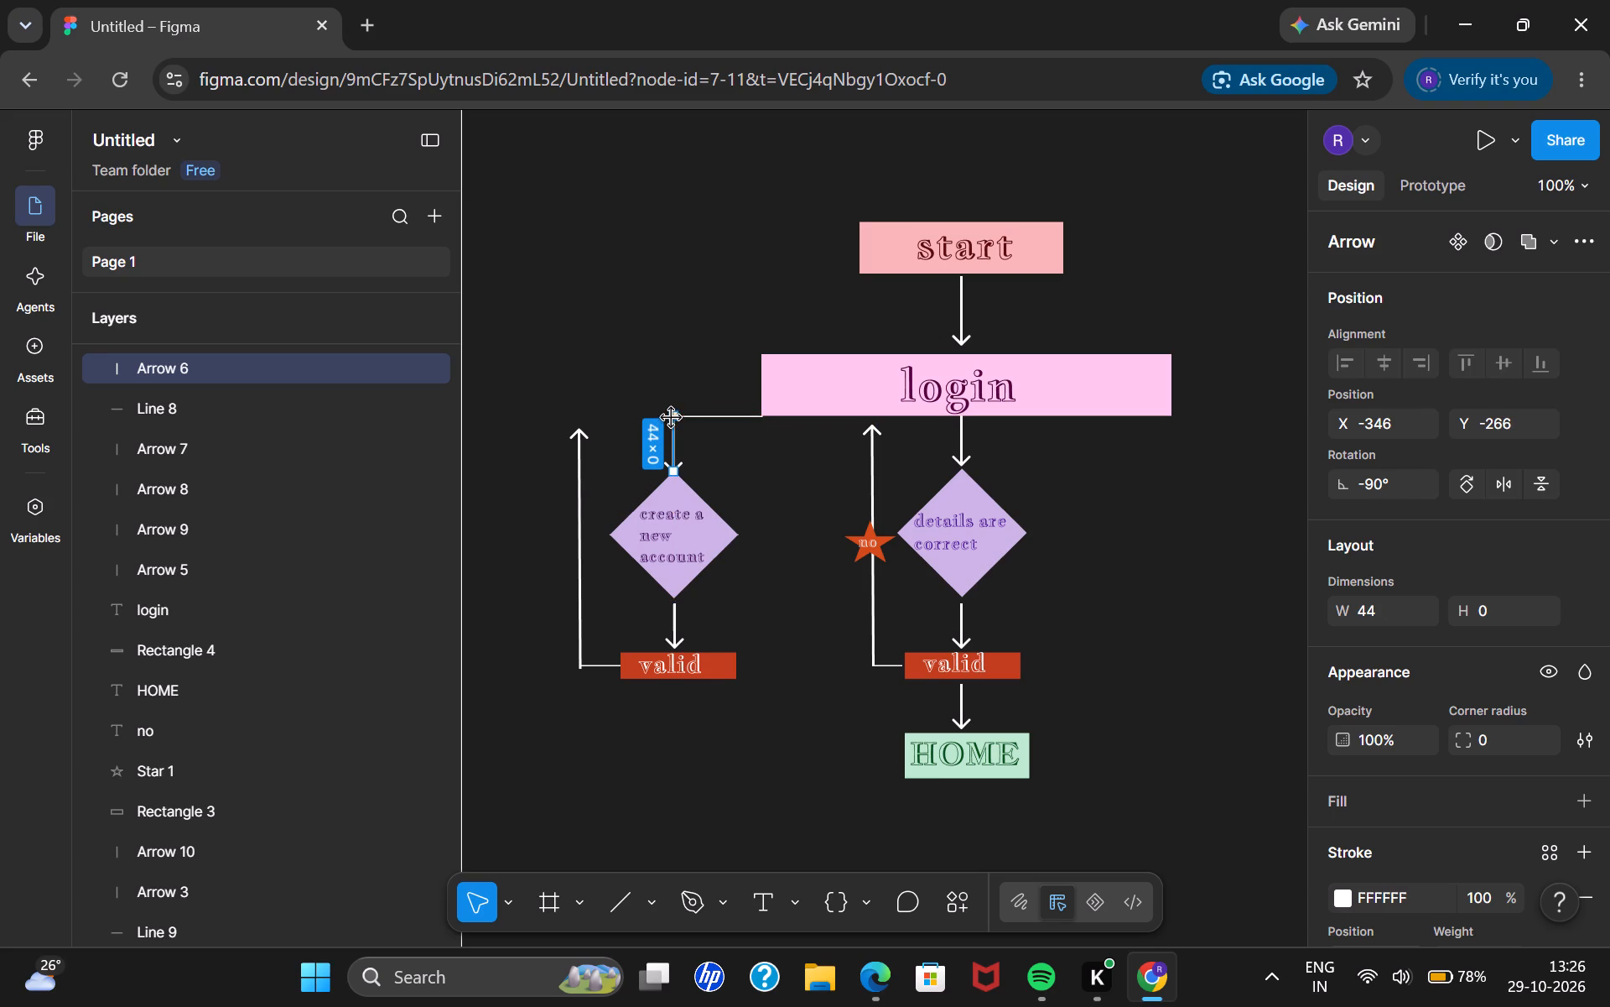
left_click(755, 487)
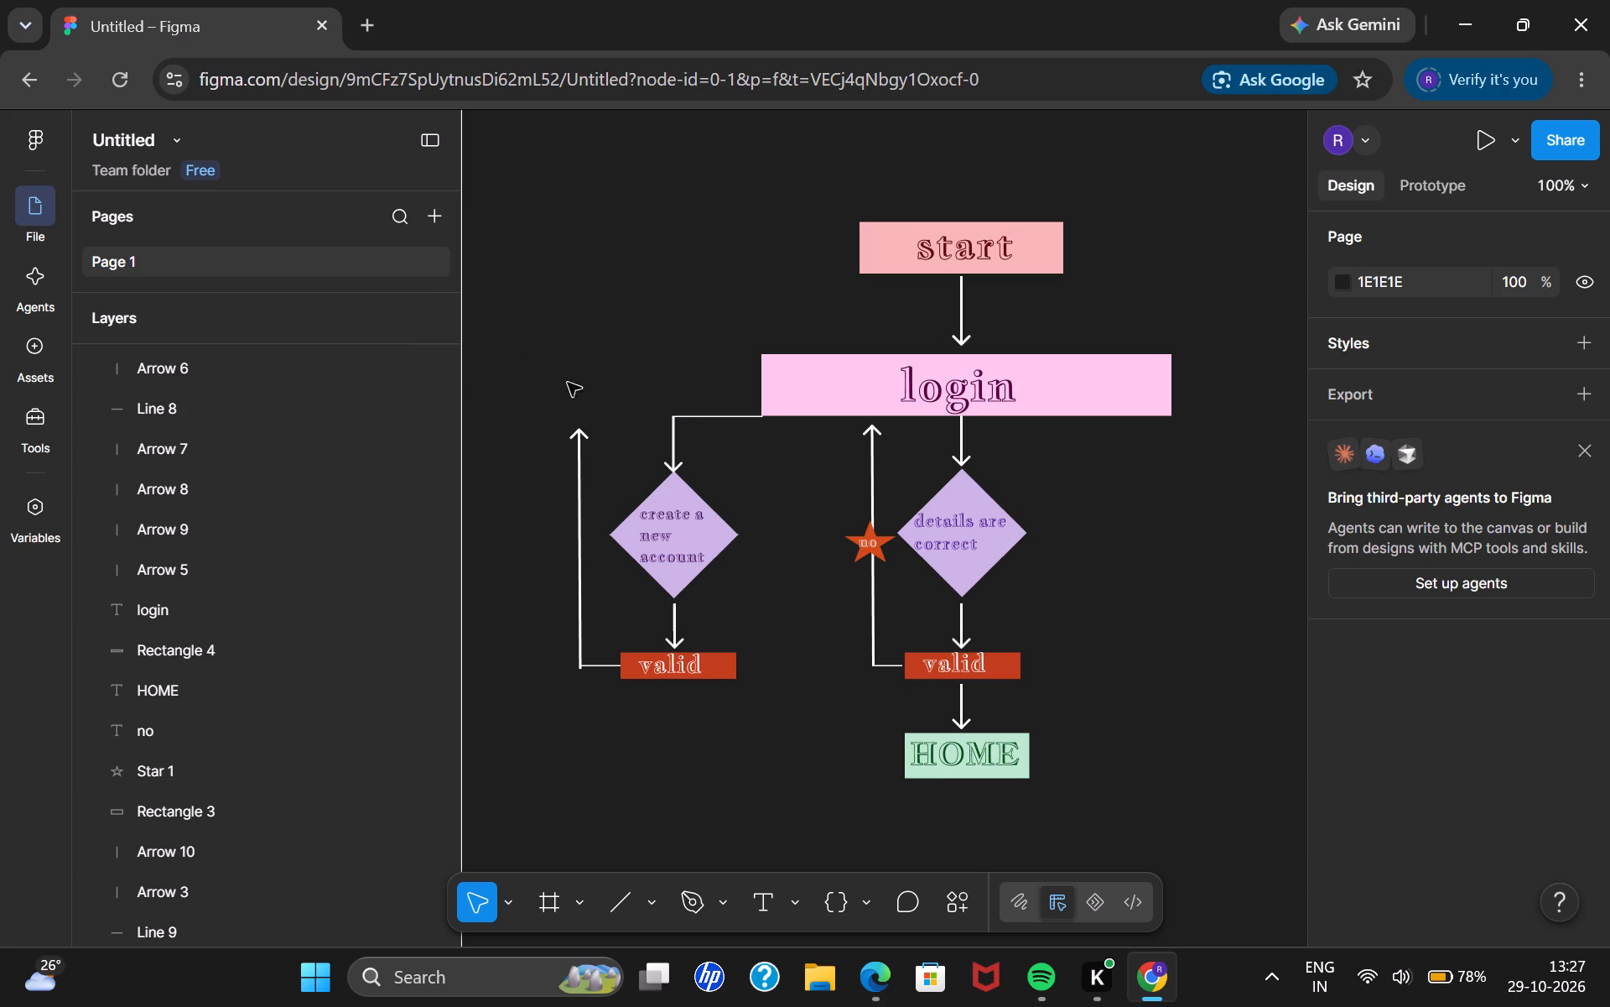
Extend the copied arrow upward to a length of 226 at 90°, past the lowered login connector.
left_click(577, 456)
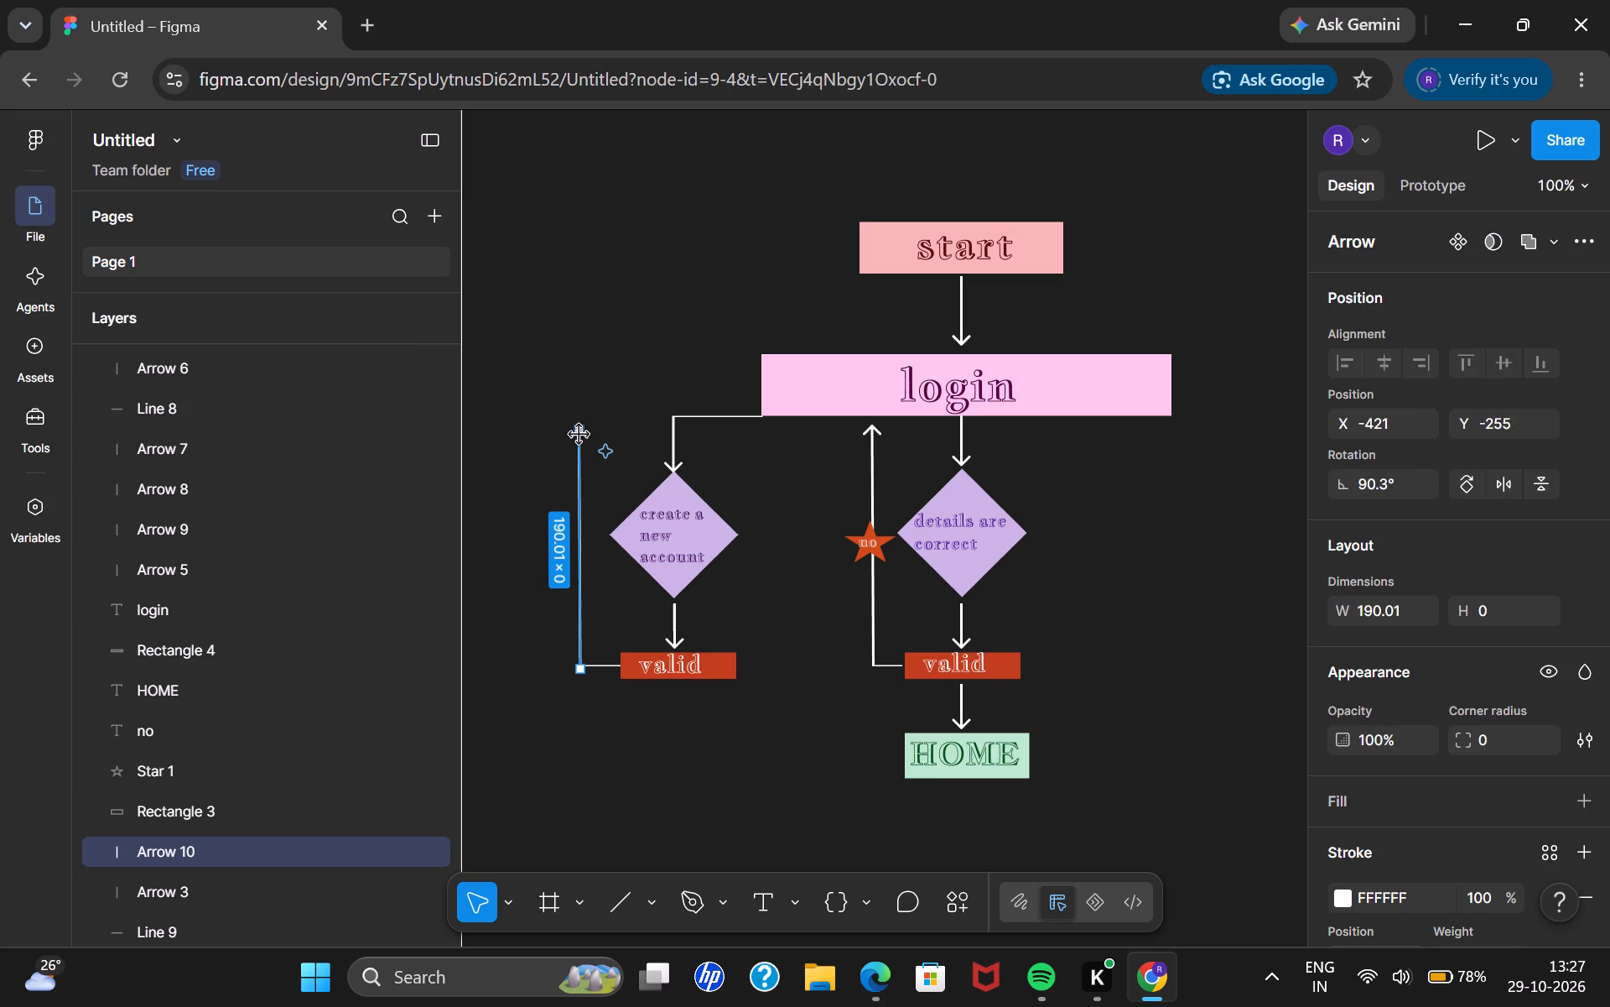
left_click_drag(577, 435, 584, 387)
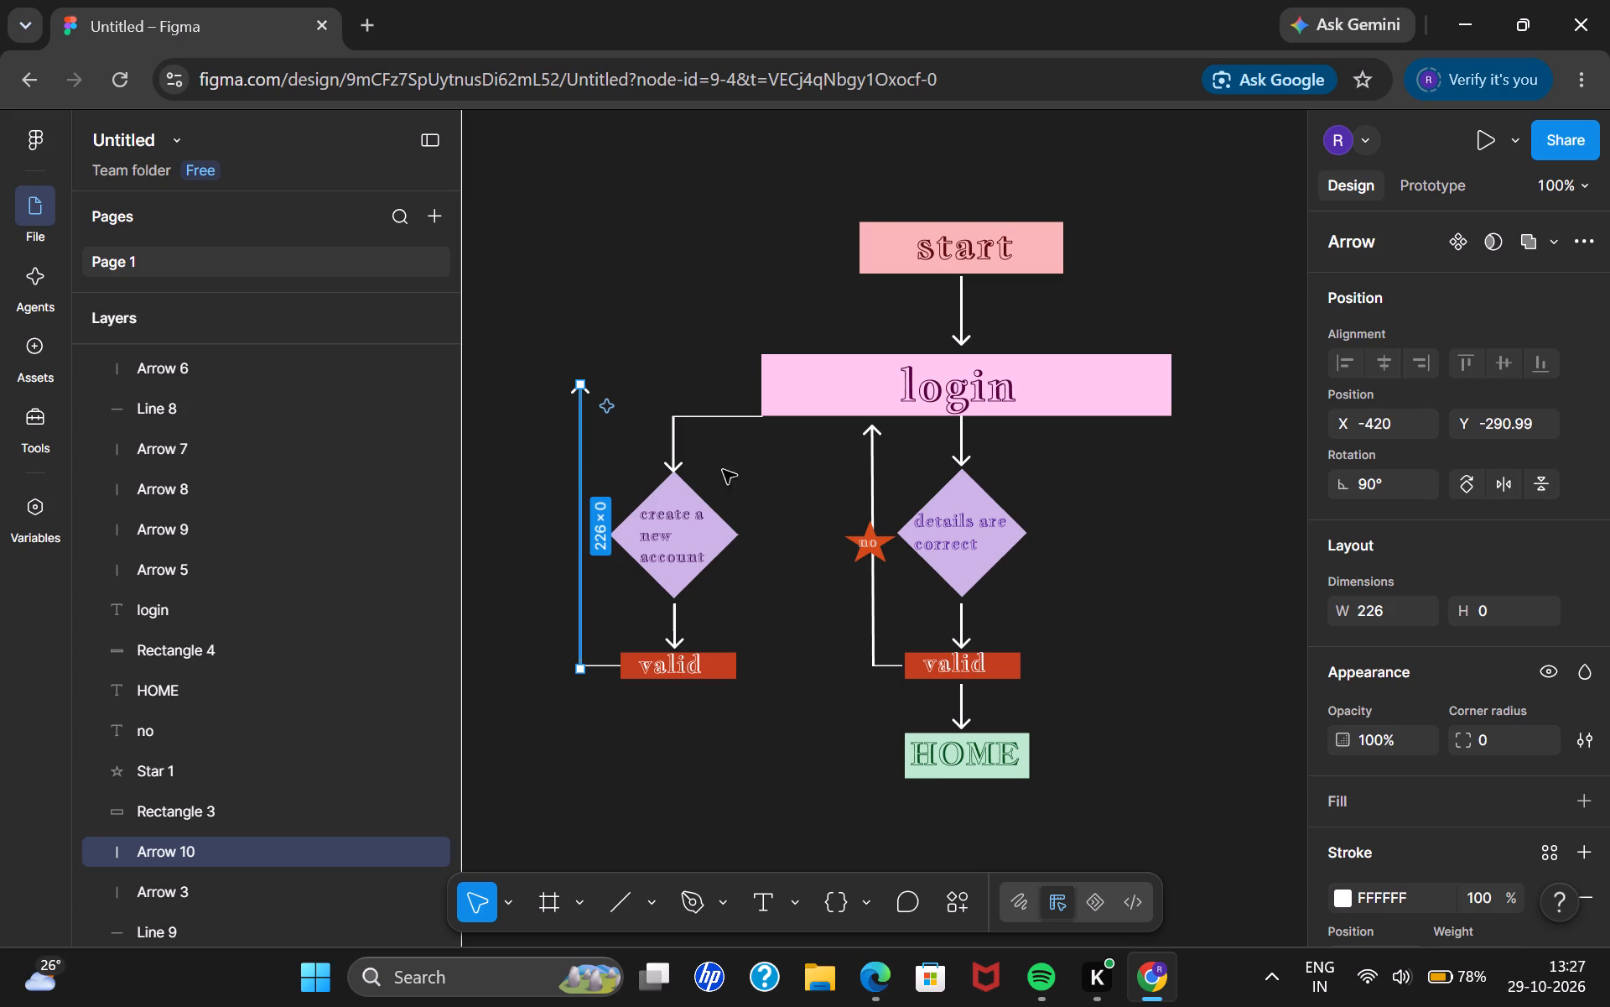
left_click(891, 670)
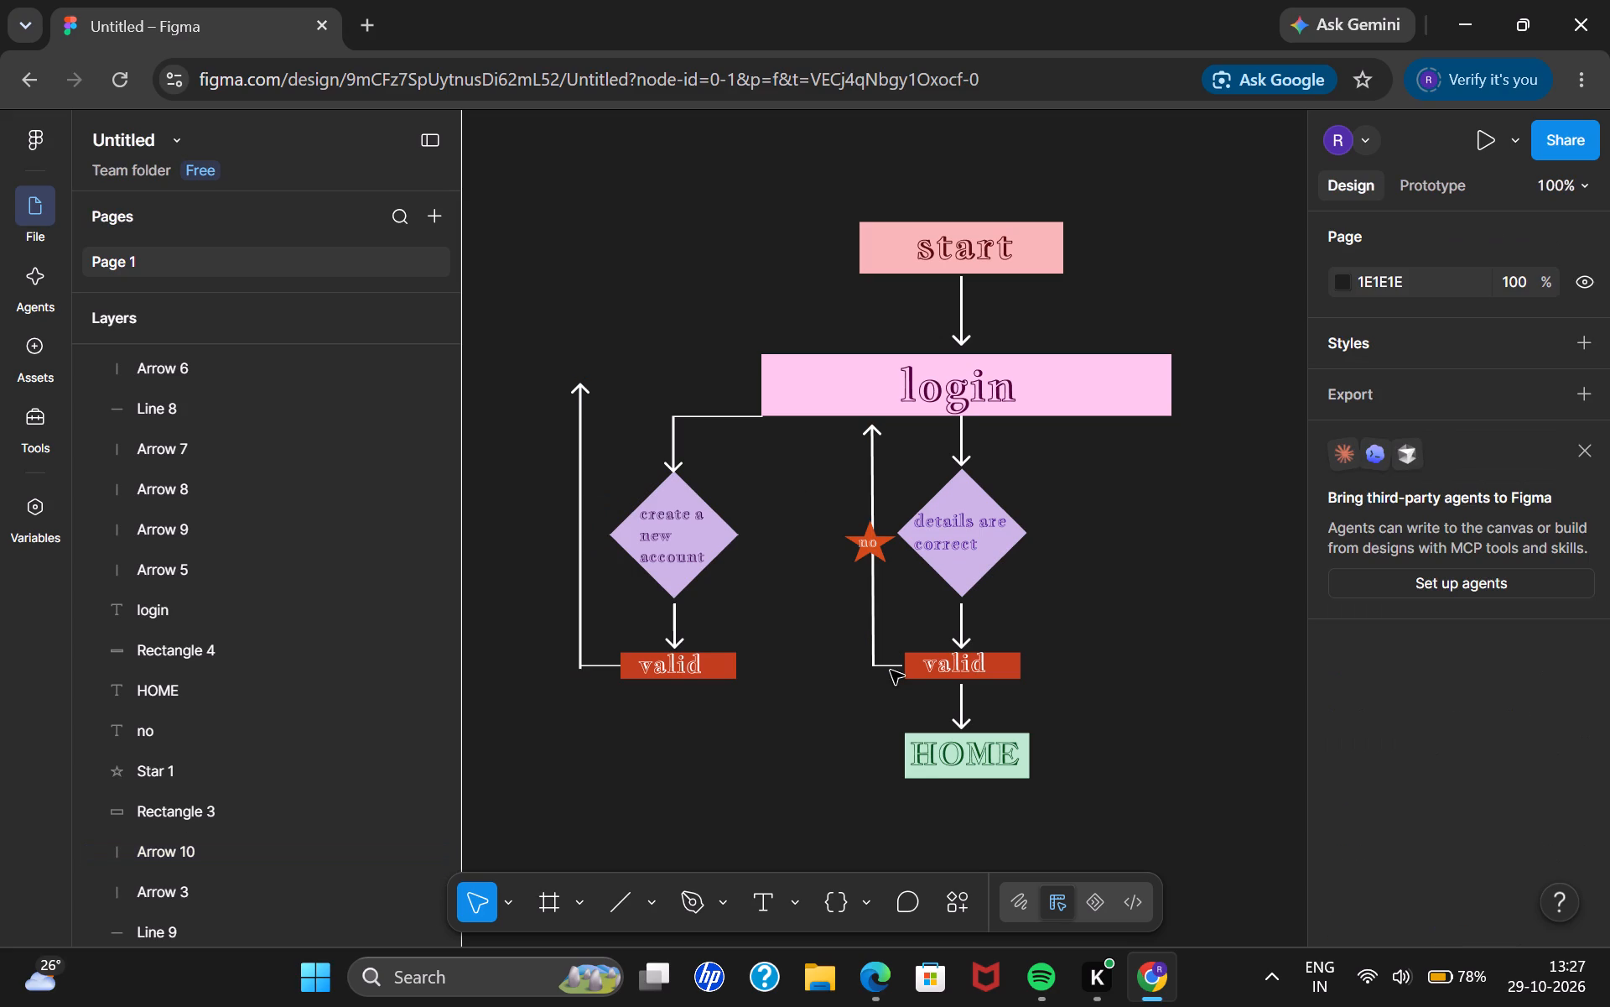
Duplicate the short line beside the "details are correct" branch's valid box and place the copy outside the "create a new account" branch, near X -476, Y -72.
left_click(891, 665)
key("ctrl+c")
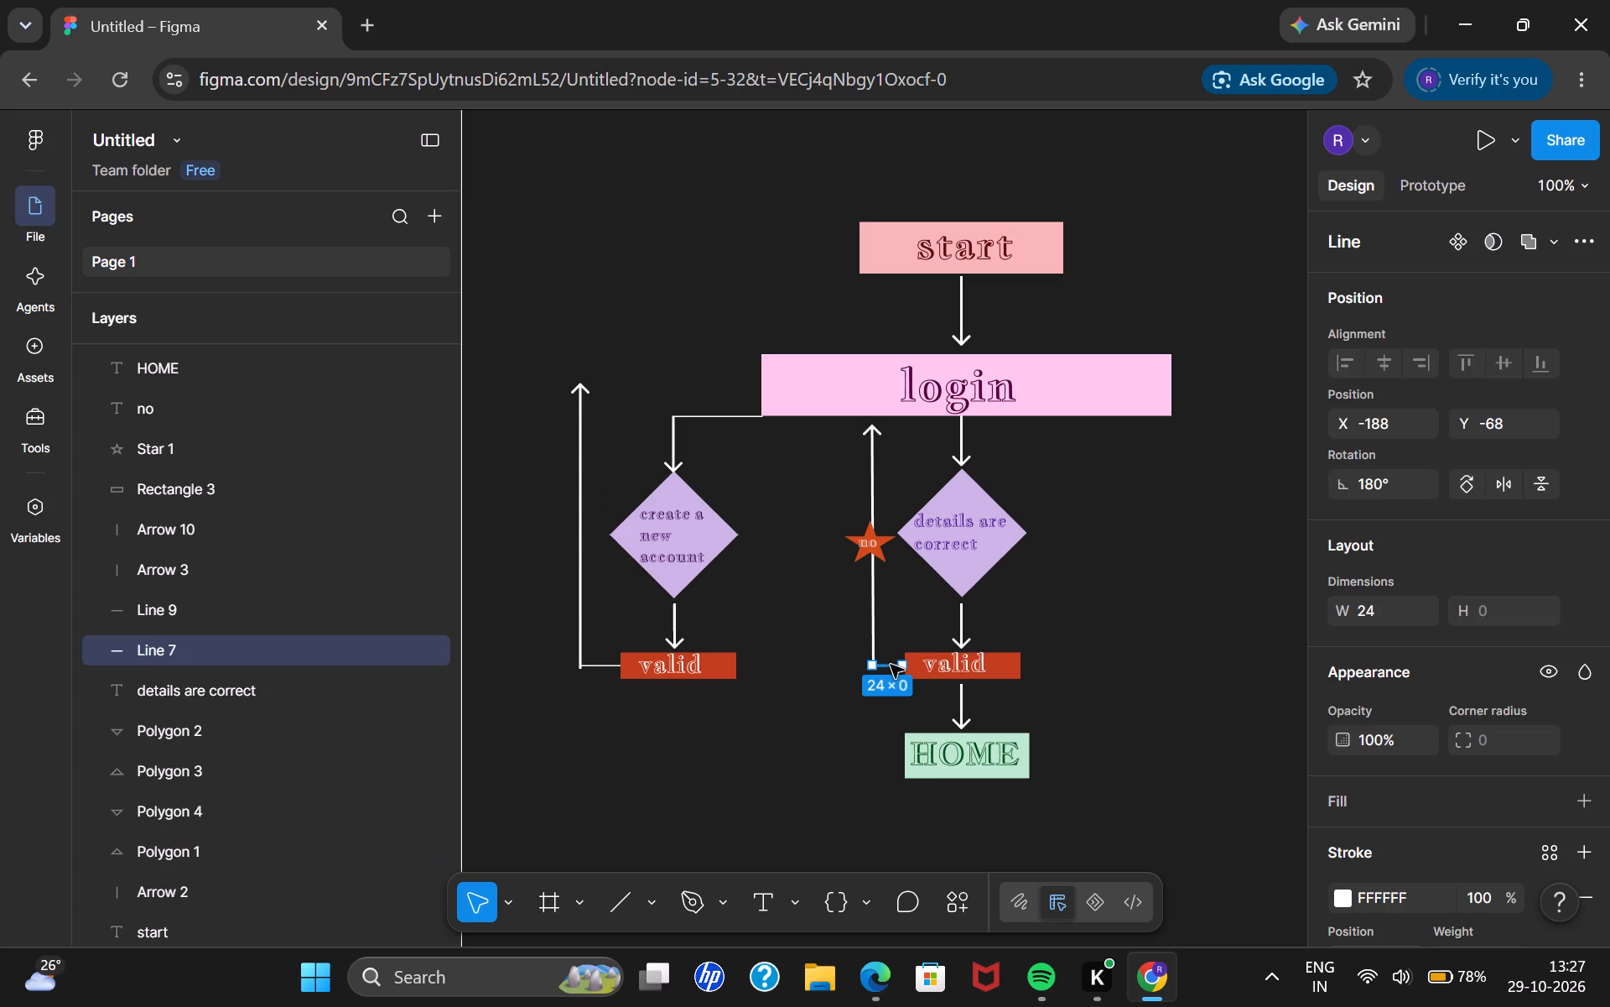
key("ctrl+v")
left_click_drag(891, 665, 531, 658)
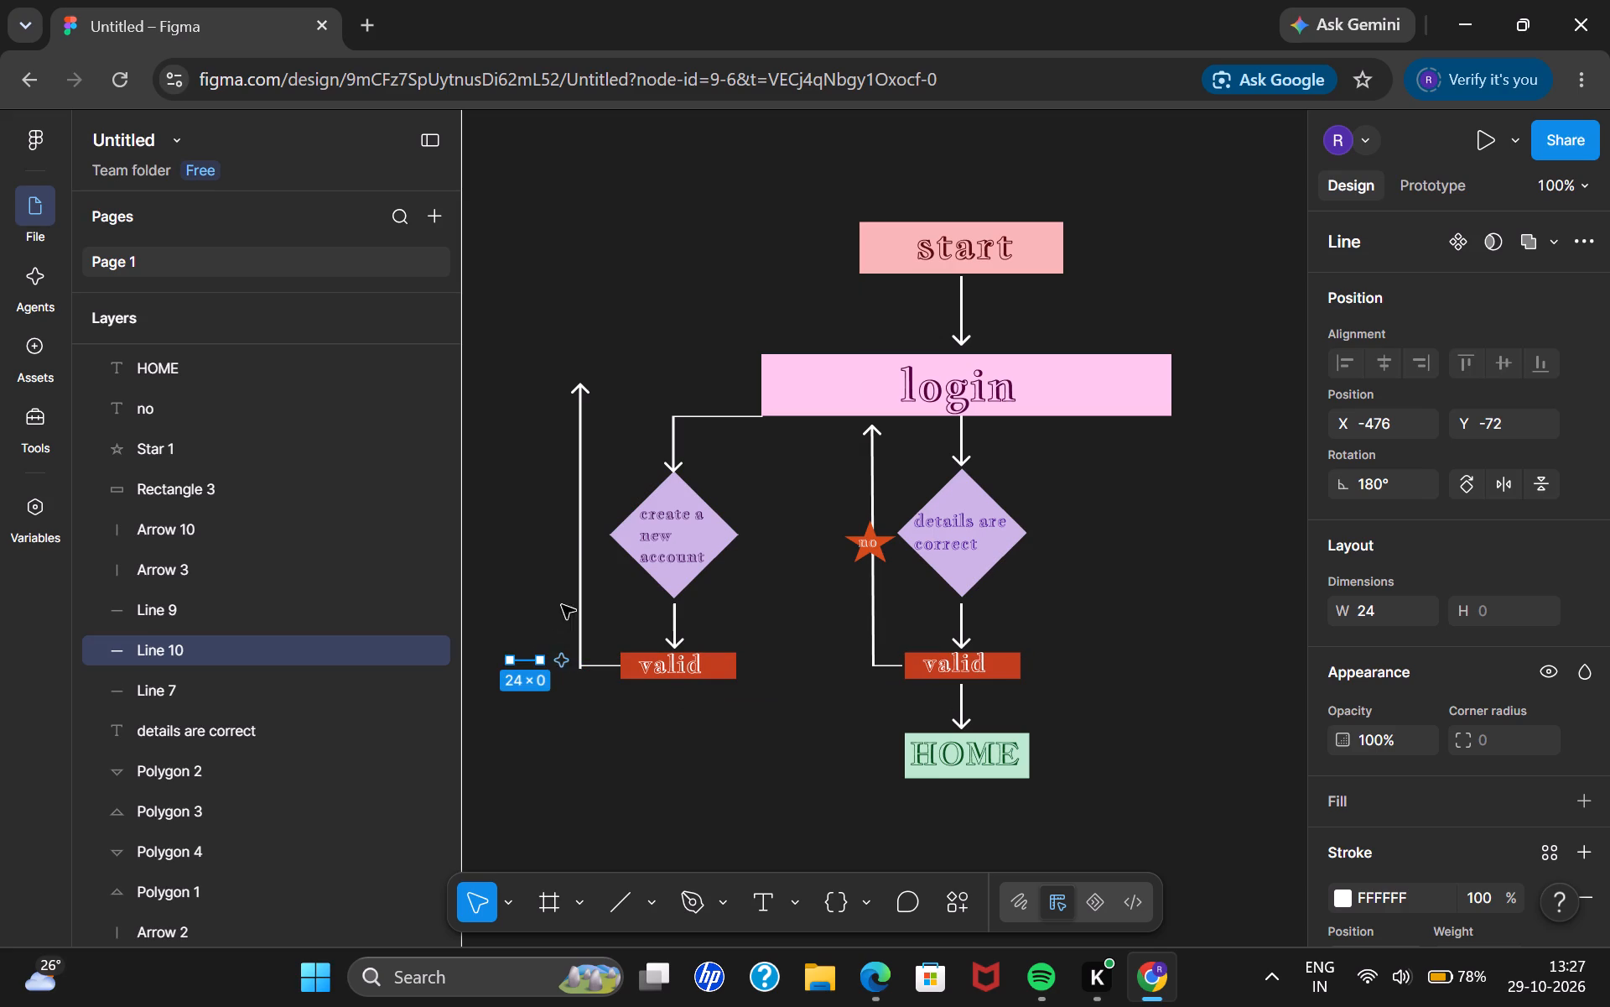
Move the outer long upward arrow off the flowchart, above the "create a new account" branch, and shorten it to about 81.5.
left_click(578, 581)
left_click_drag(574, 568, 613, 305)
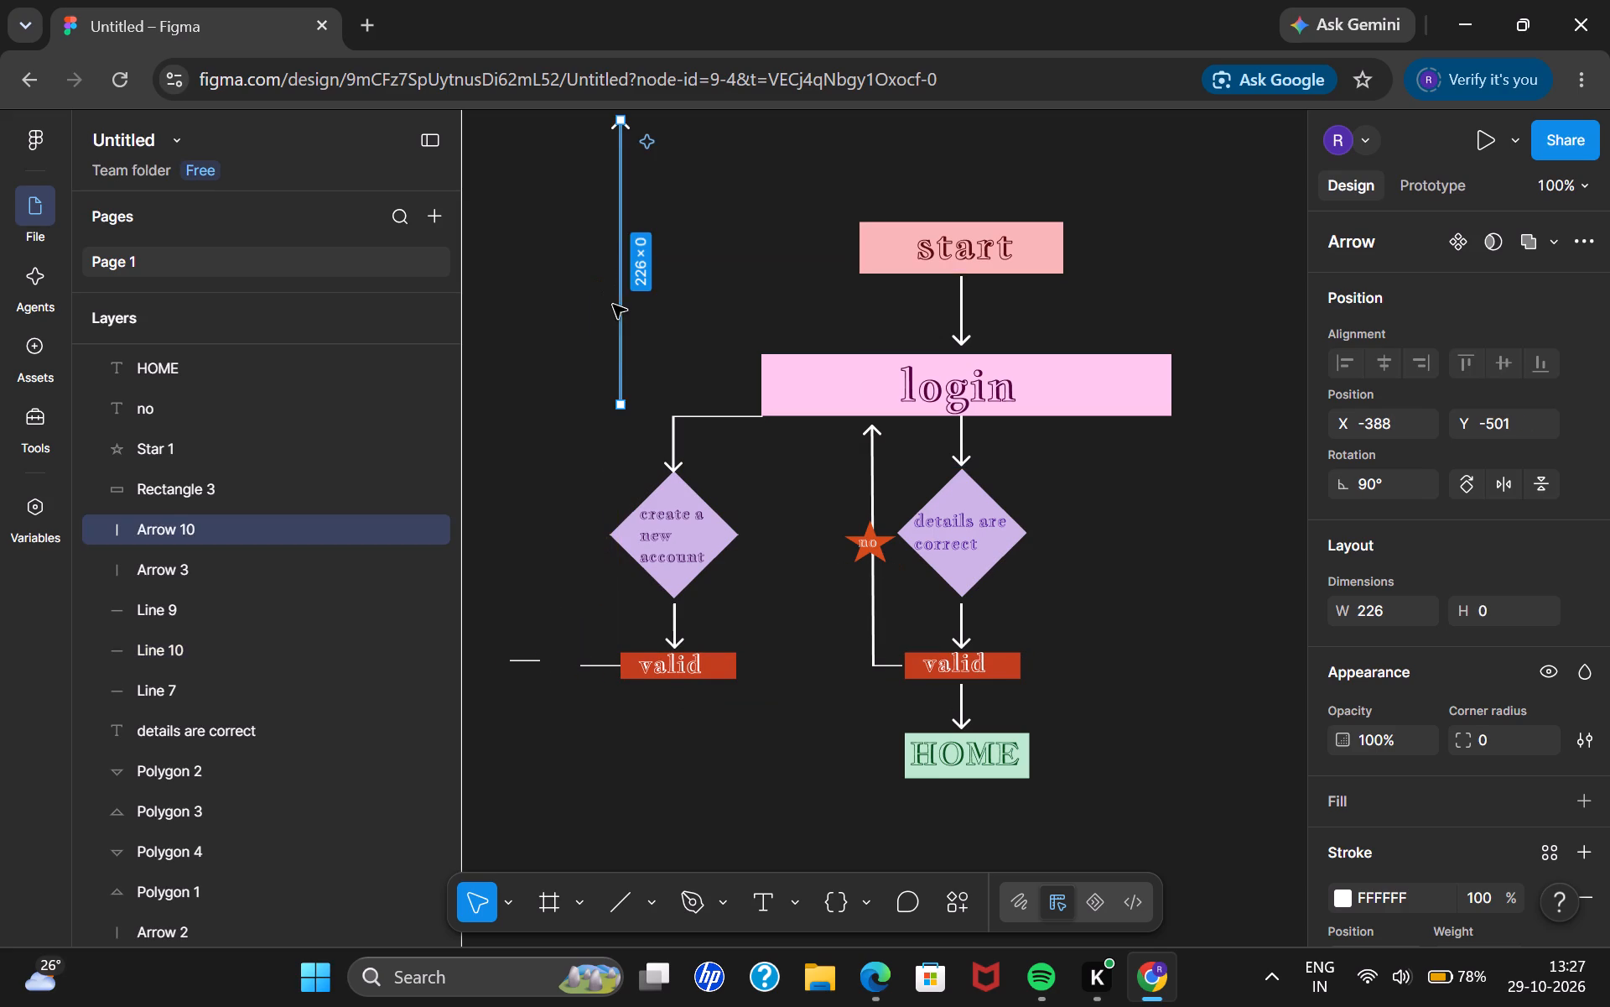
left_click_drag(621, 404, 612, 221)
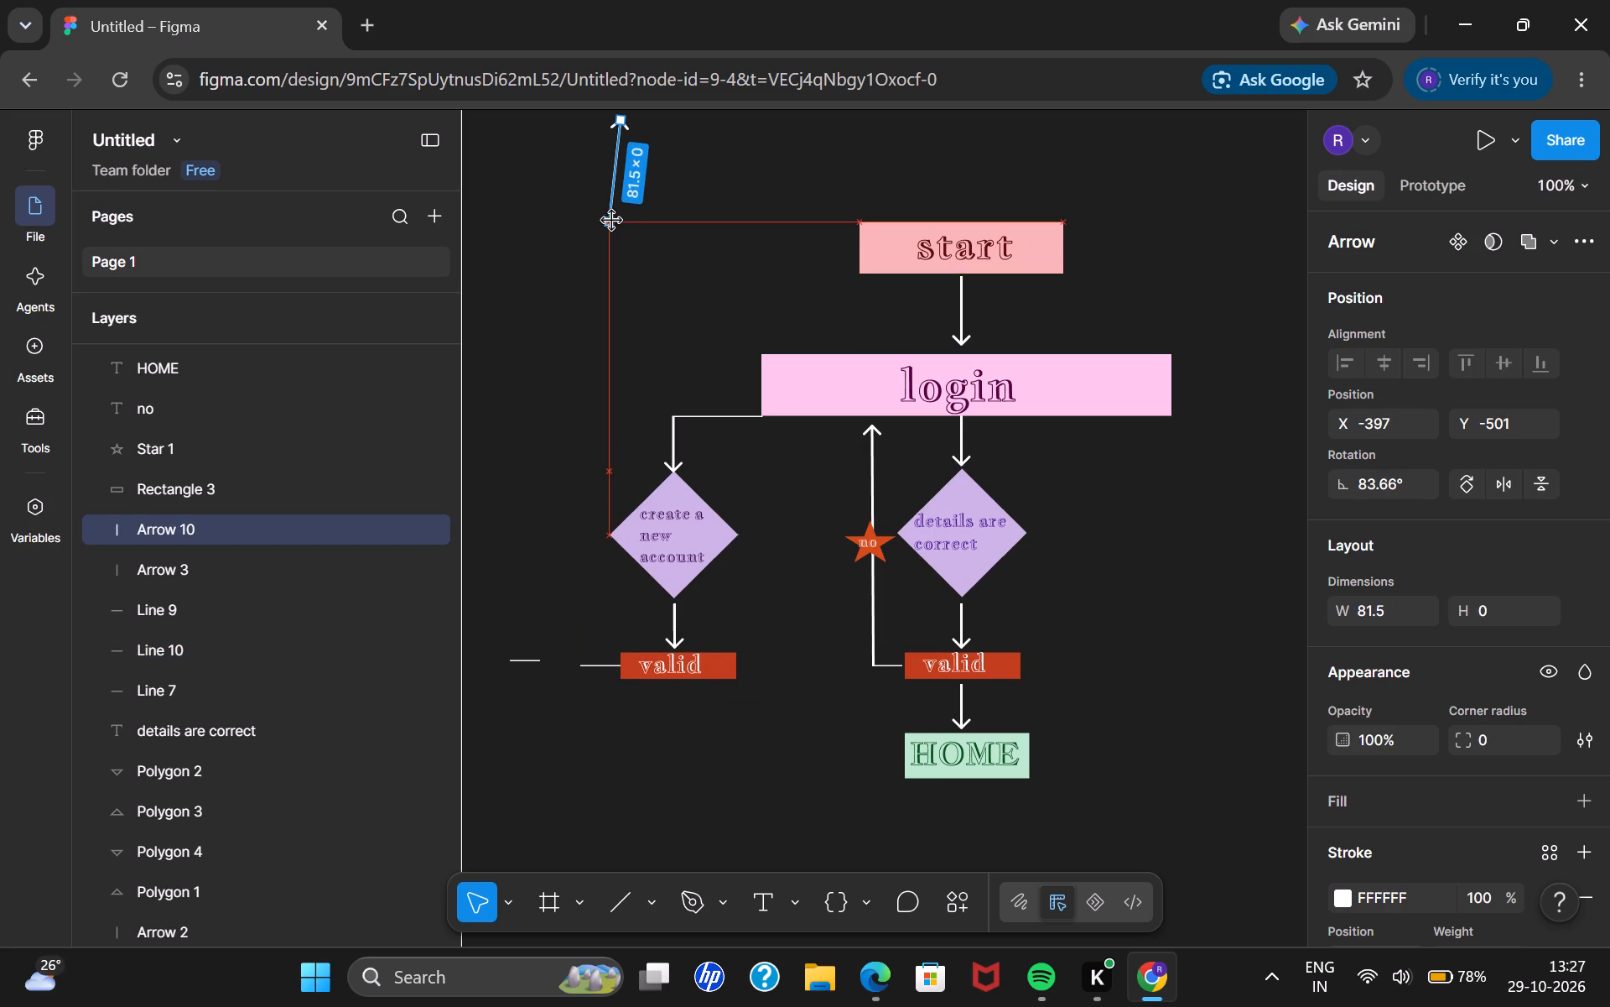
left_click_drag(612, 221, 612, 220)
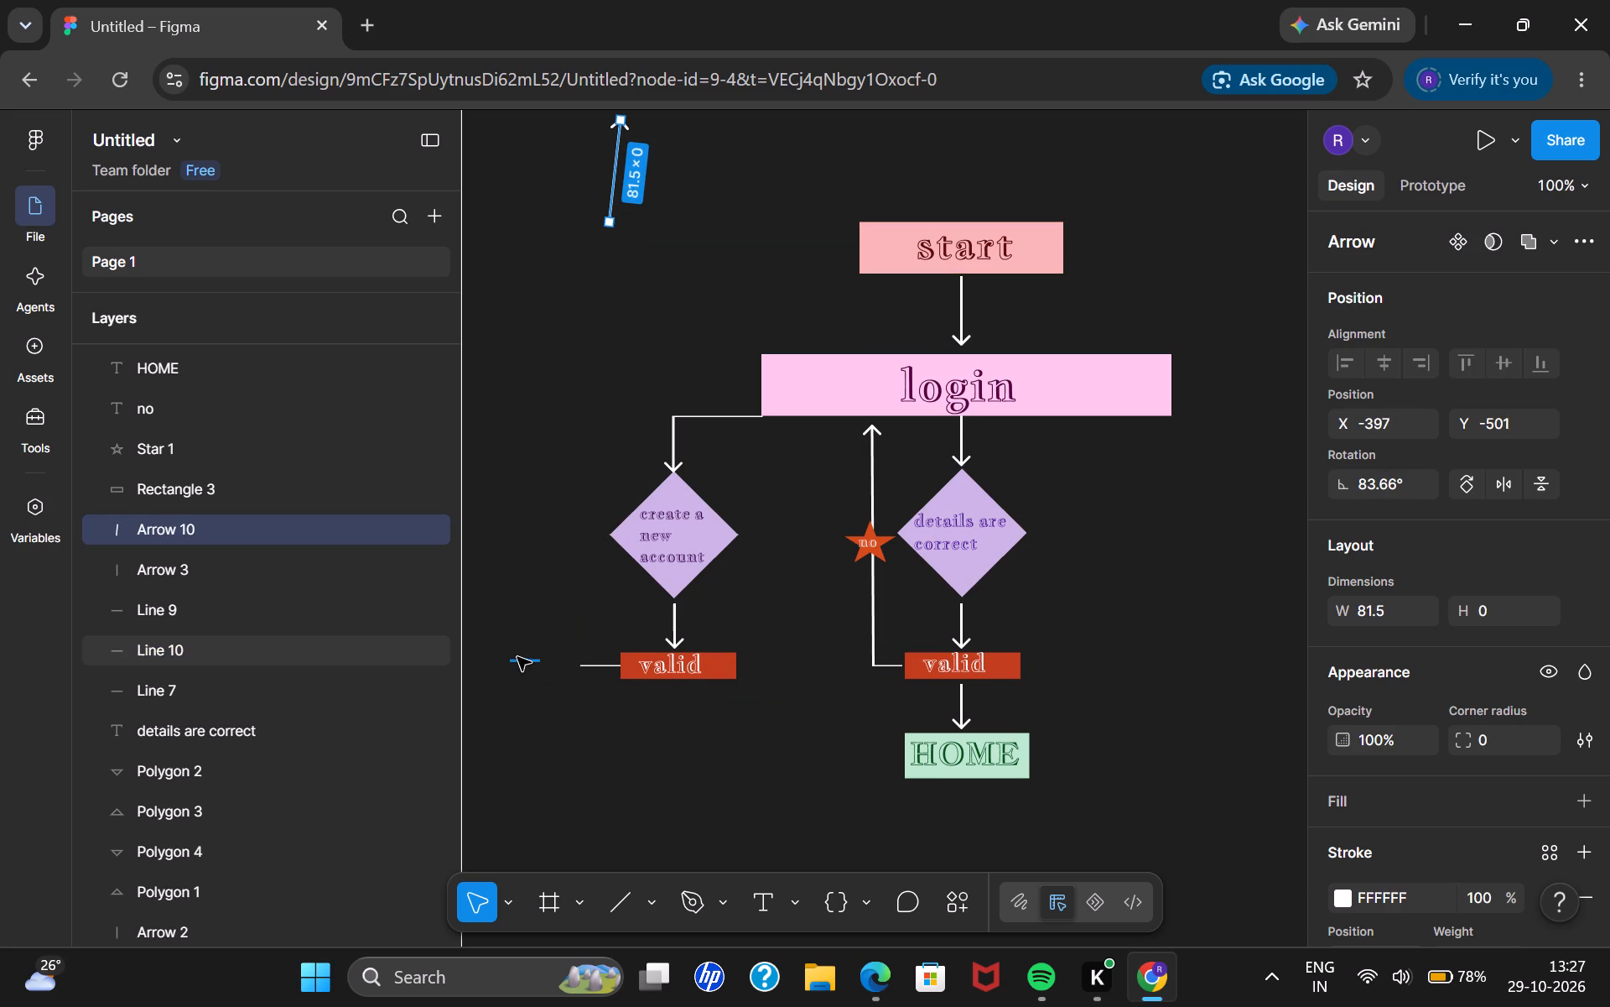
Rotate the copied short line to 90° and extend it upward to a length of 231.
left_click(518, 656)
left_click(1399, 483)
key("BackSpace")
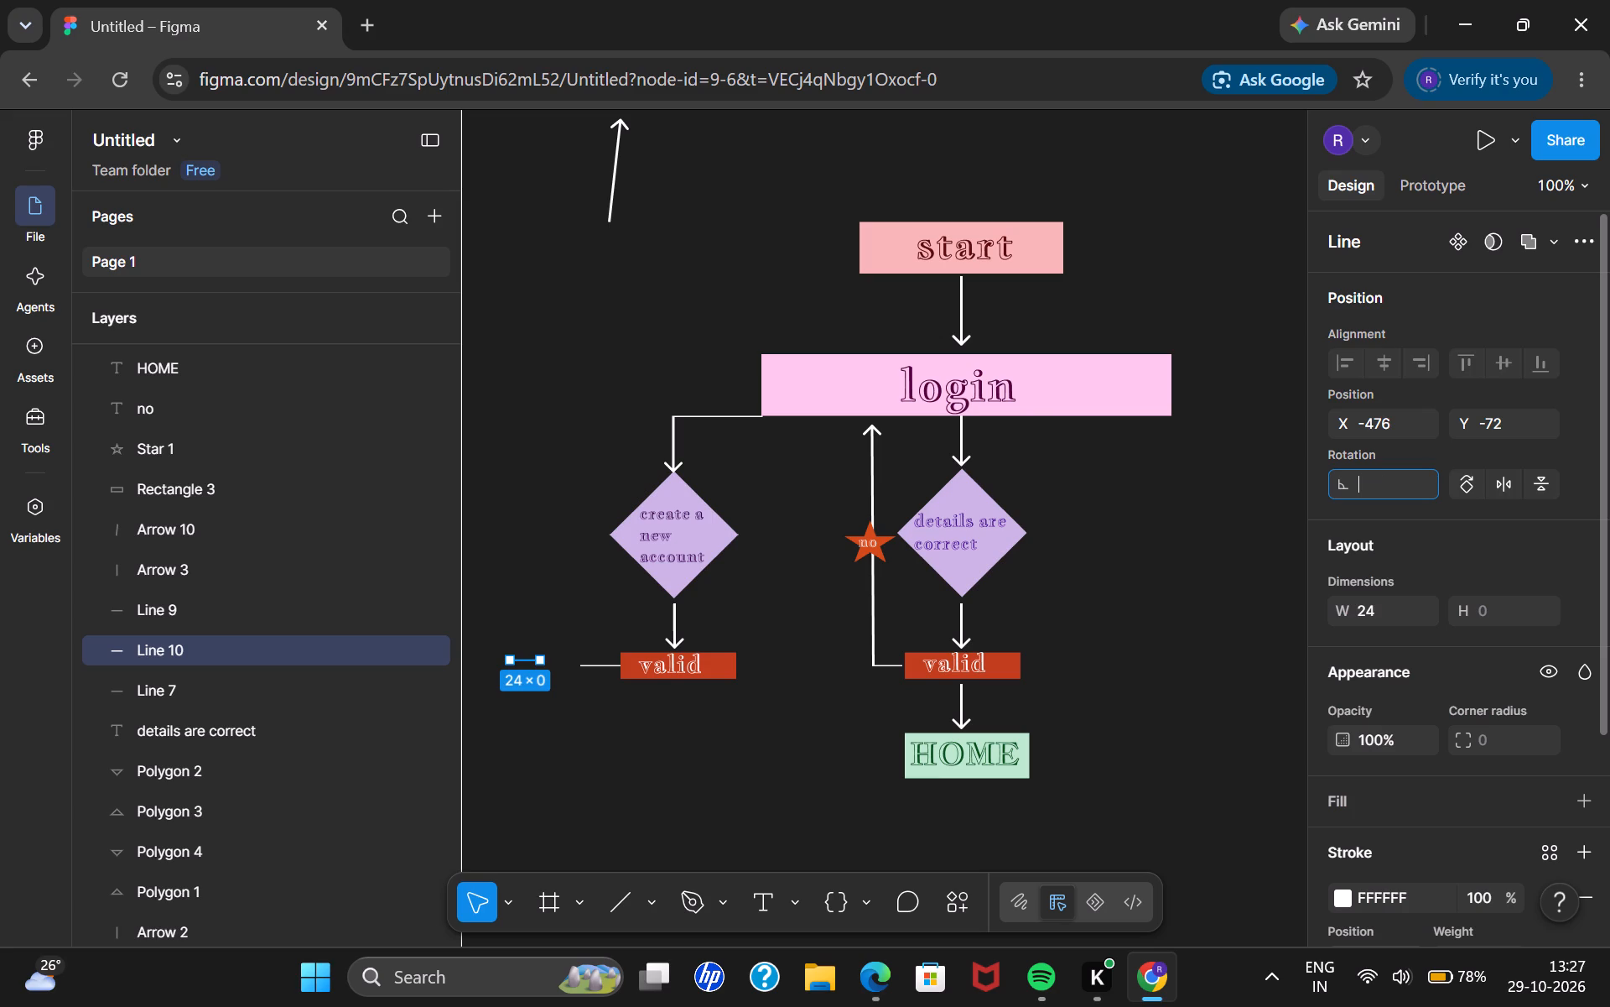
type("90")
key("Return")
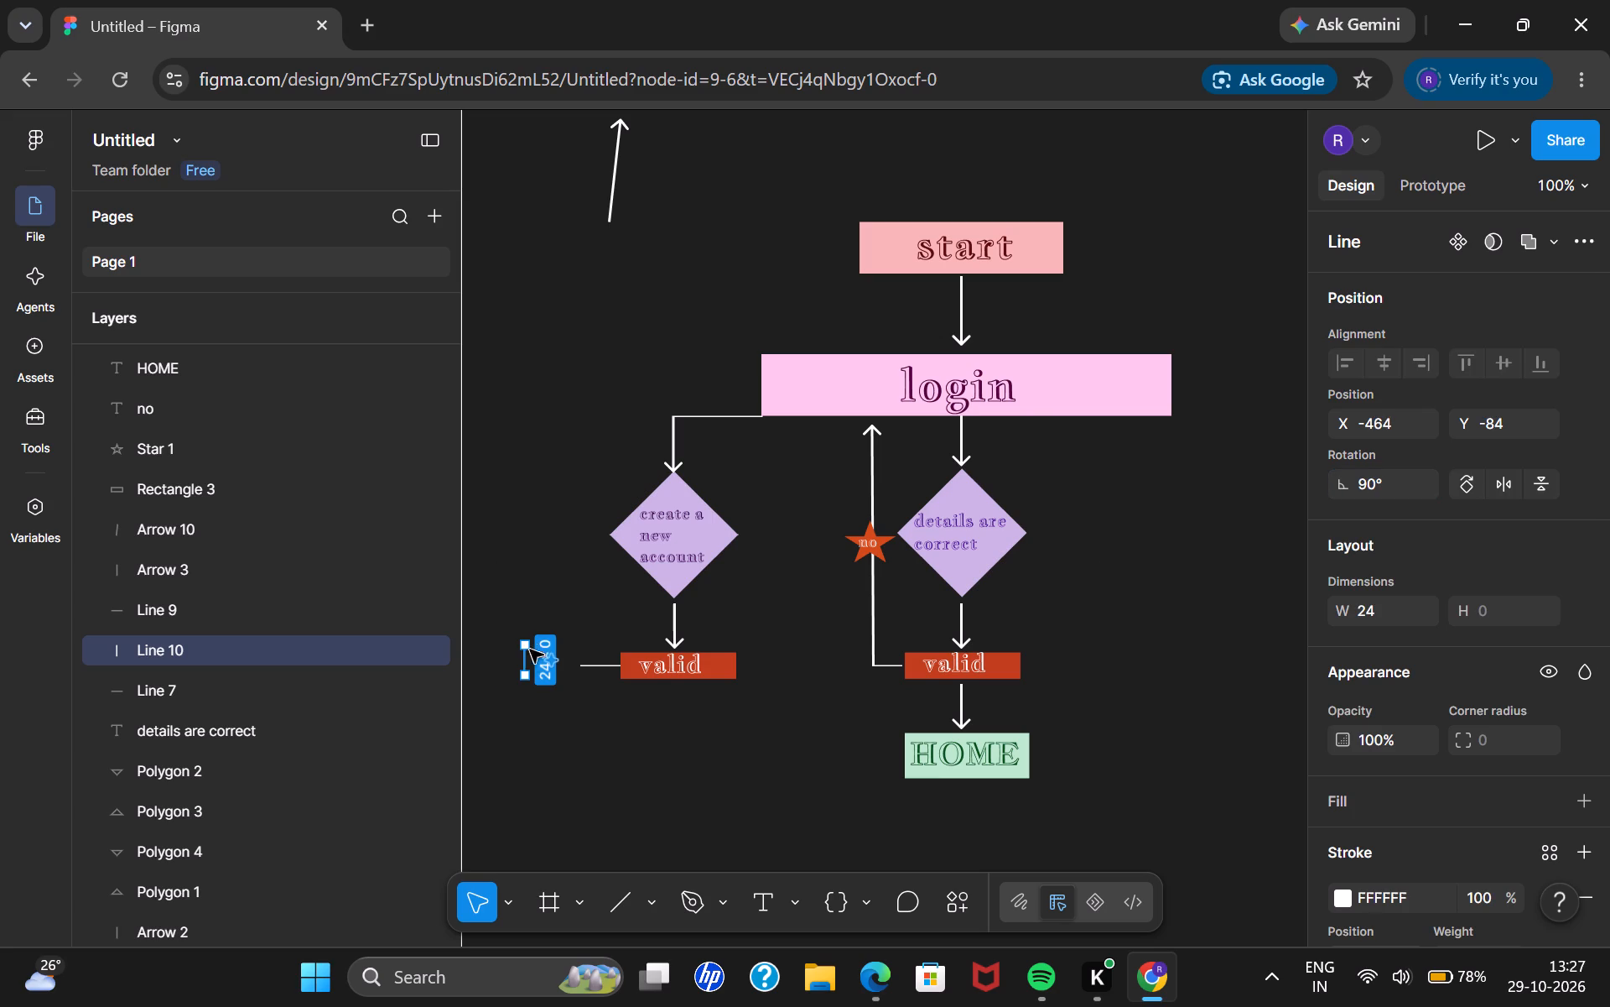
left_click_drag(526, 646, 533, 374)
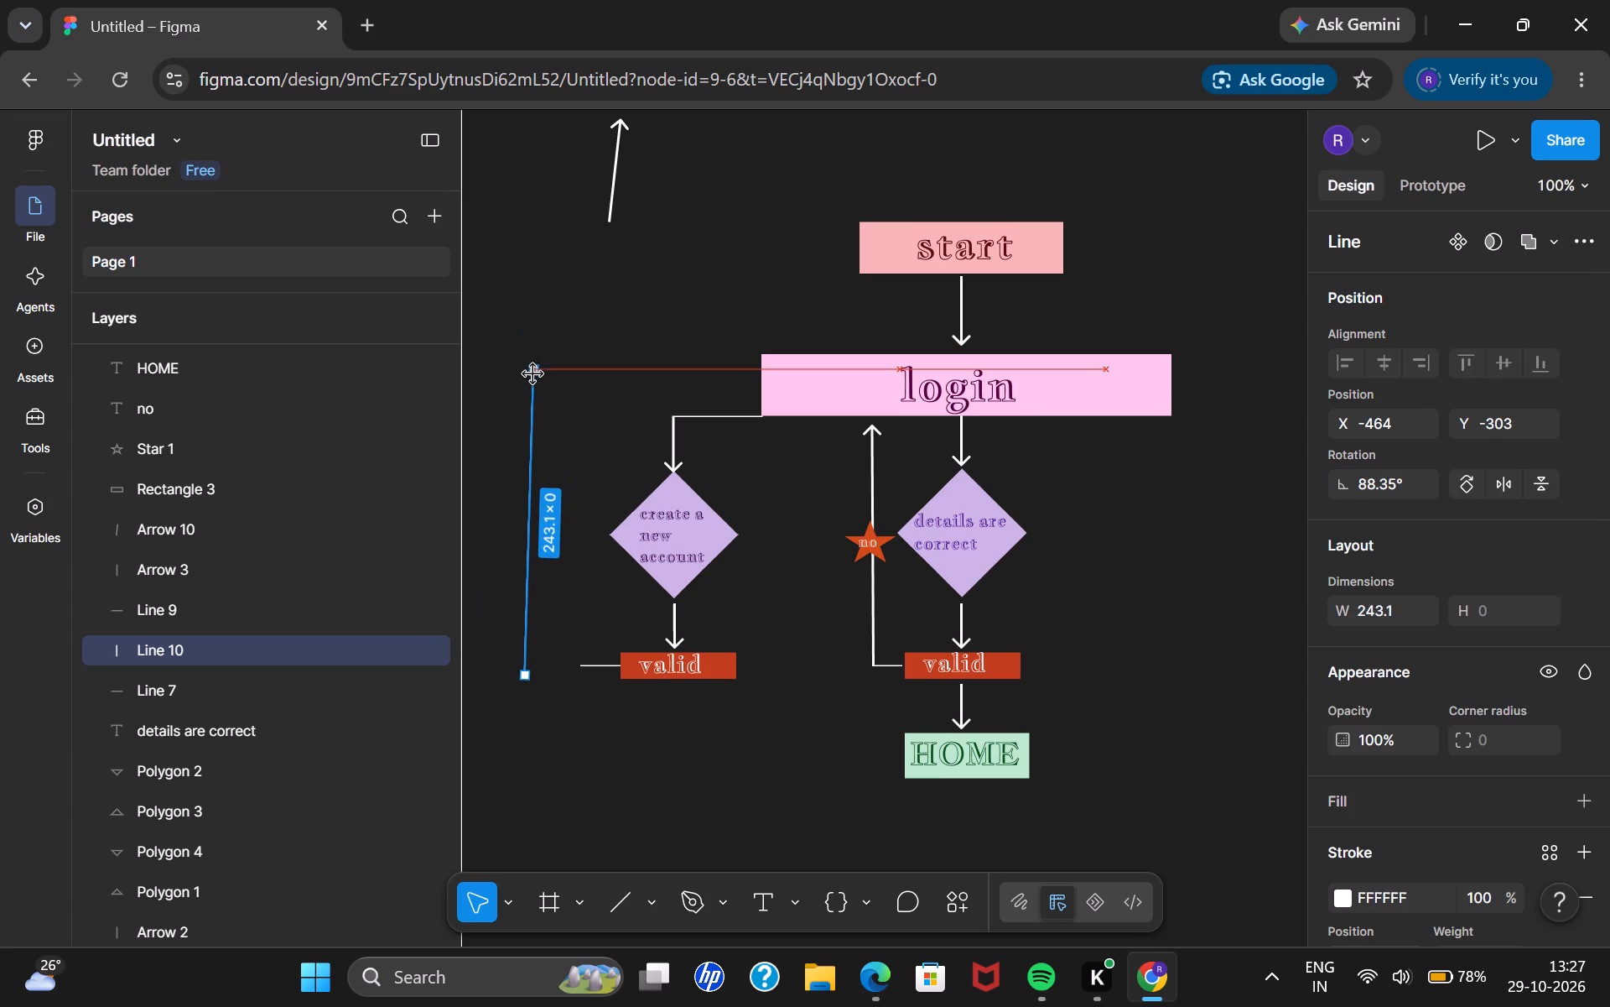
left_click_drag(533, 374, 524, 382)
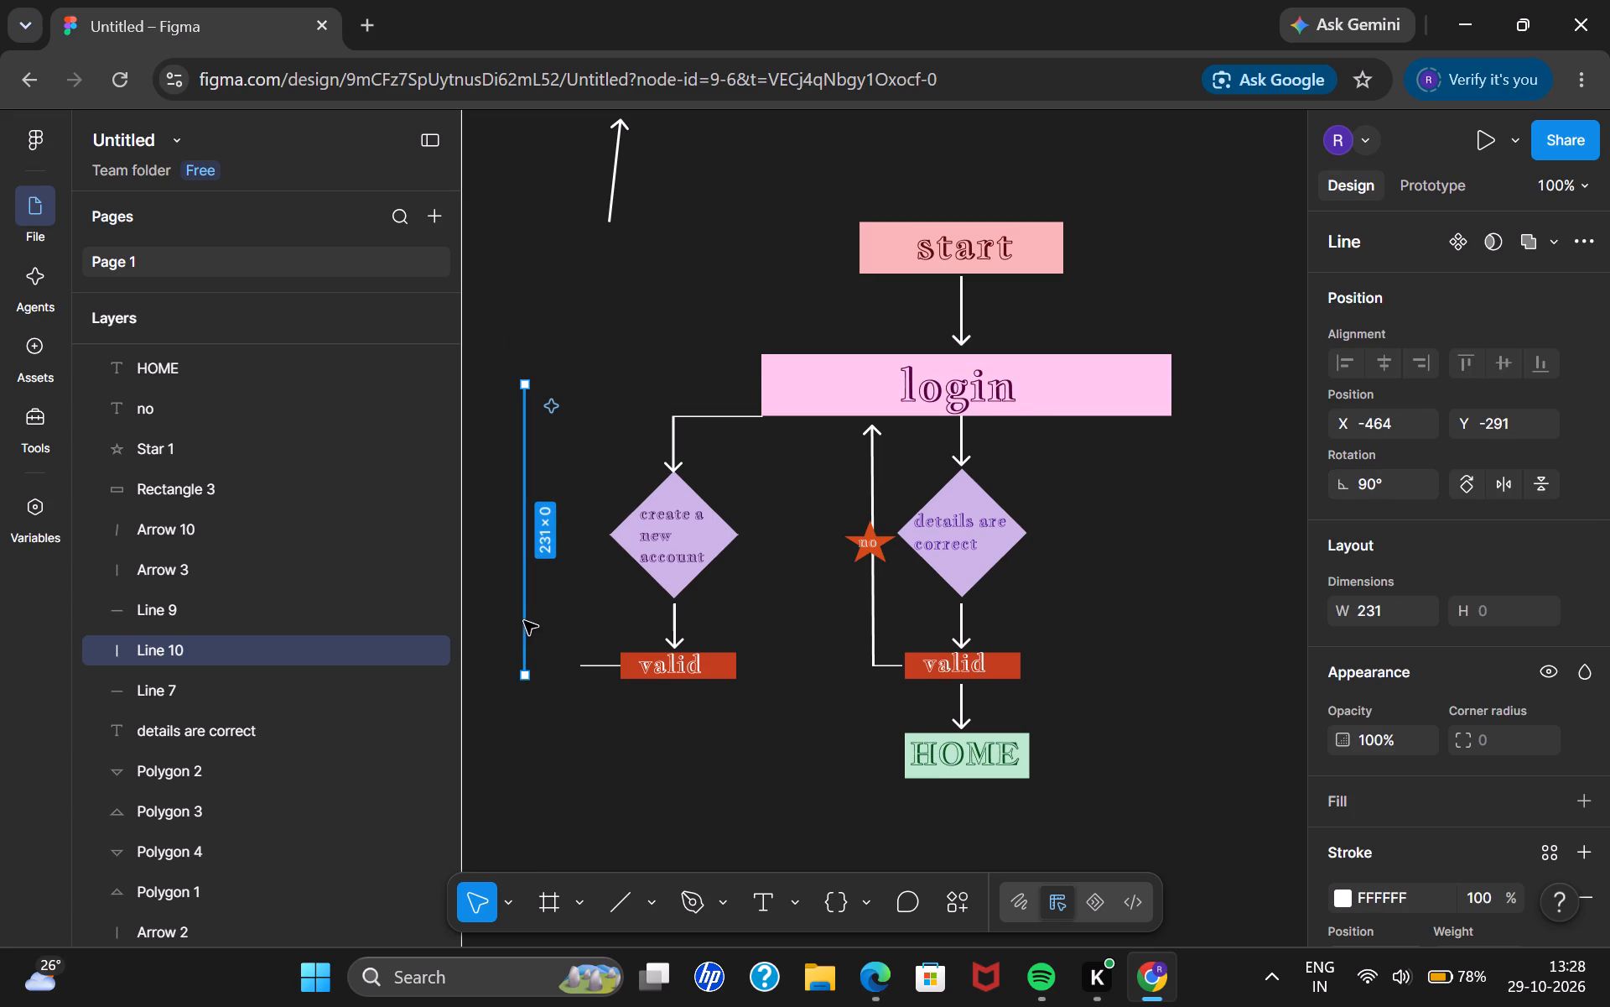
Move the vertical line to X -420, Y -300 so it meets the outer end of the "create a new account" branch's valid connector.
left_click_drag(522, 627, 584, 622)
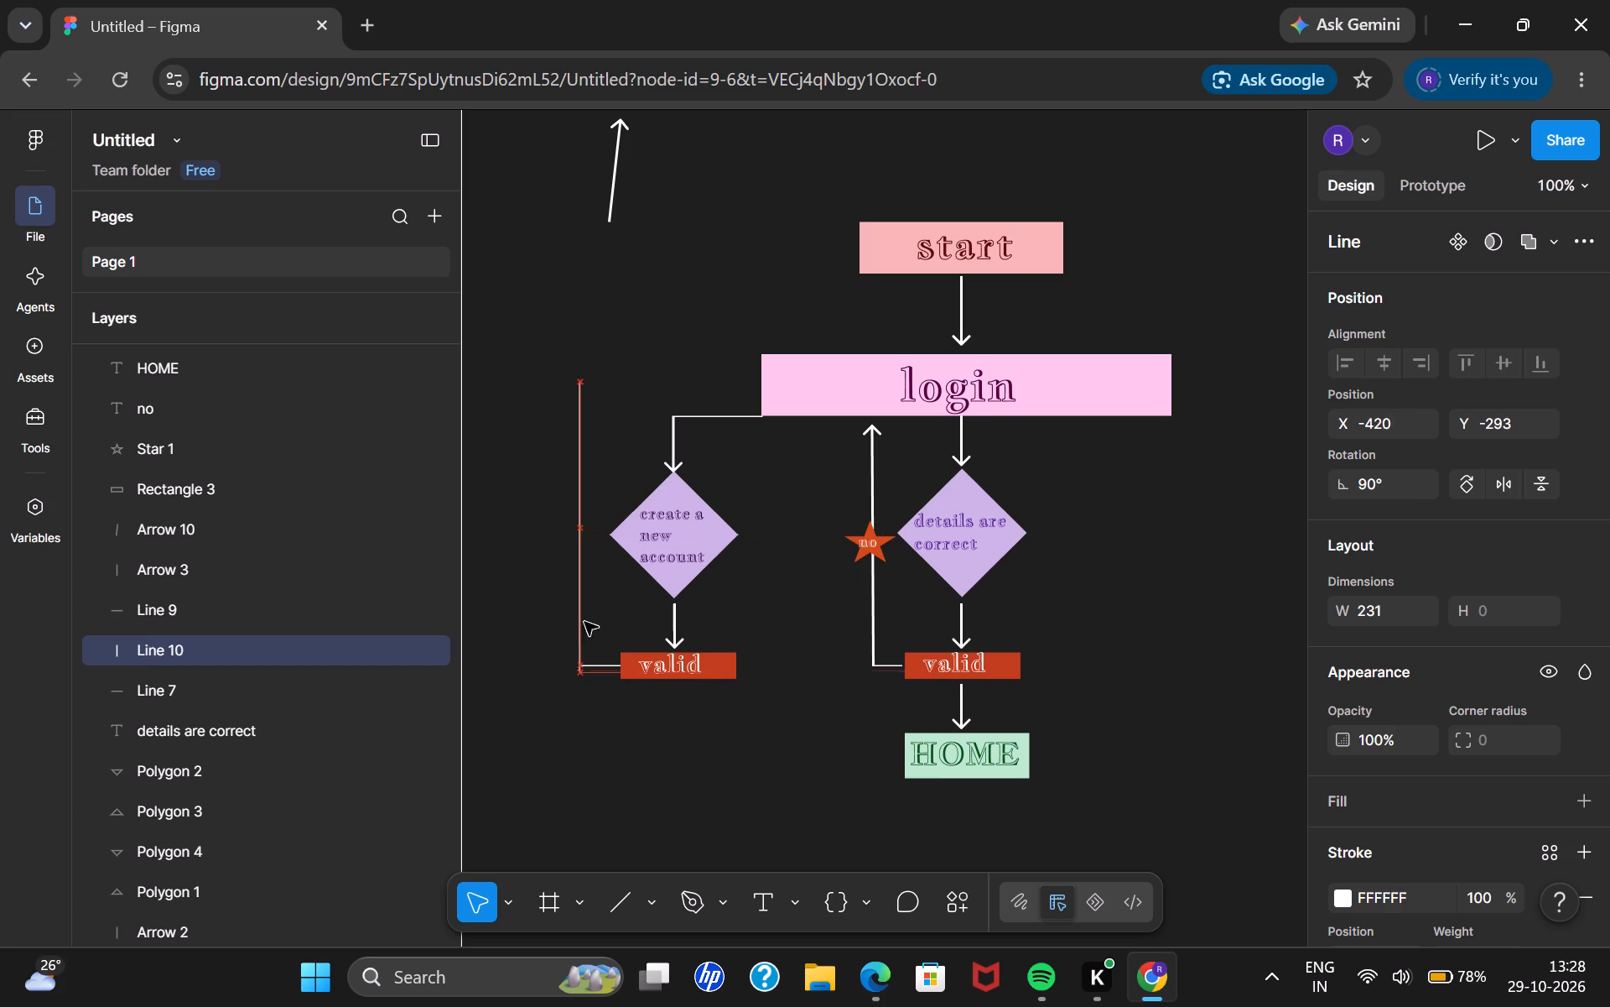
left_click_drag(584, 622, 577, 621)
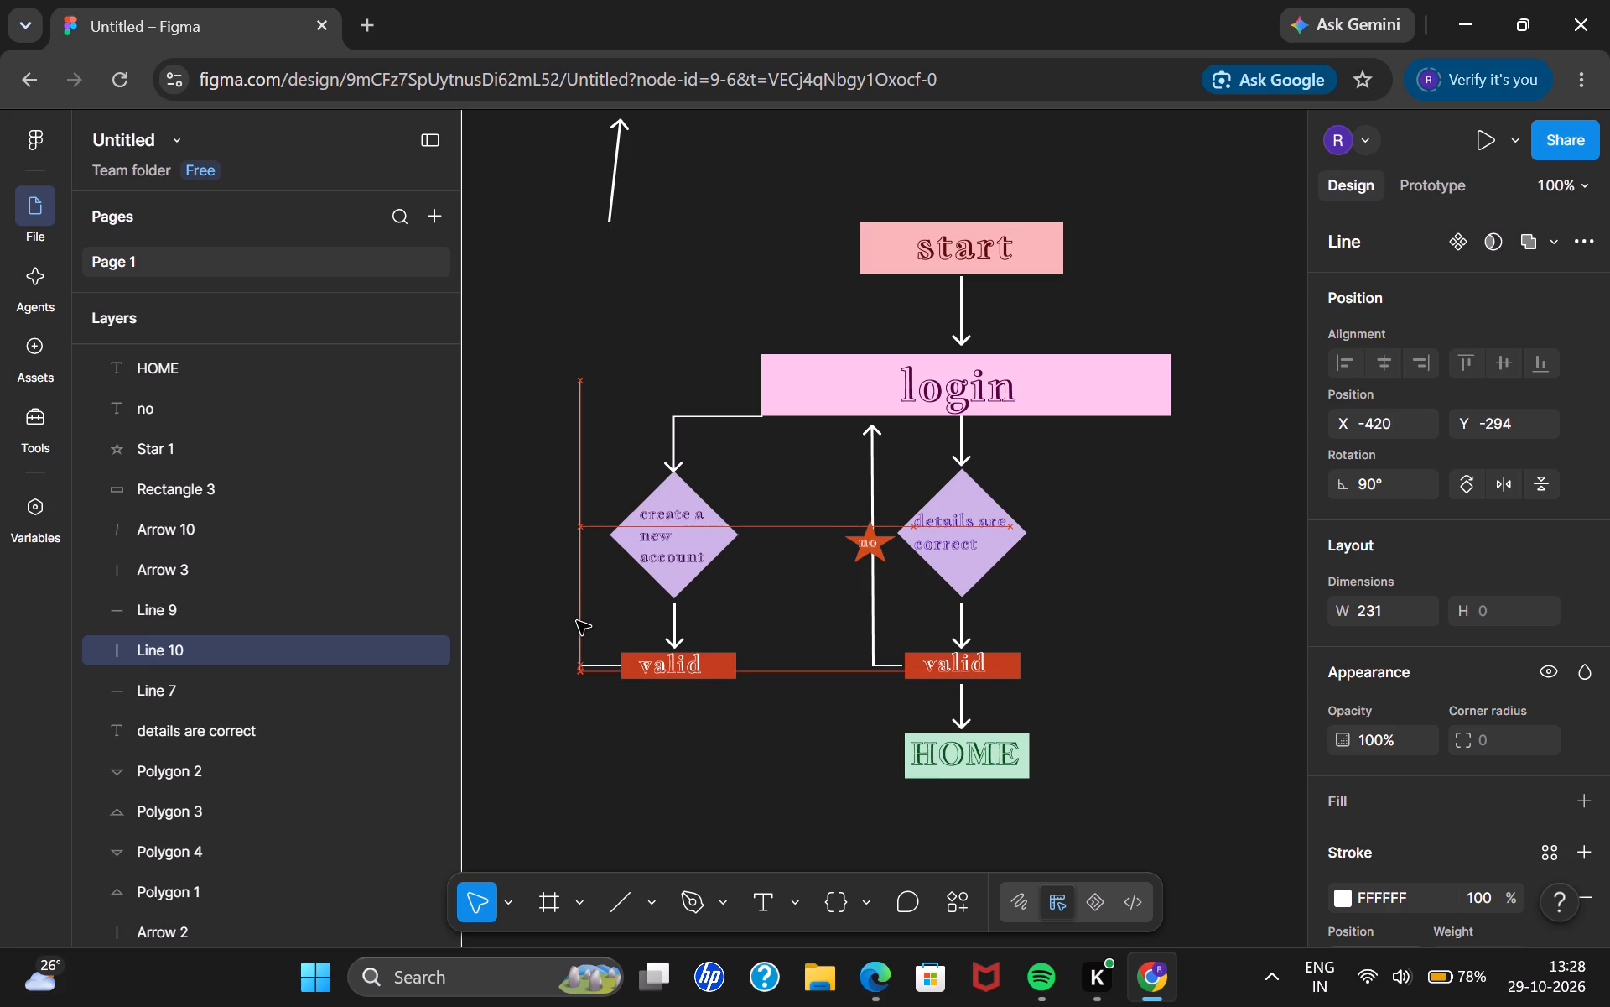
left_click_drag(577, 621, 577, 616)
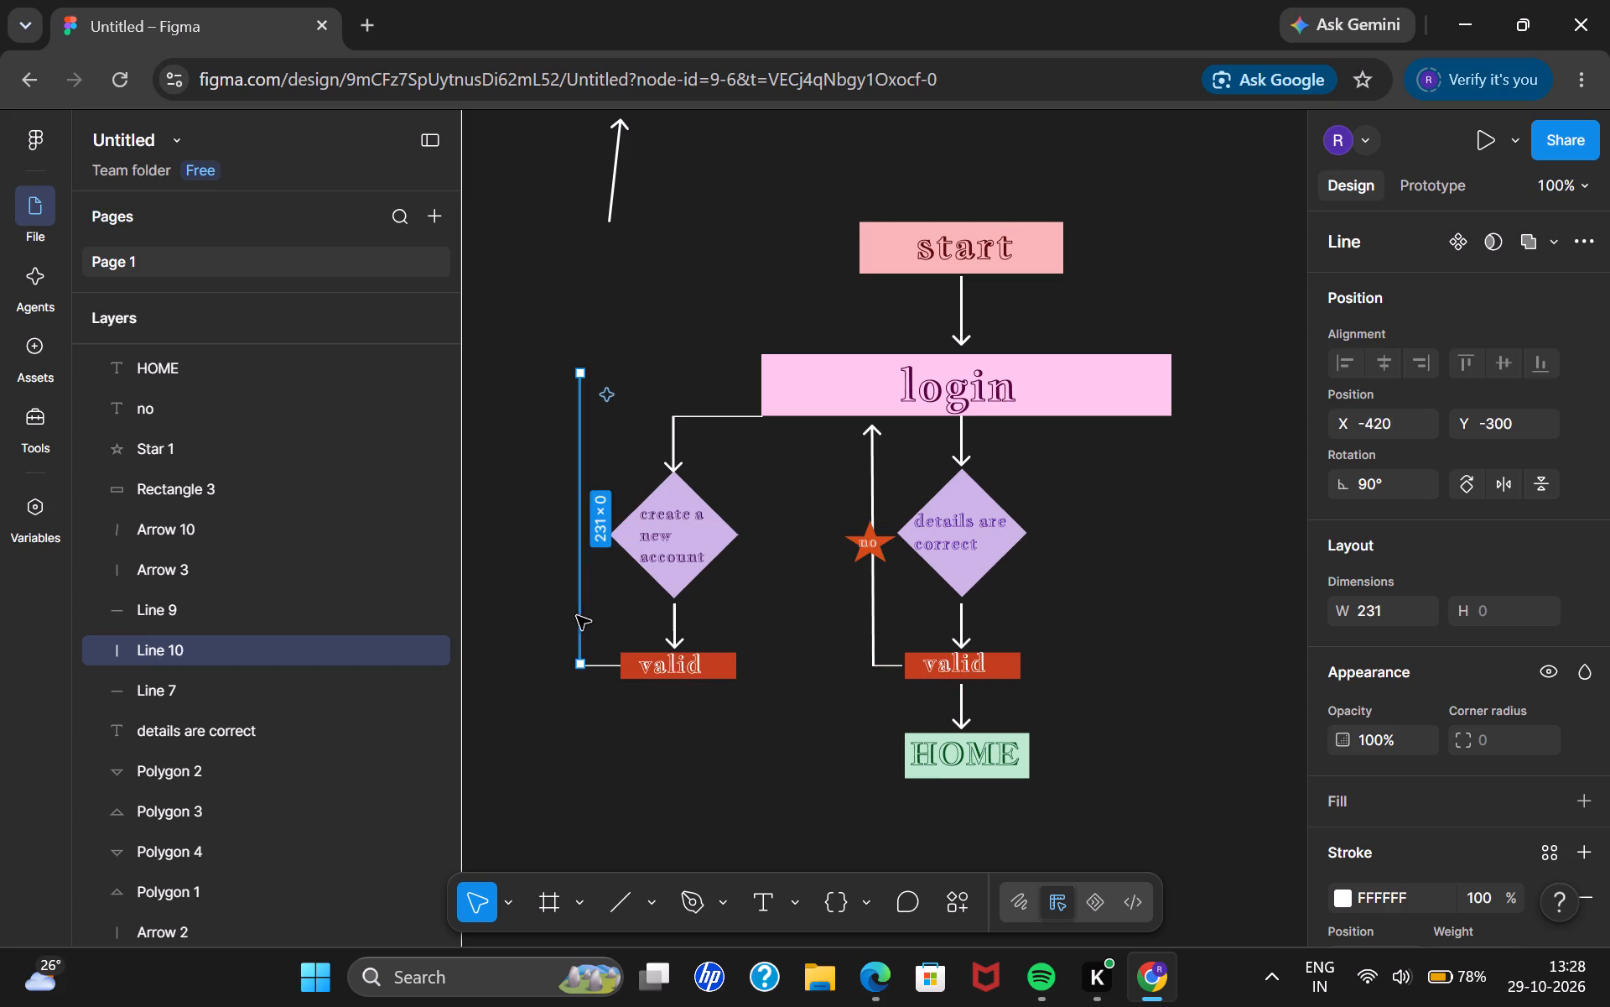
left_click(506, 767)
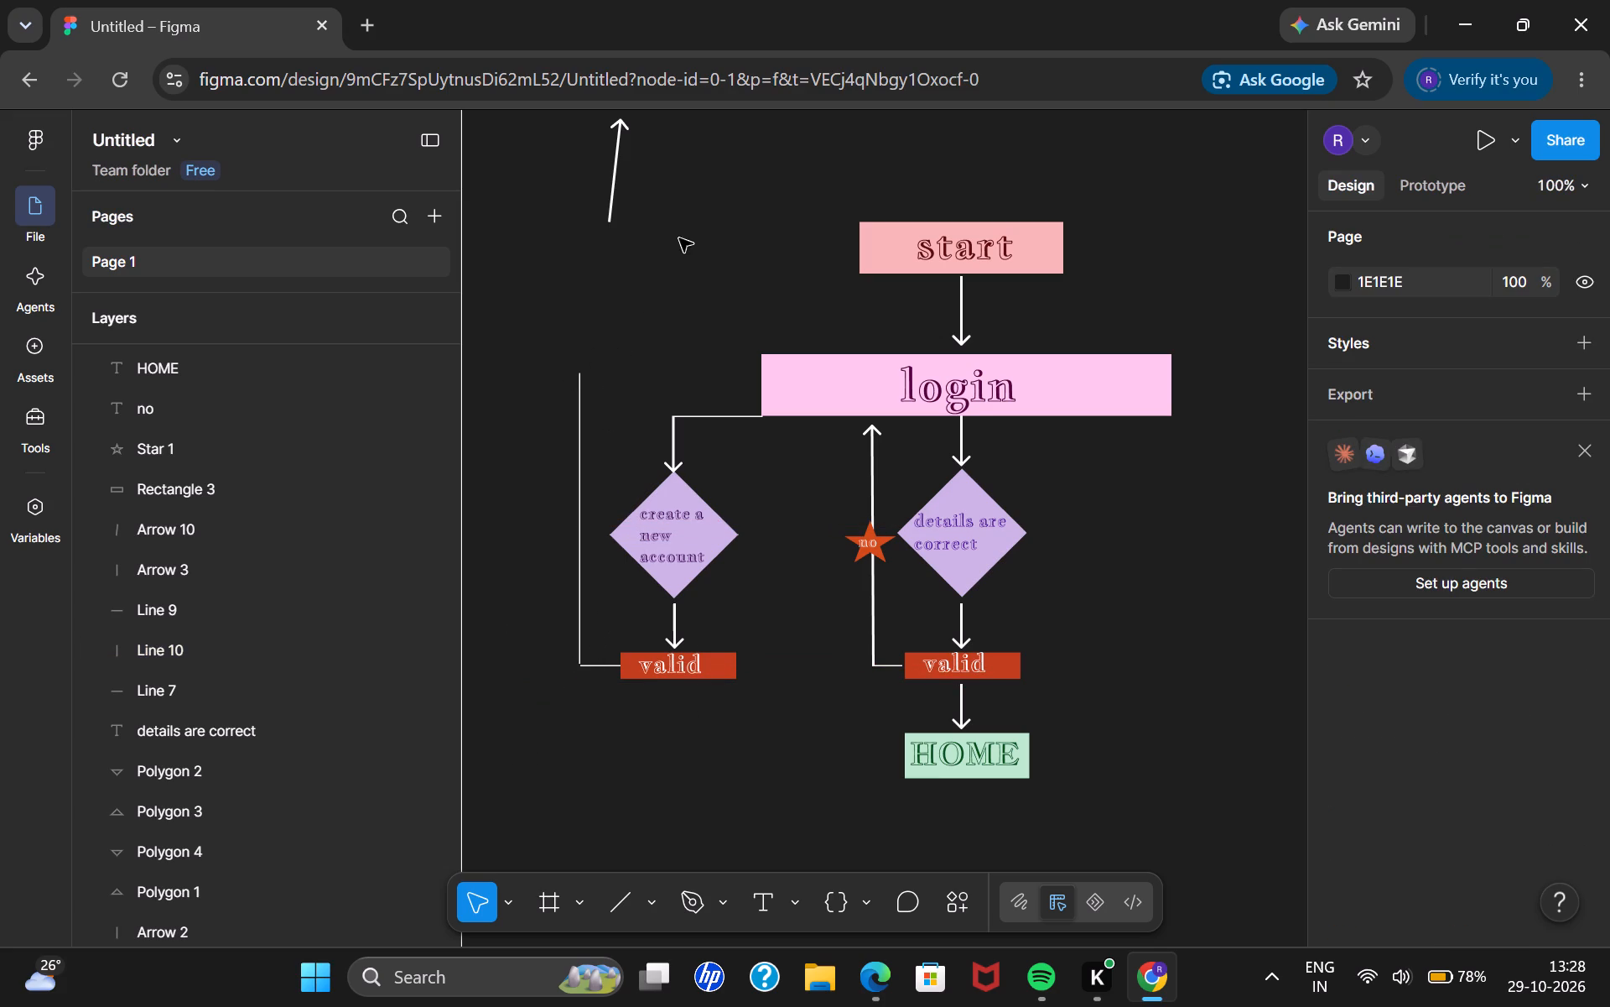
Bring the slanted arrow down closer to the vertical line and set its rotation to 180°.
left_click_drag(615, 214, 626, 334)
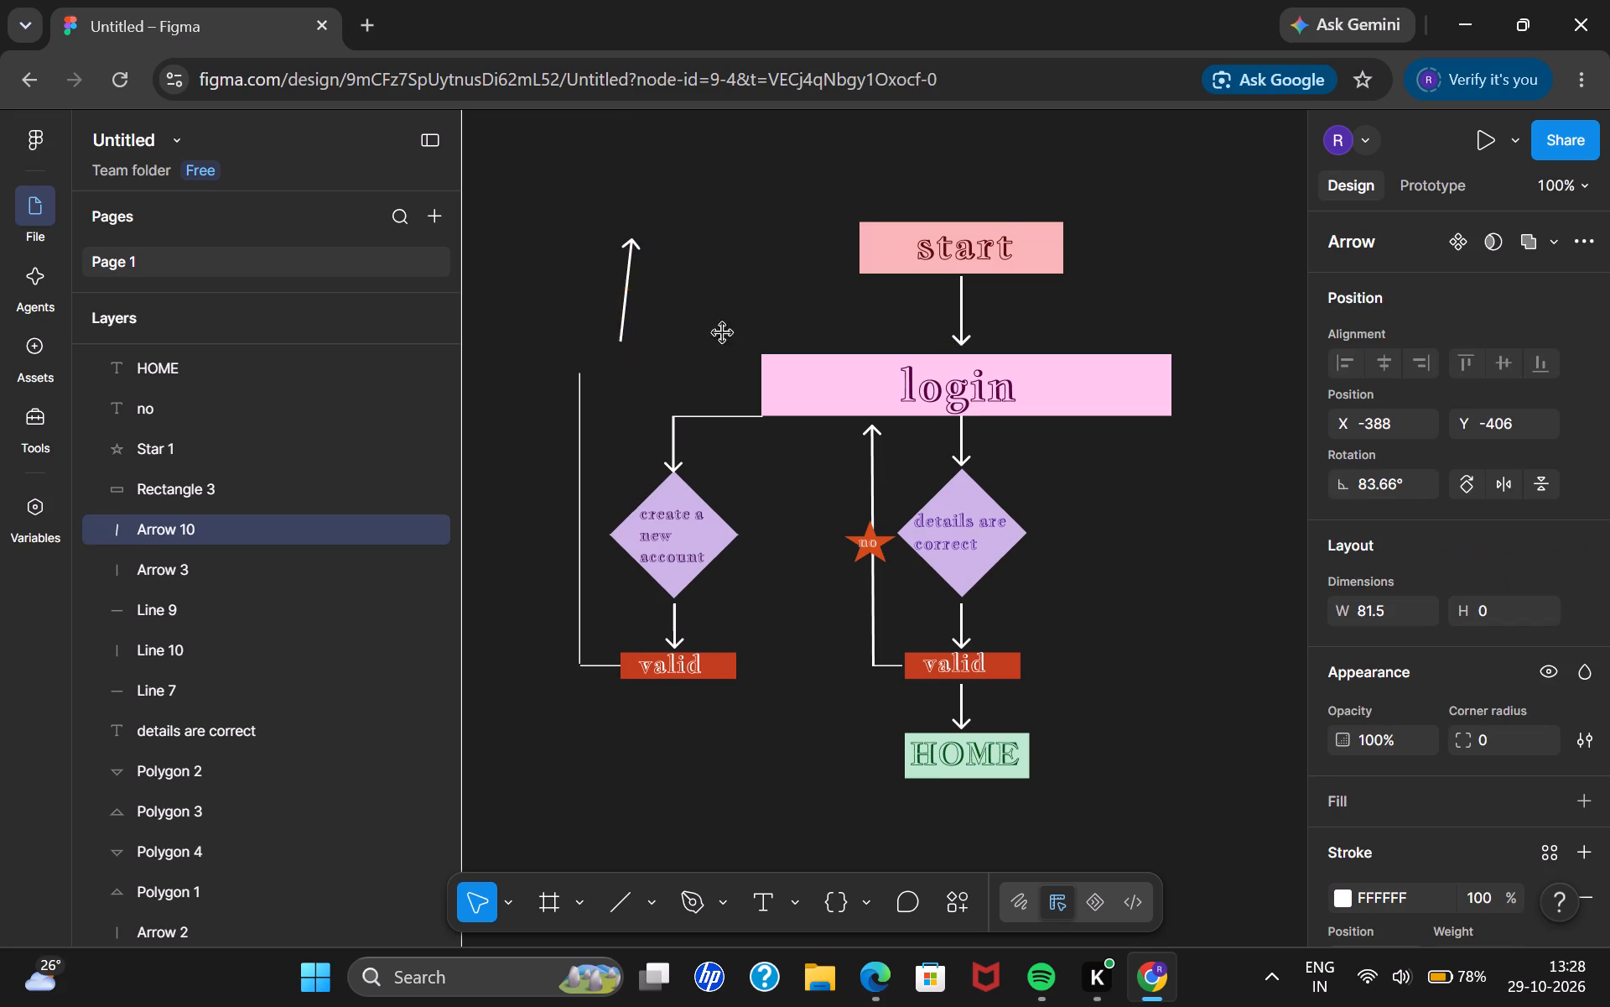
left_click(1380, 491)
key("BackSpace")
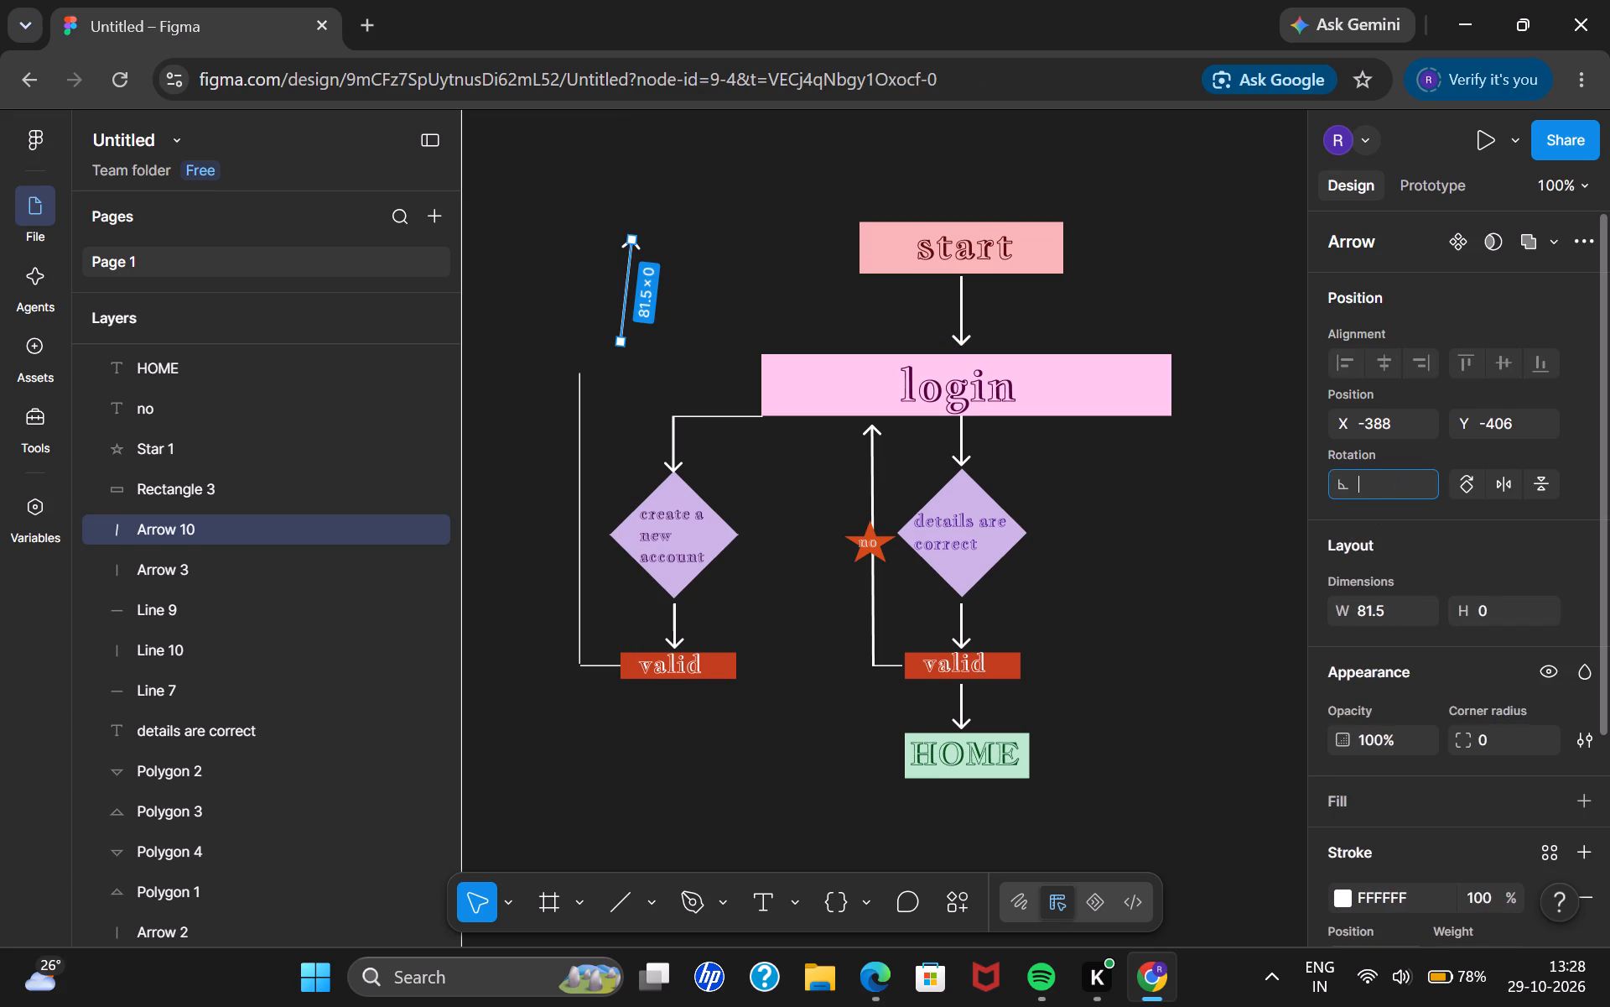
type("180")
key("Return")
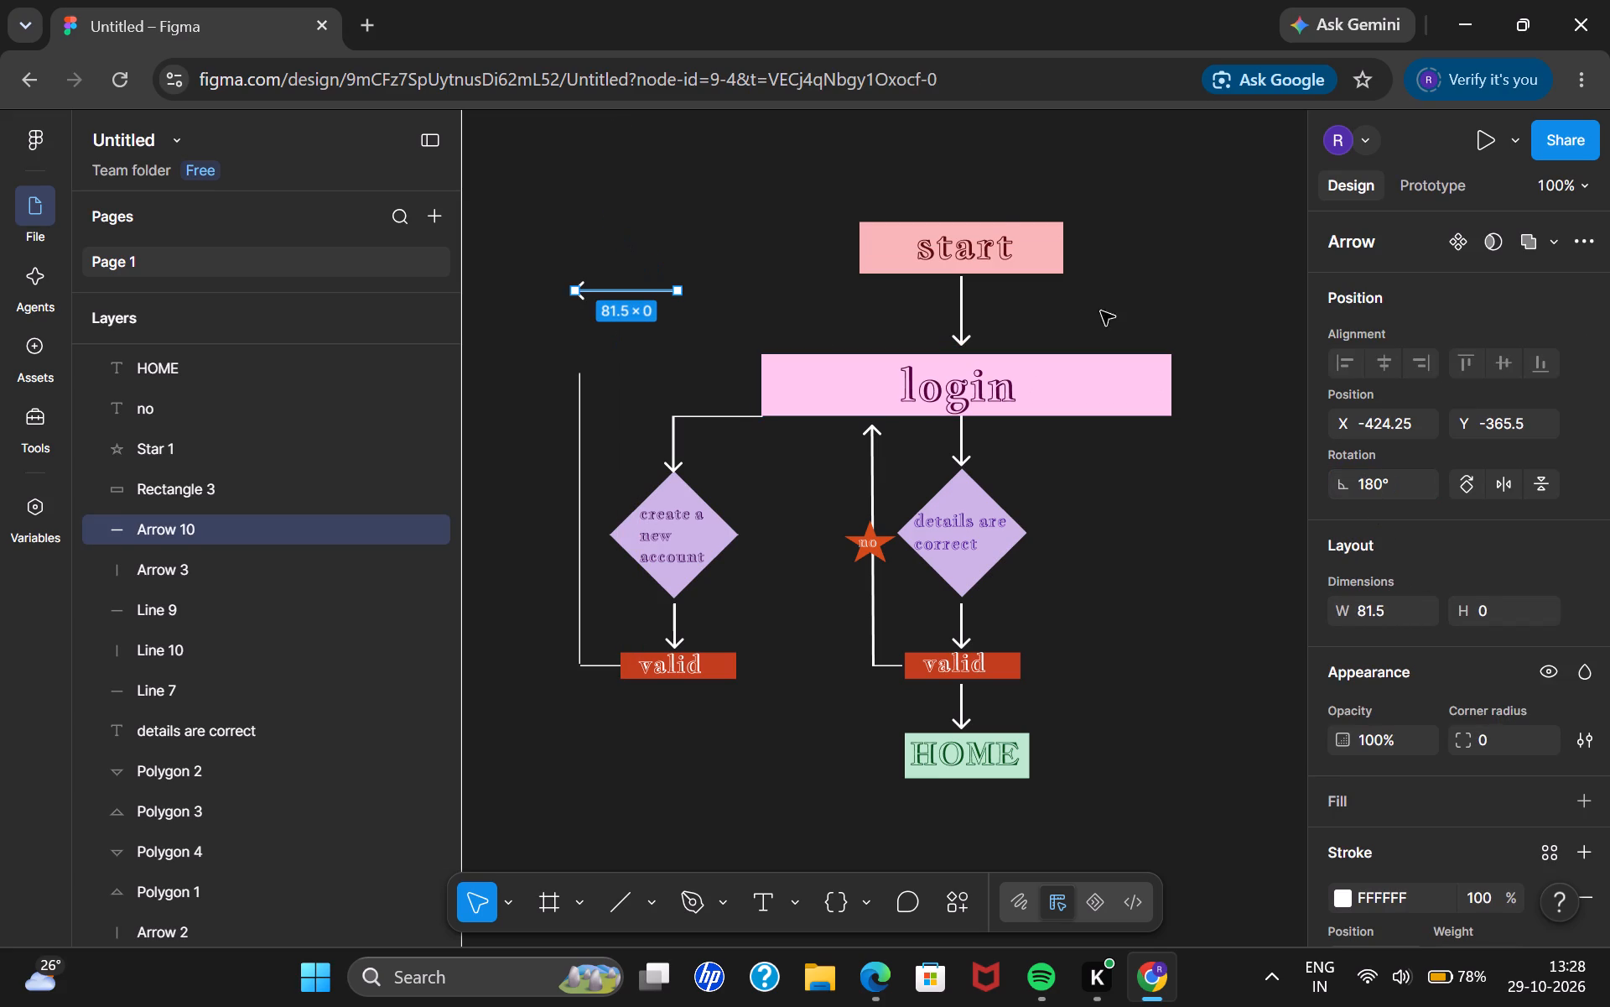
Set the shortened arrow's rotation to 360° so it points toward the login box.
left_click(1384, 472)
key("BackSpace")
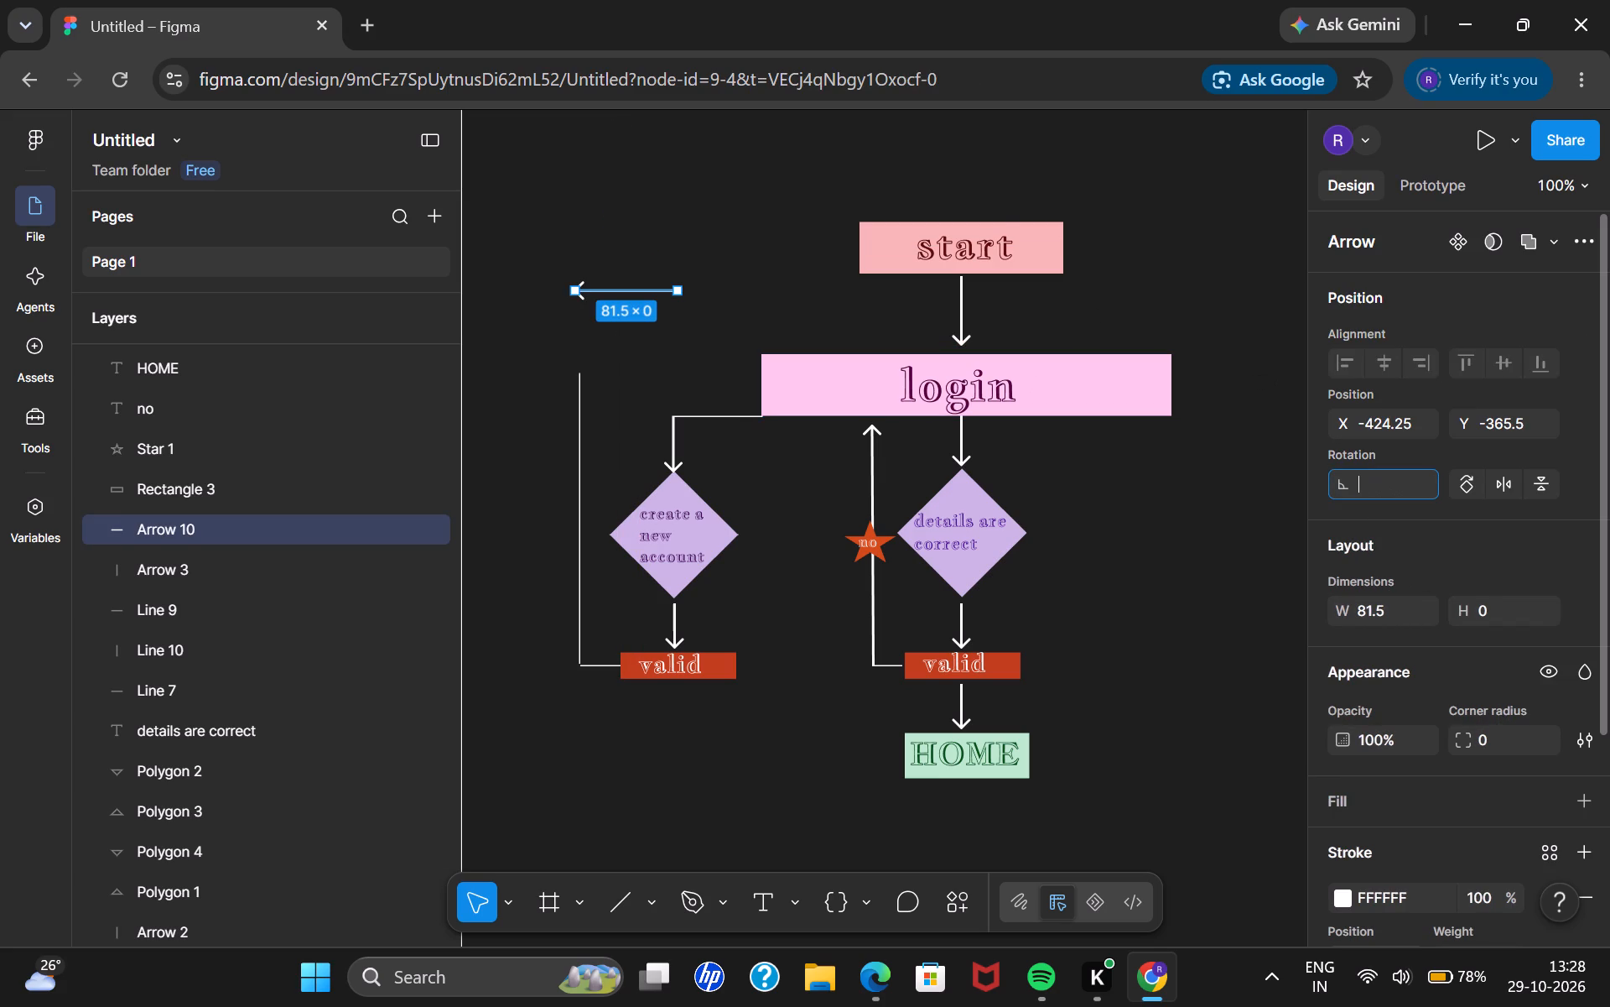
type("360")
key("Return")
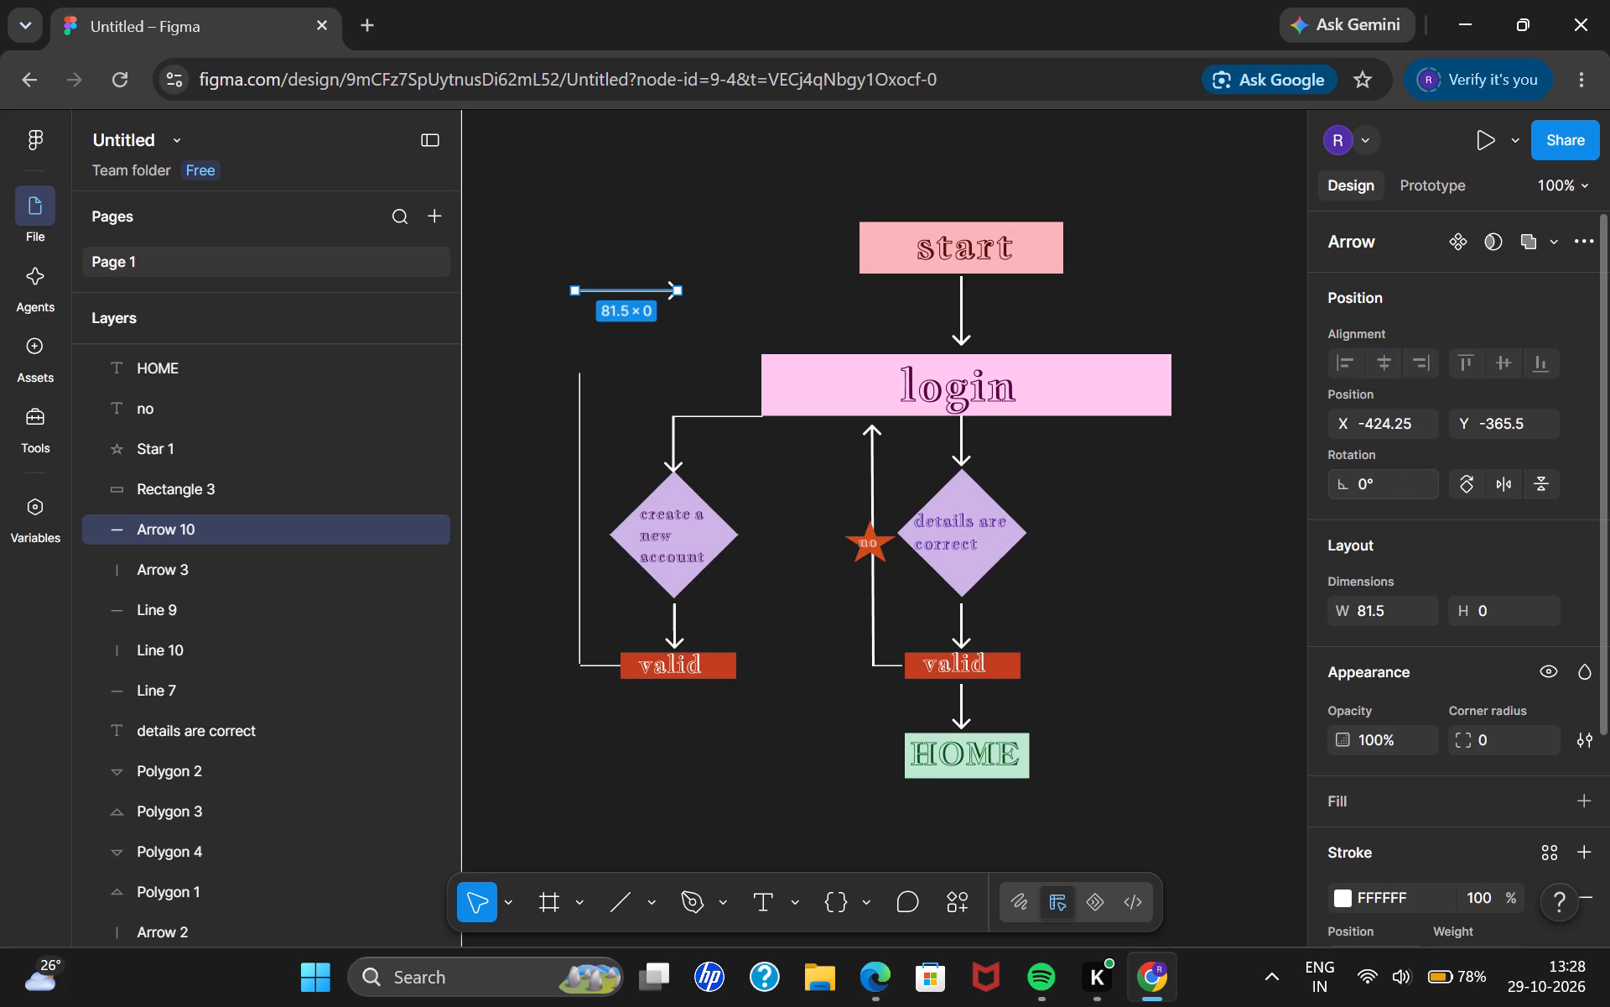
Start the horizontal arrow at the vertical line's top, at X -423, Y -300, and extend it to 147 to reach the login box.
left_click_drag(631, 290, 656, 367)
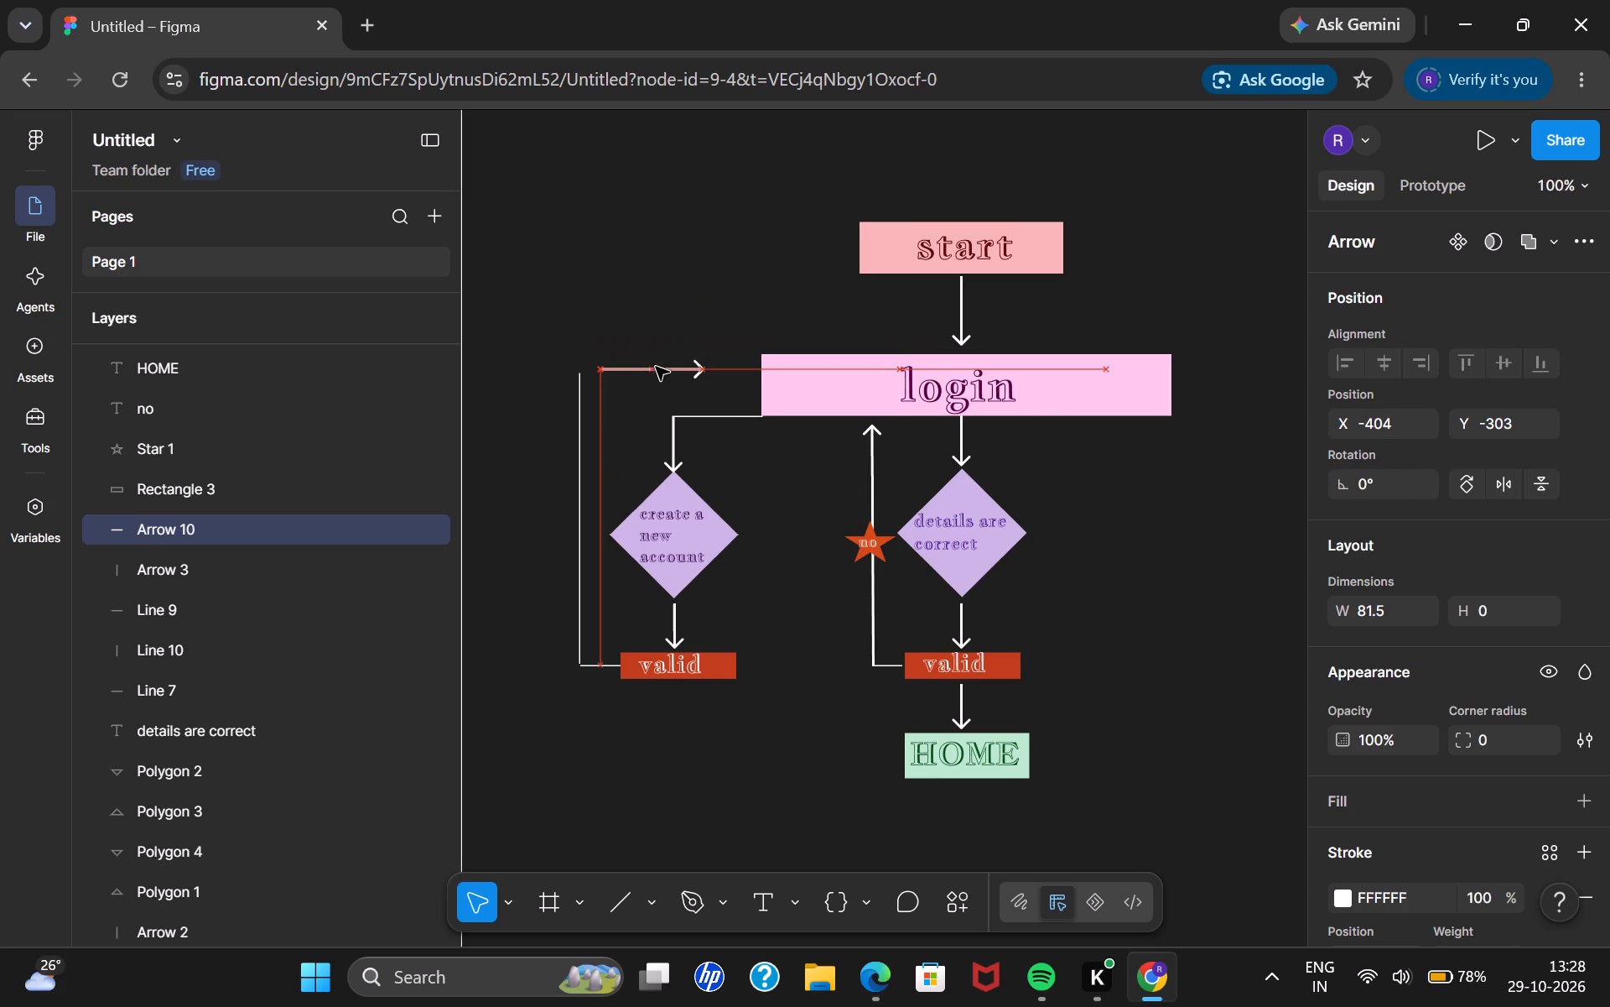
left_click_drag(656, 367, 642, 371)
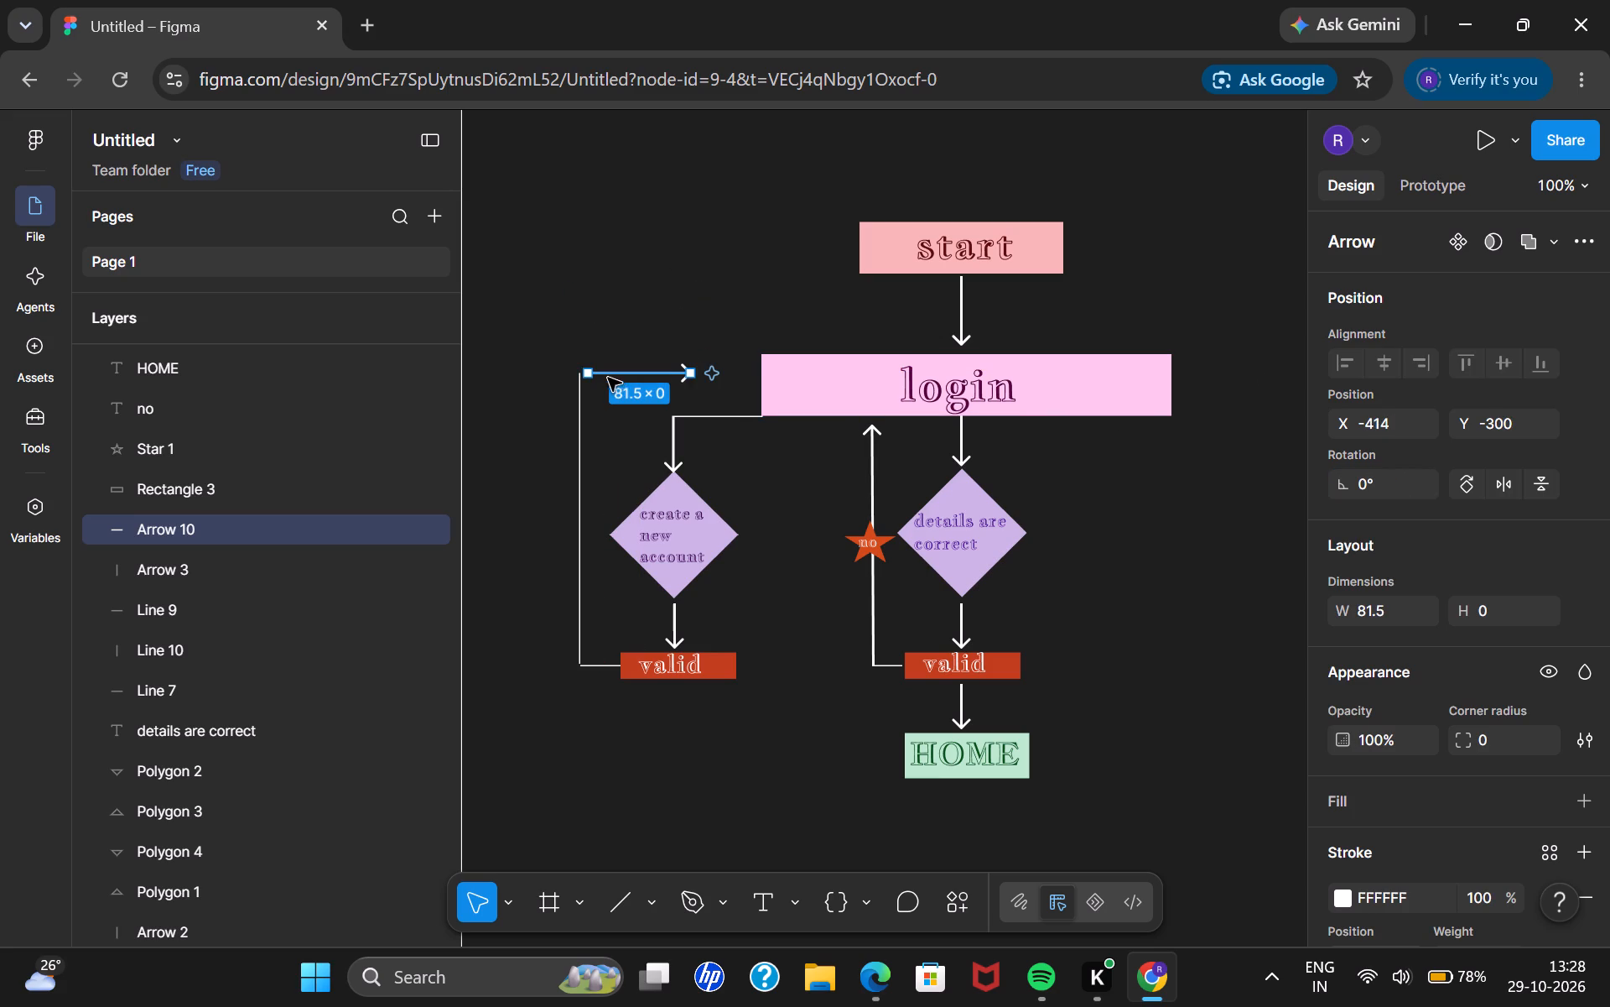
left_click_drag(608, 371, 596, 378)
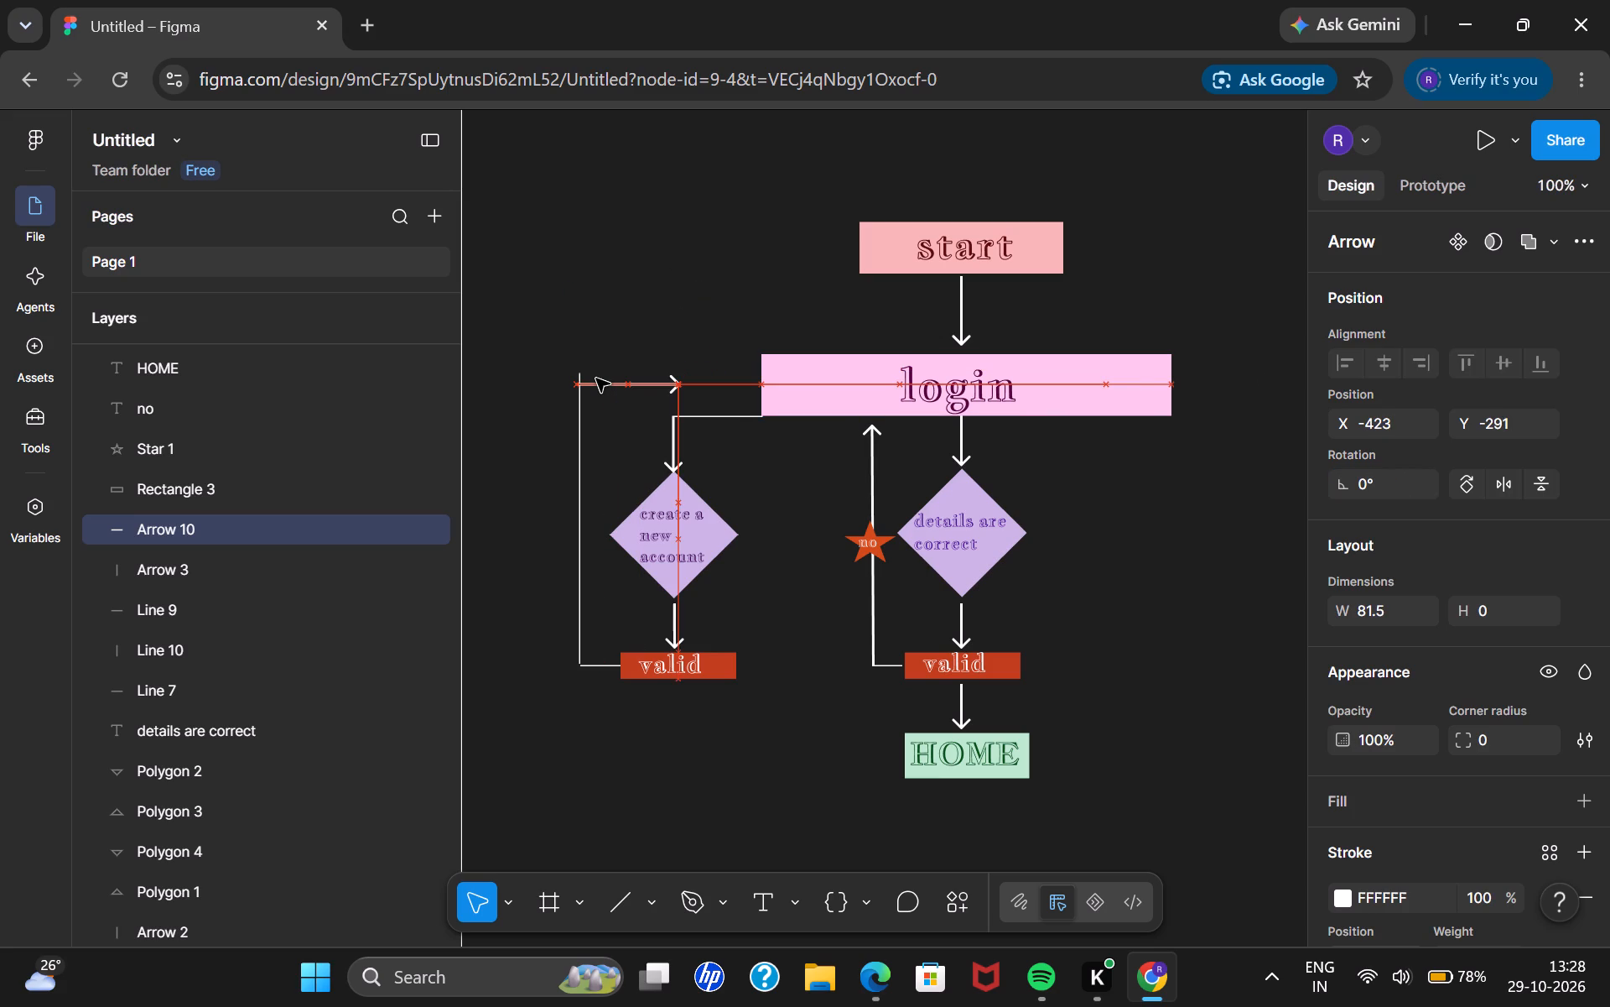
left_click_drag(596, 378, 597, 373)
left_click_drag(681, 375, 754, 369)
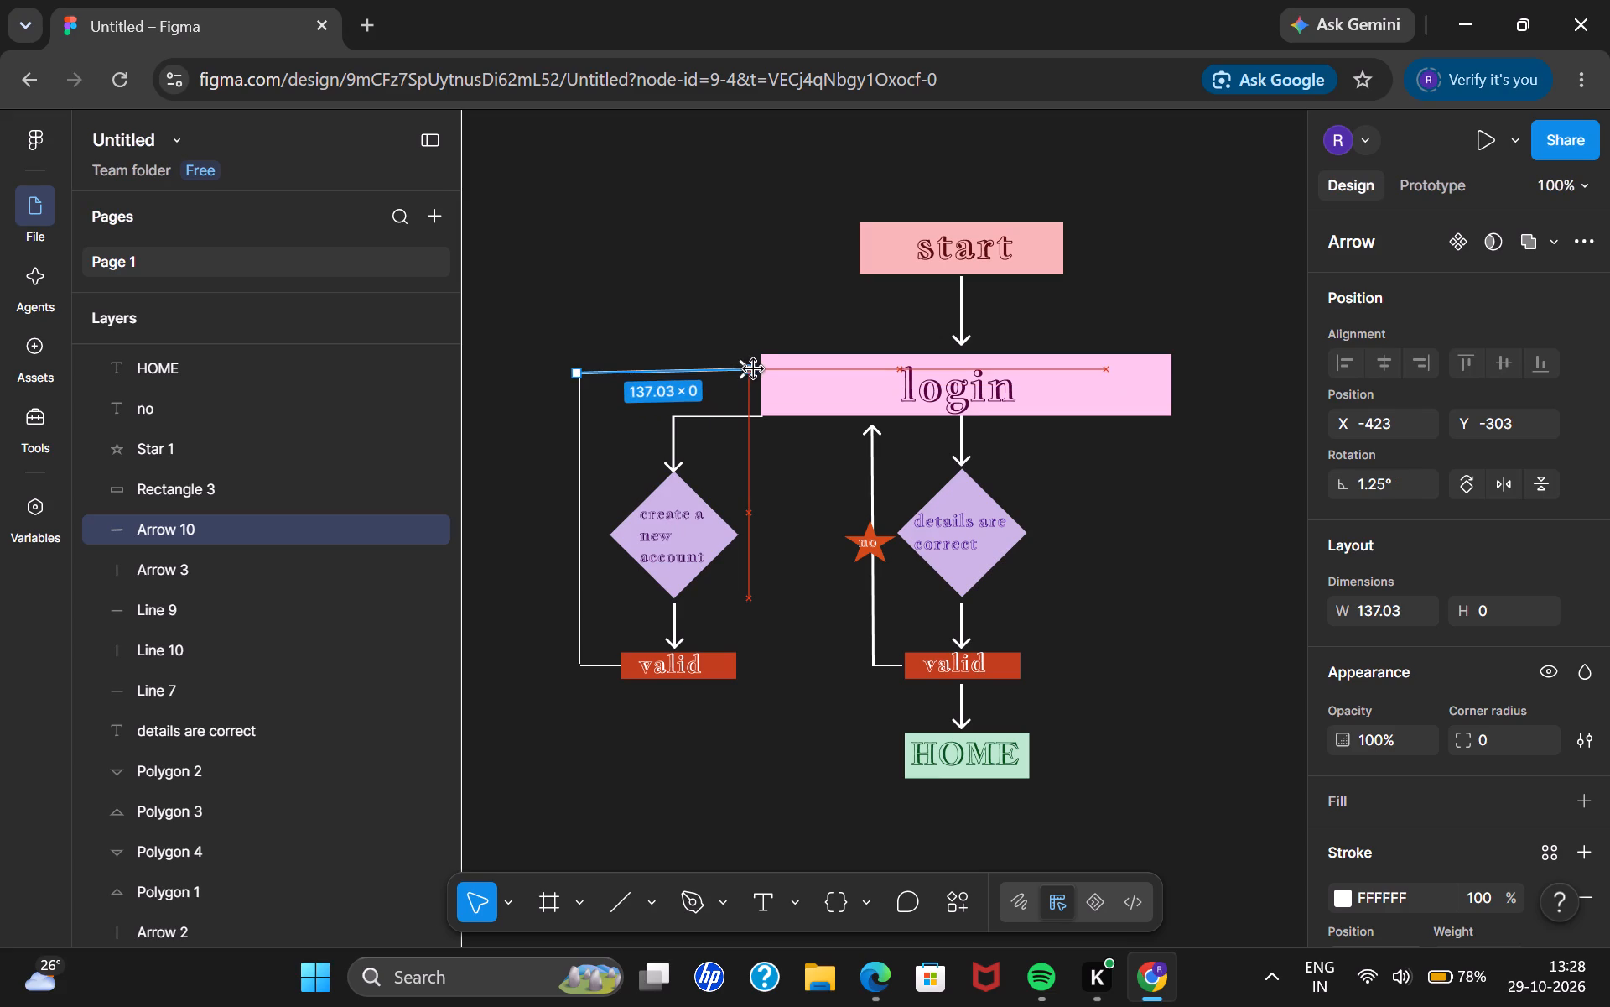
left_click_drag(754, 369, 758, 371)
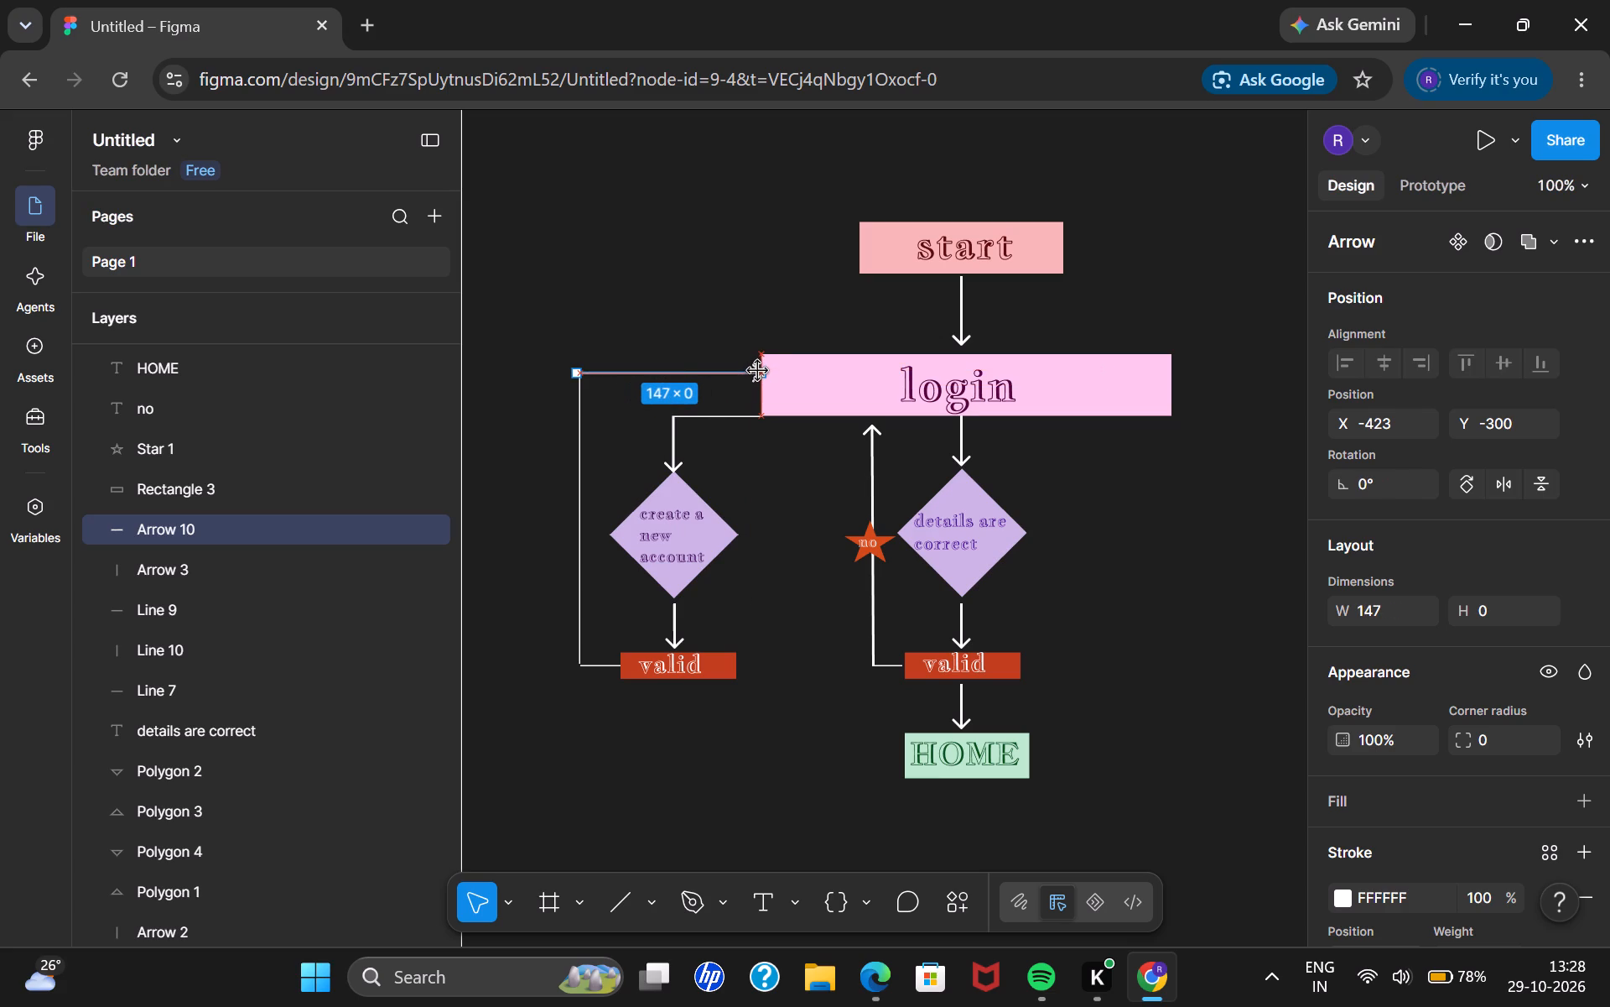
left_click_drag(758, 371, 756, 371)
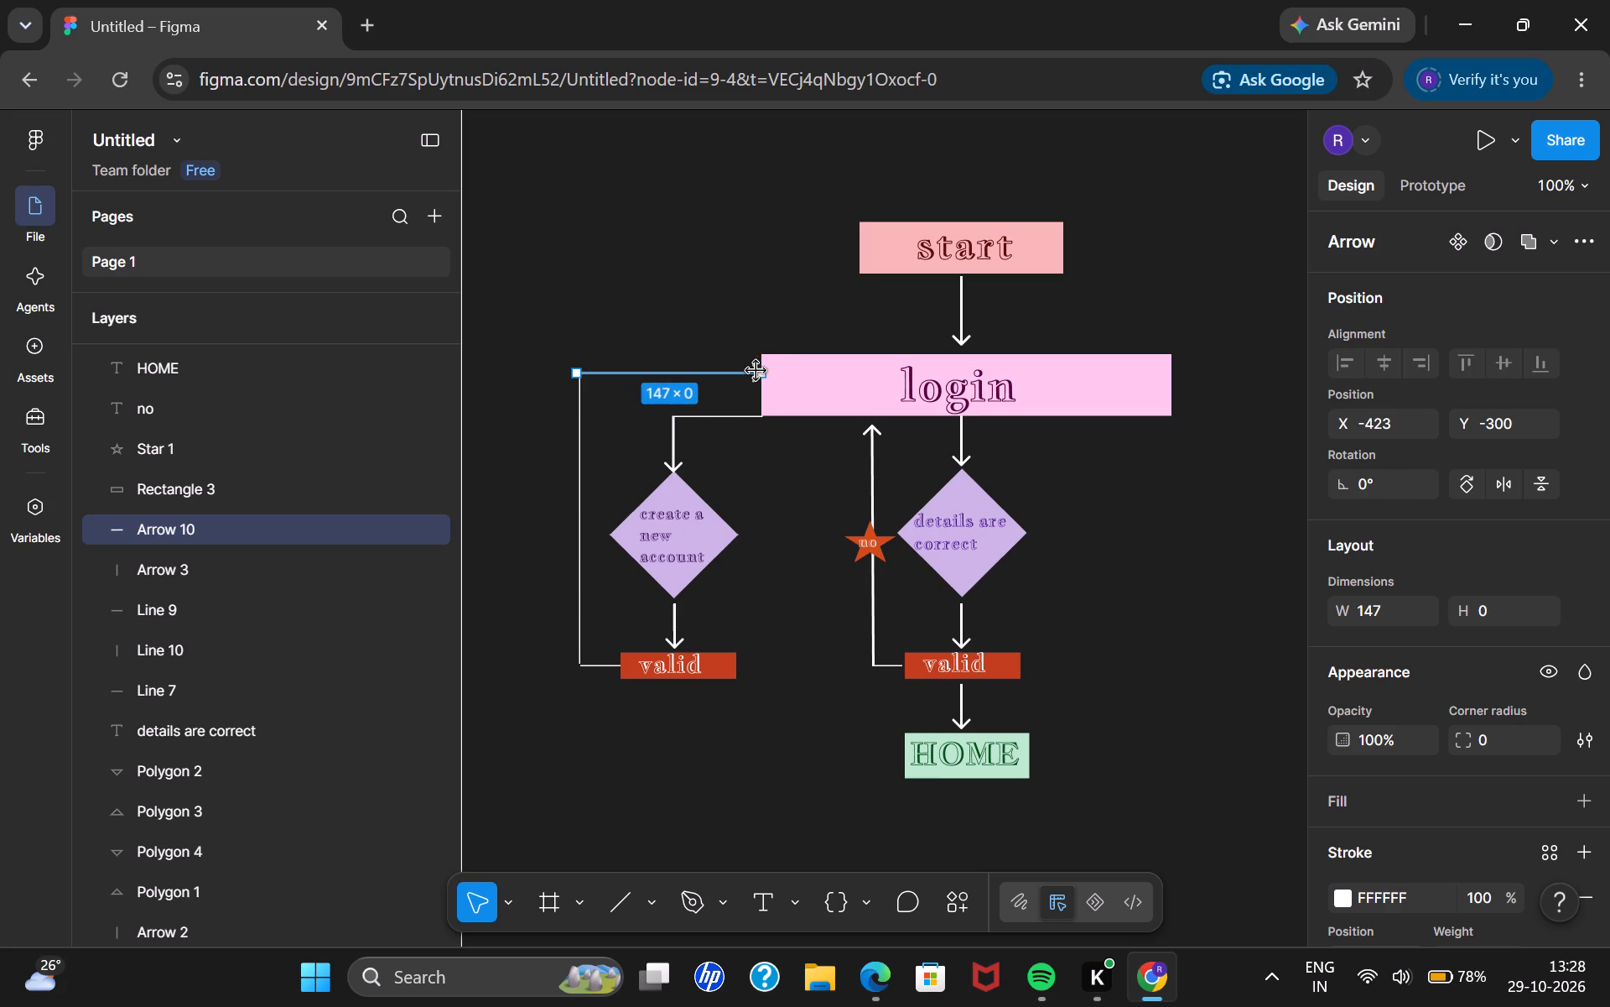
left_click(663, 312)
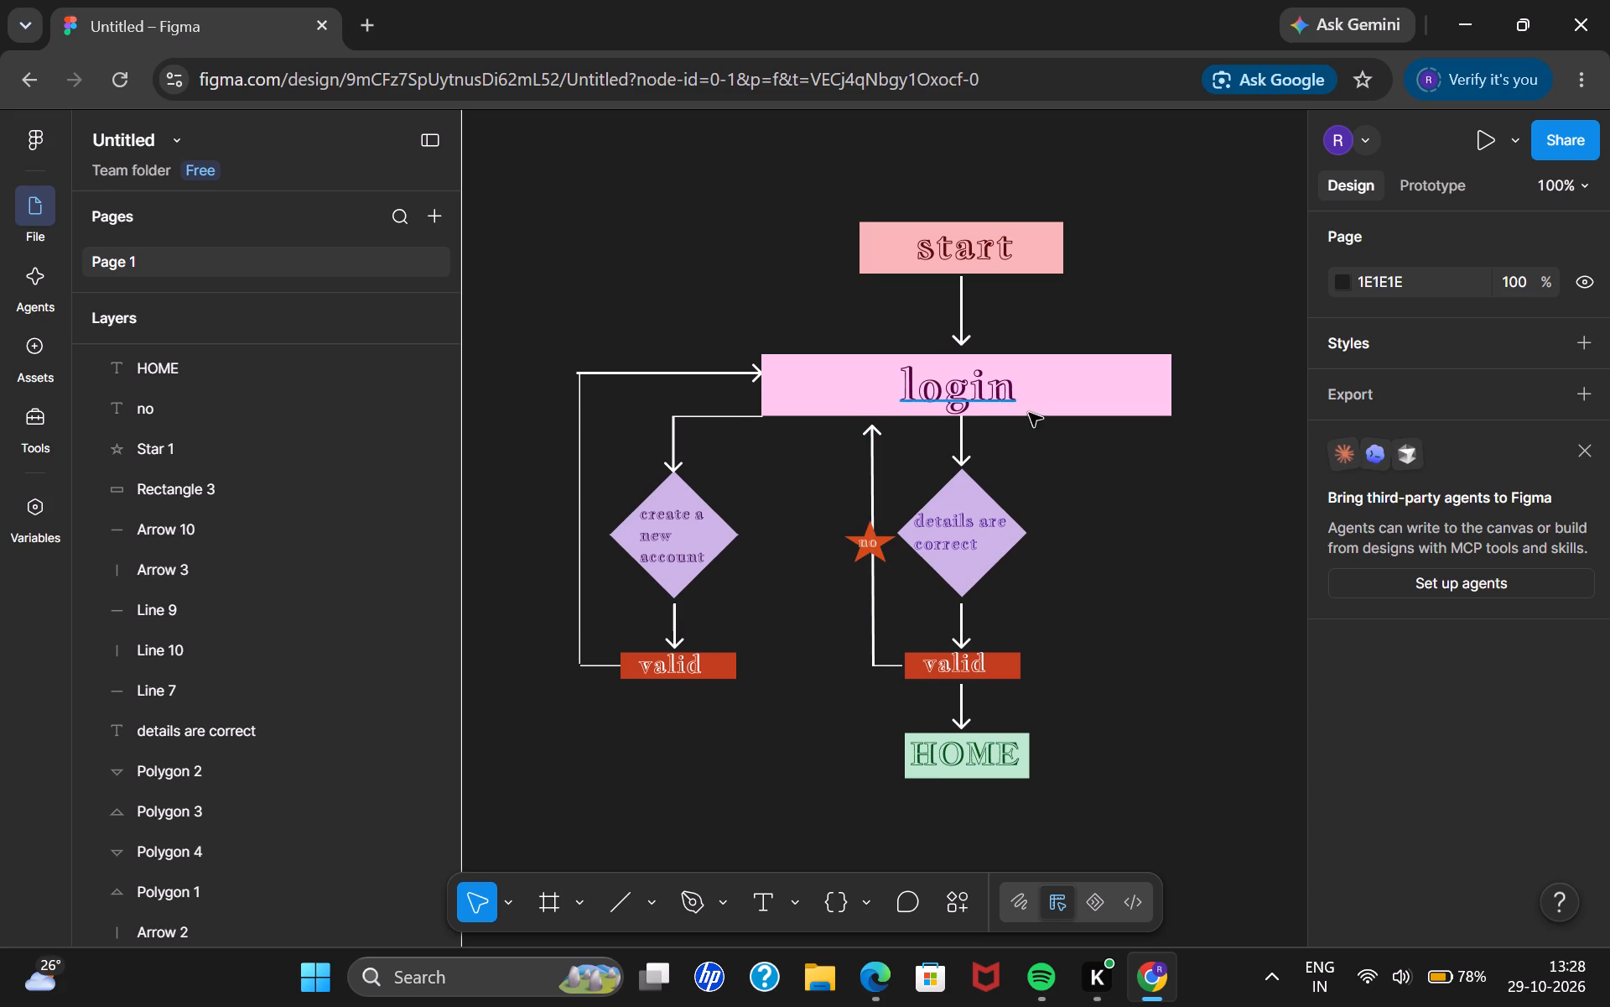
Duplicate the star behind "no" and place the copy on the vertical return line beside the "create a new account" diamond.
left_click(883, 563)
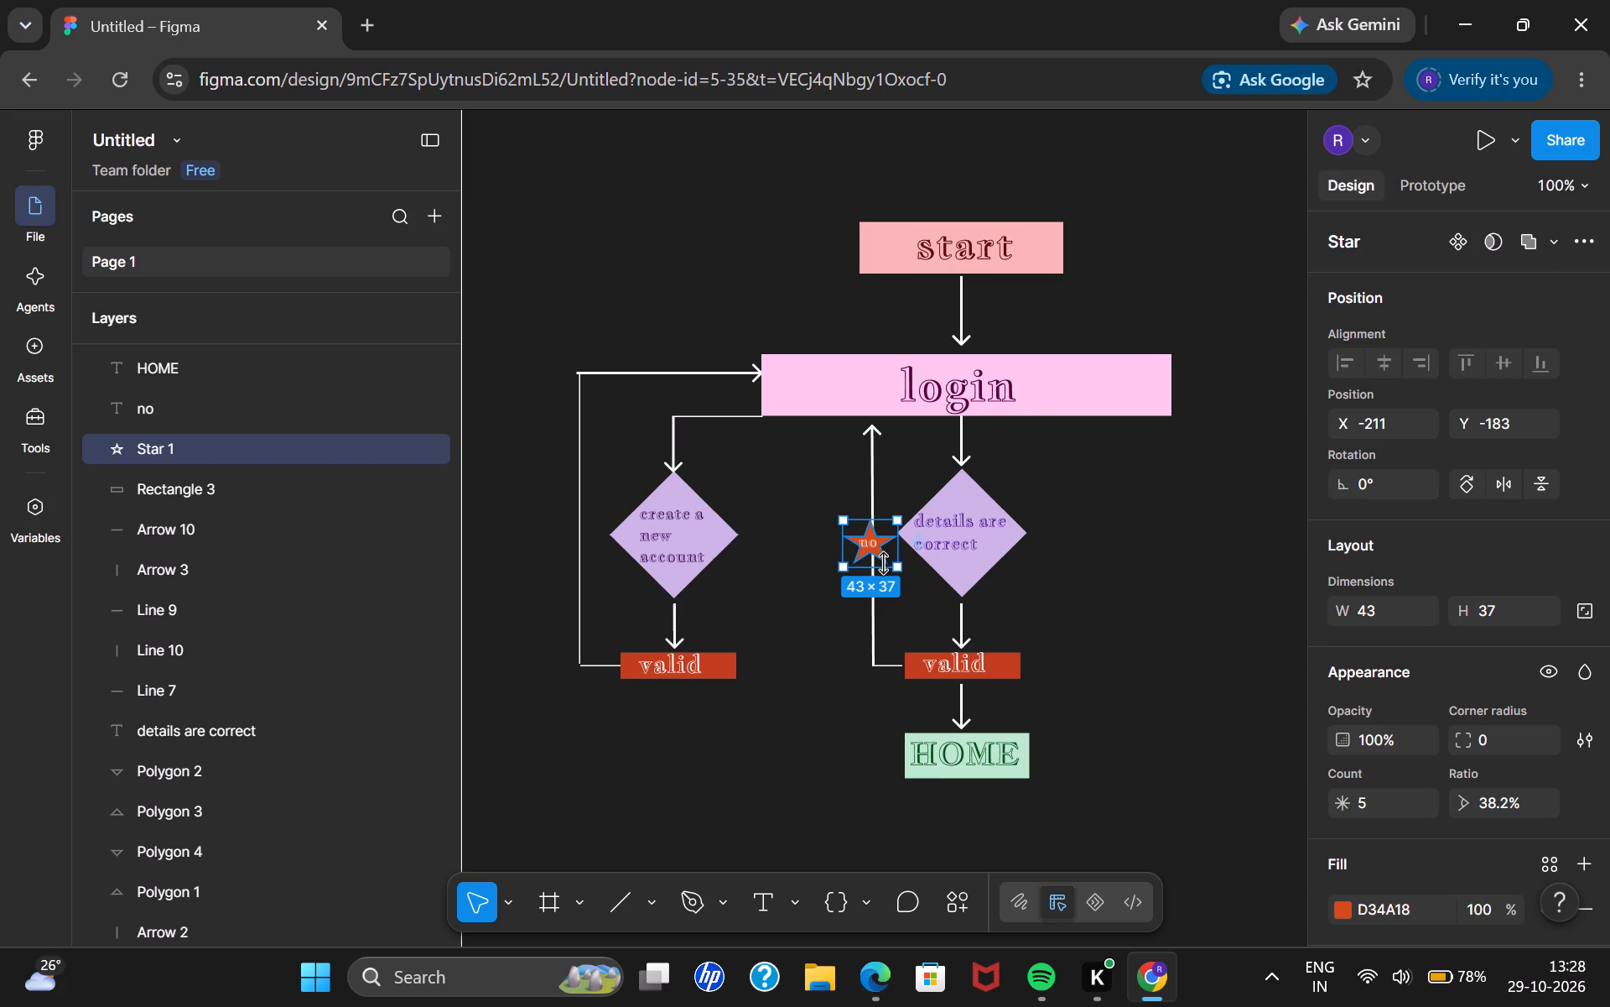
key("ctrl+c")
key("ctrl+v")
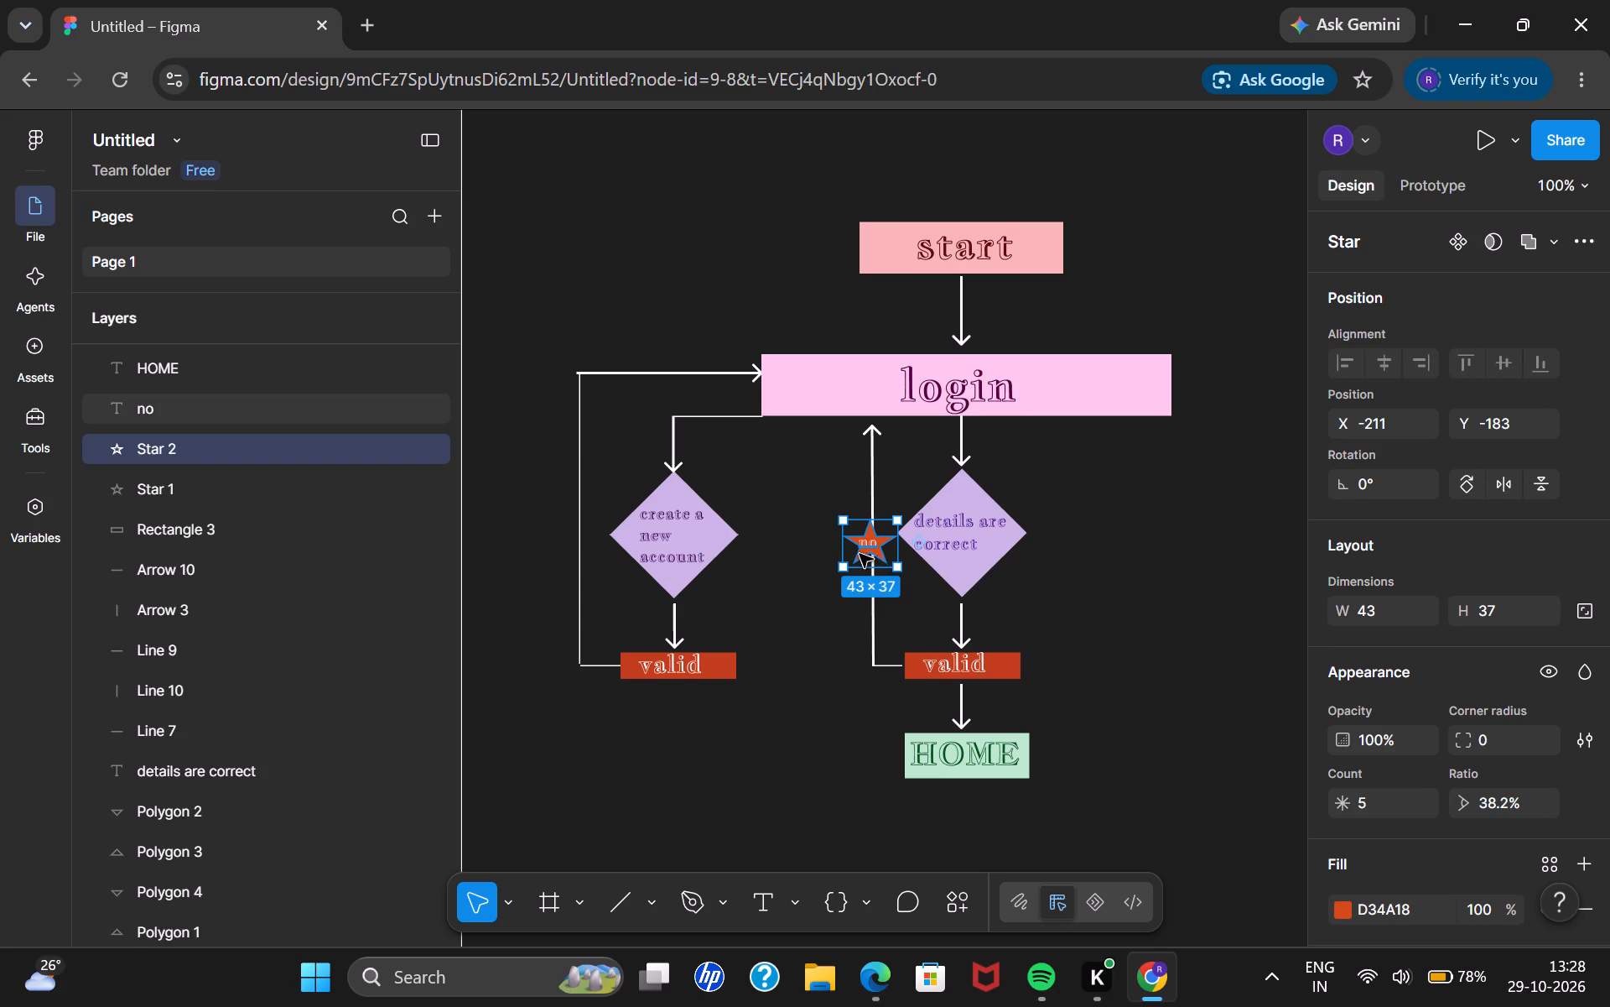
left_click_drag(877, 553, 582, 521)
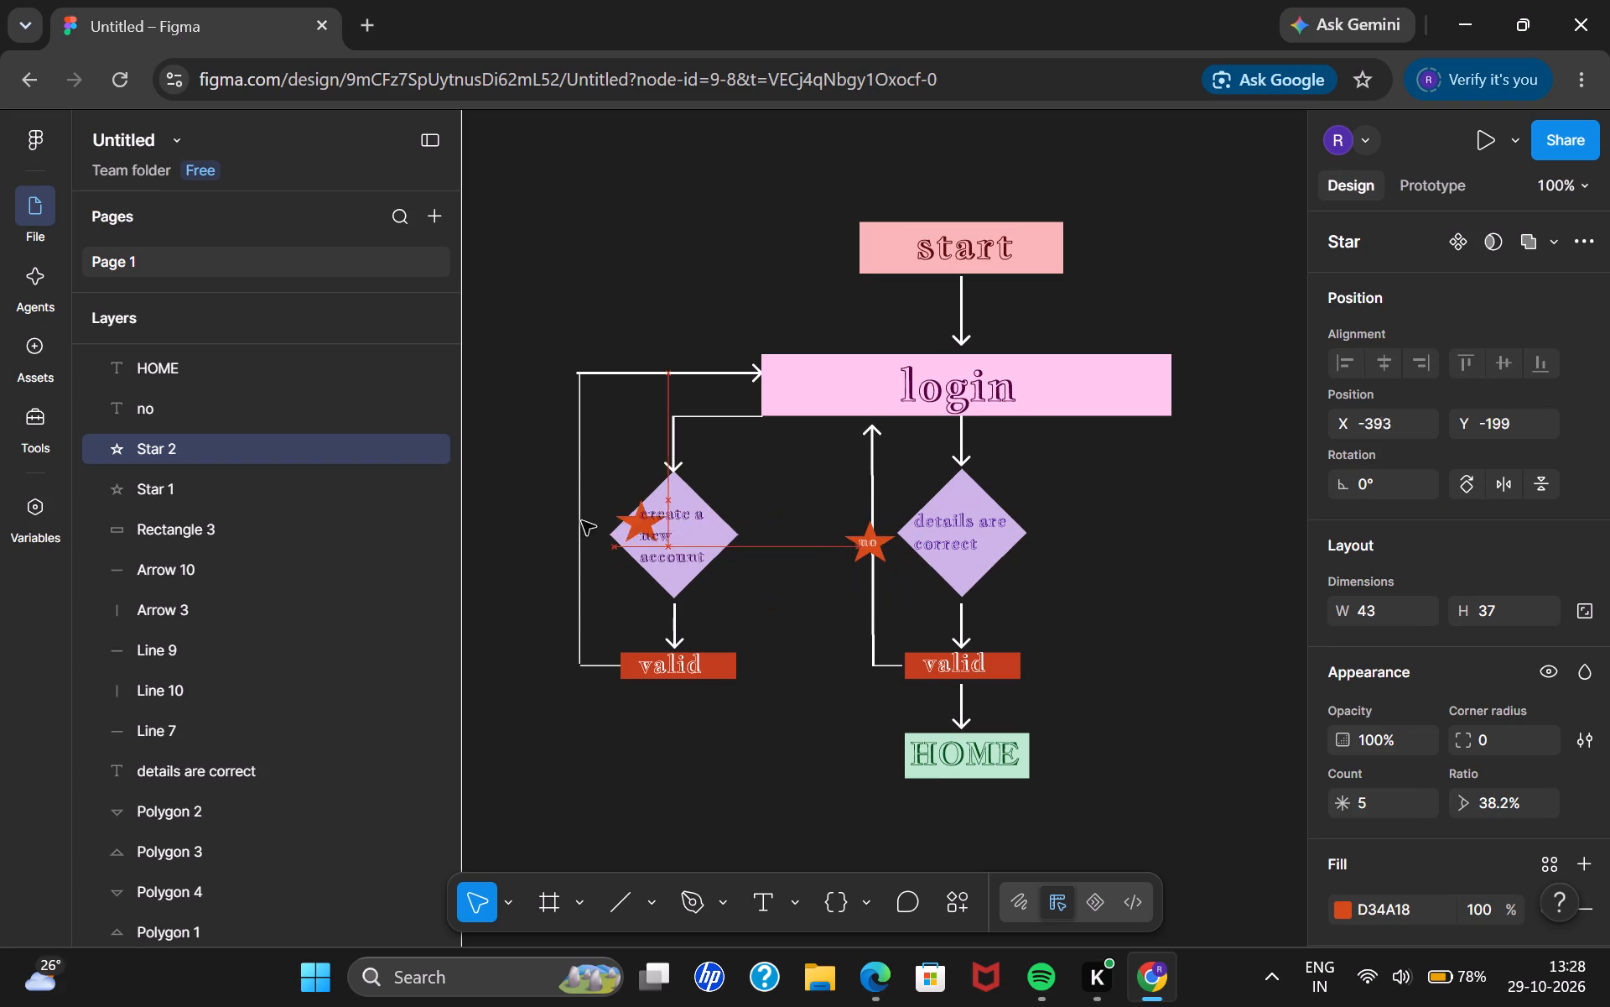
left_click_drag(582, 521, 584, 524)
Enlarge the copied star to 55 × 55 and centre it on the vertical return line at X -447, Y -226.
left_click_drag(579, 539, 578, 584)
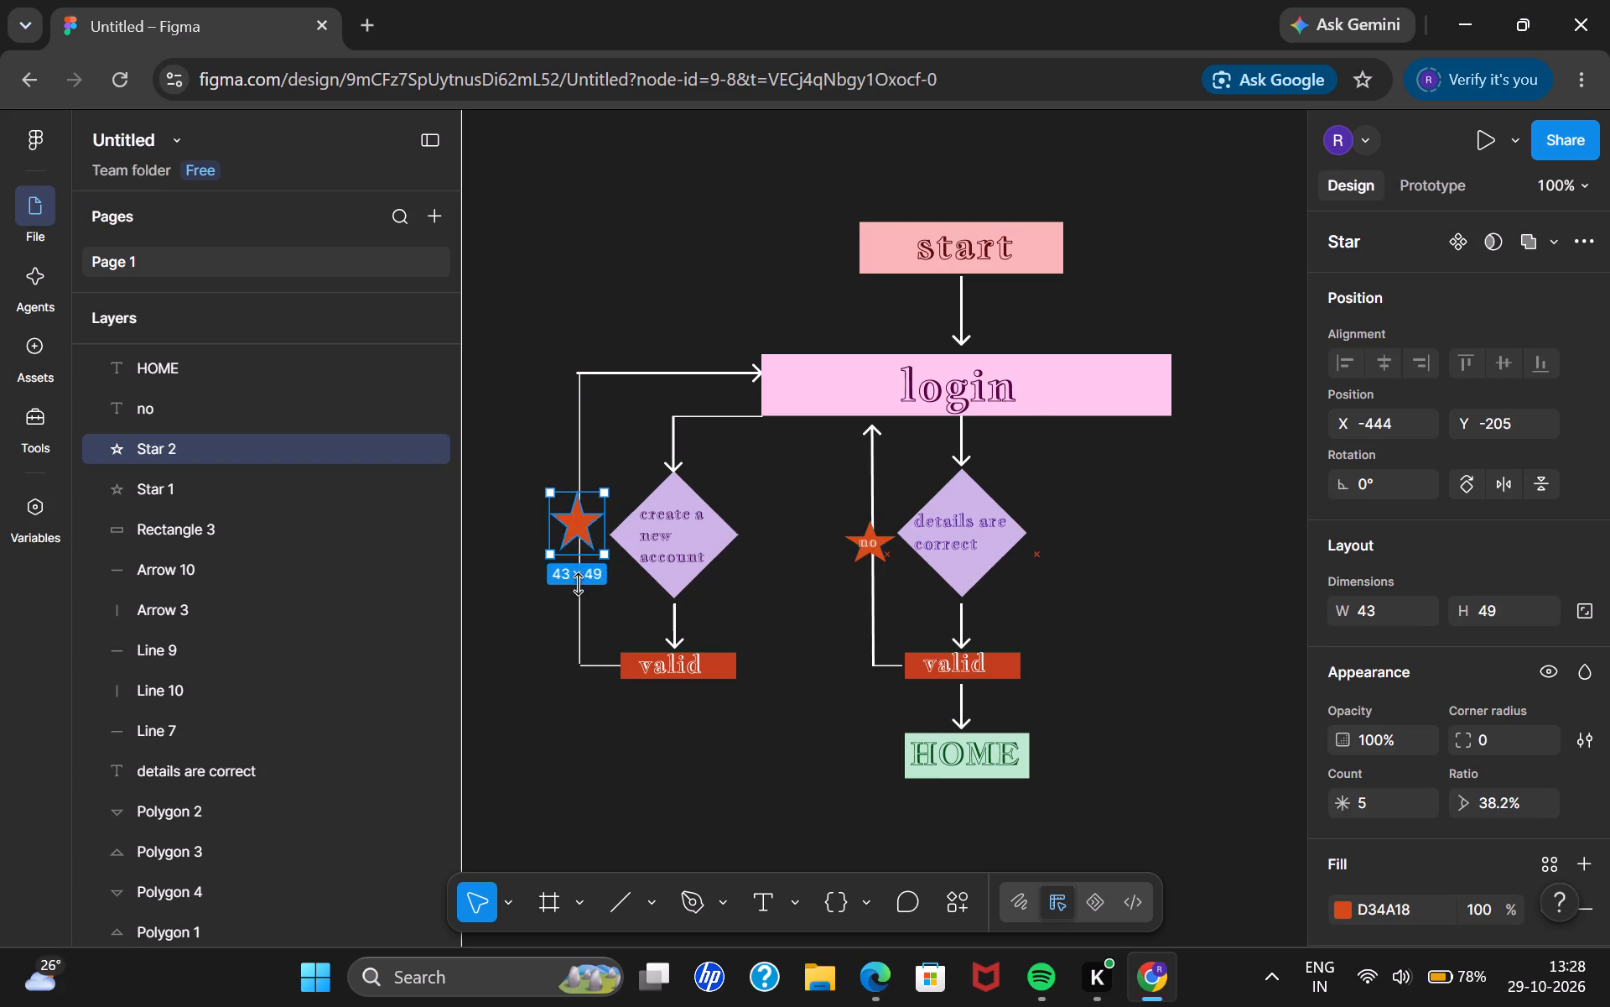
left_click_drag(578, 584, 575, 558)
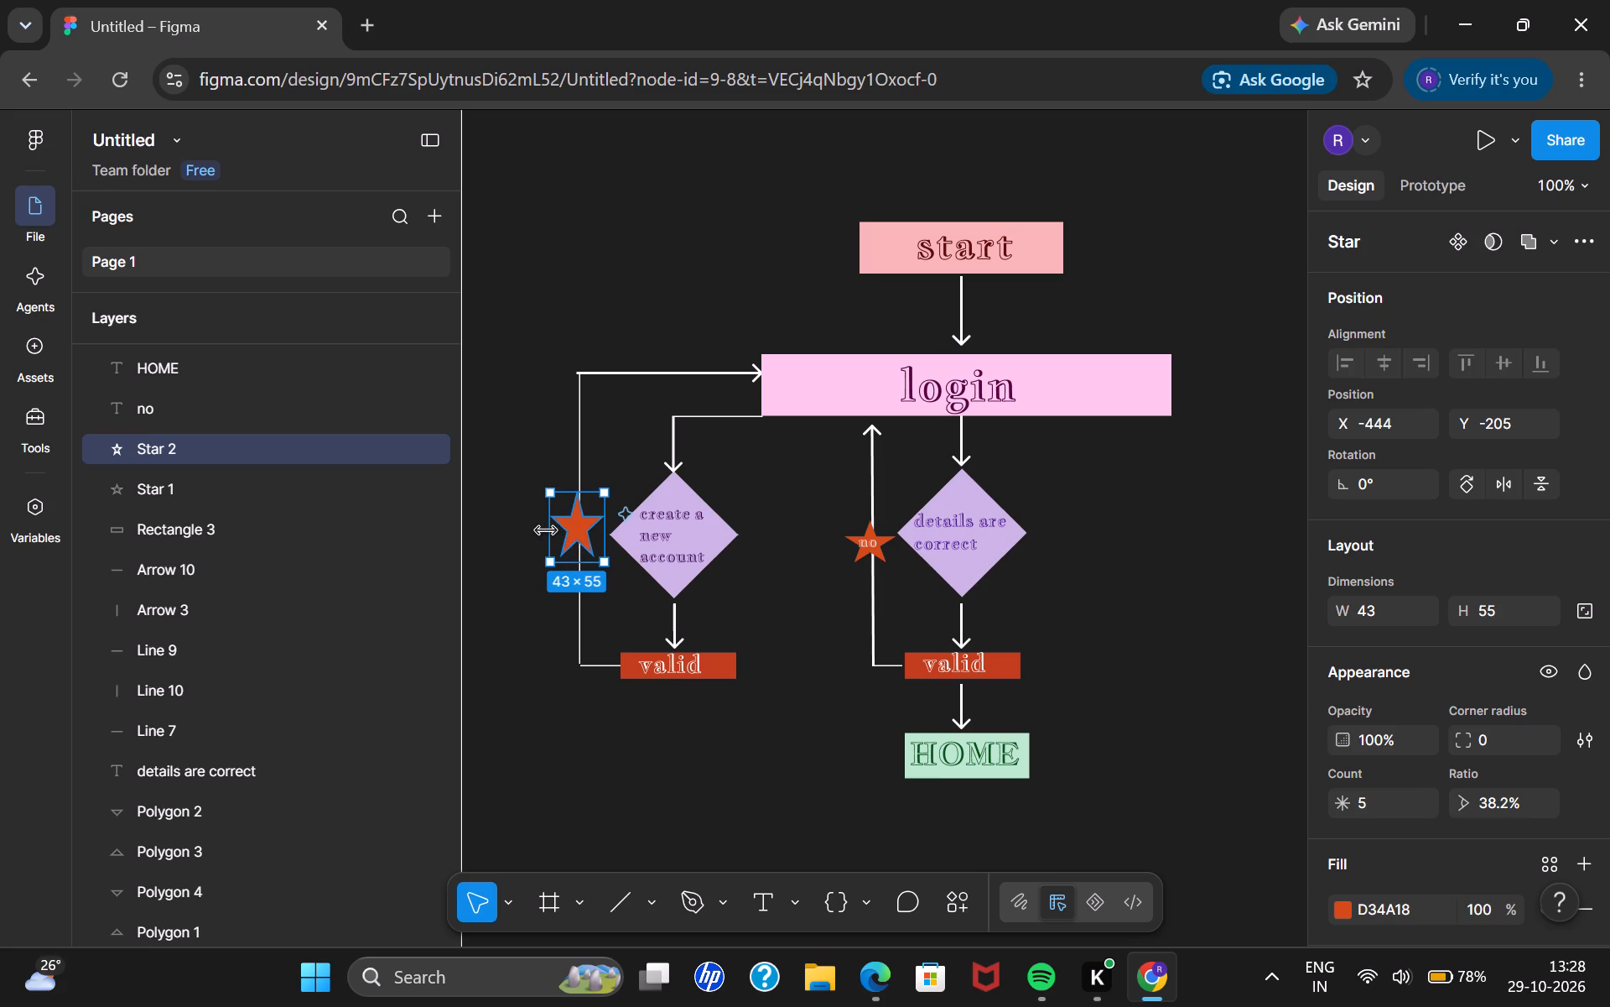
left_click_drag(547, 530, 535, 529)
left_click_drag(570, 529, 570, 528)
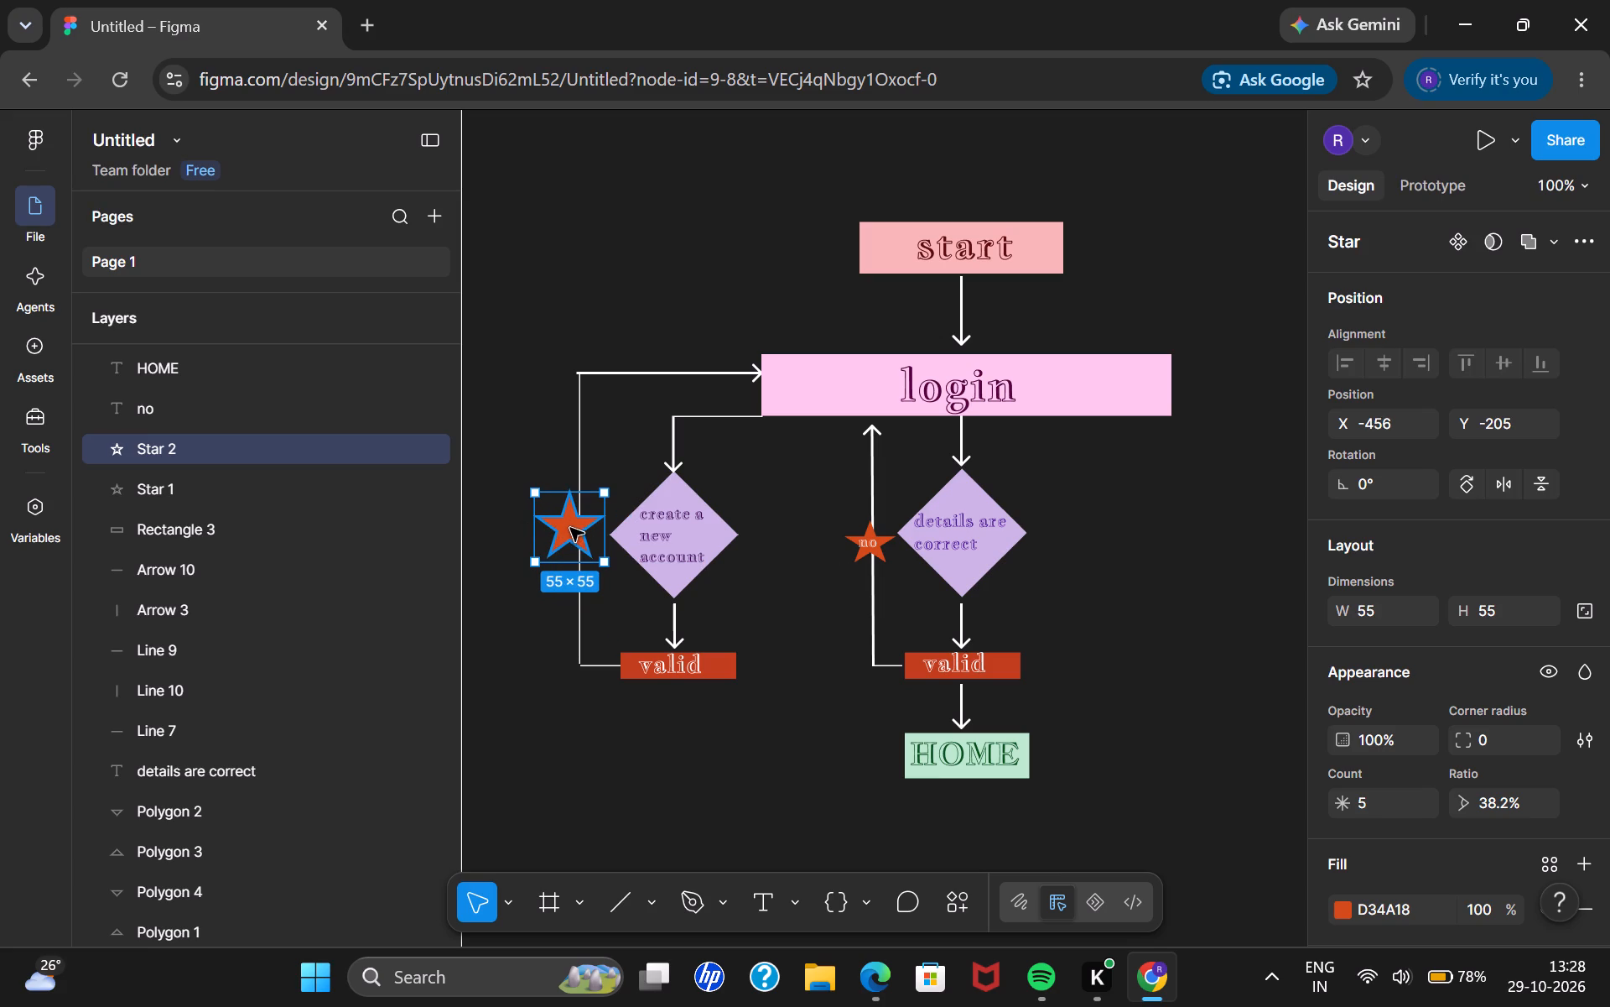
left_click_drag(570, 528, 584, 503)
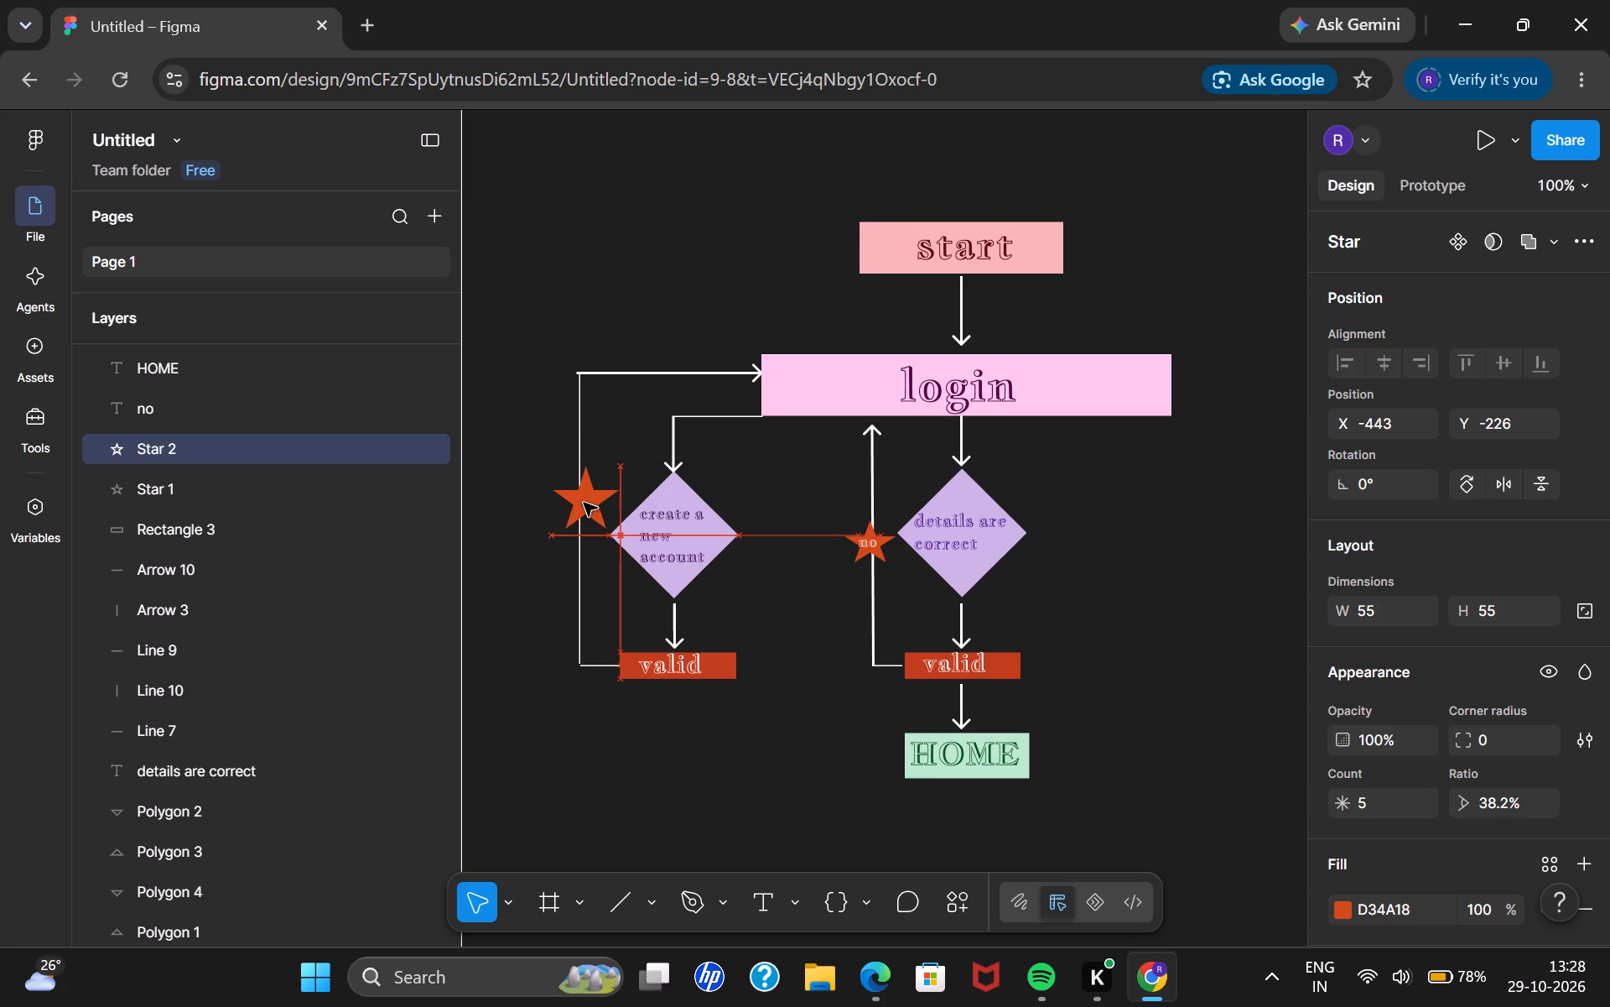
left_click_drag(584, 503, 580, 503)
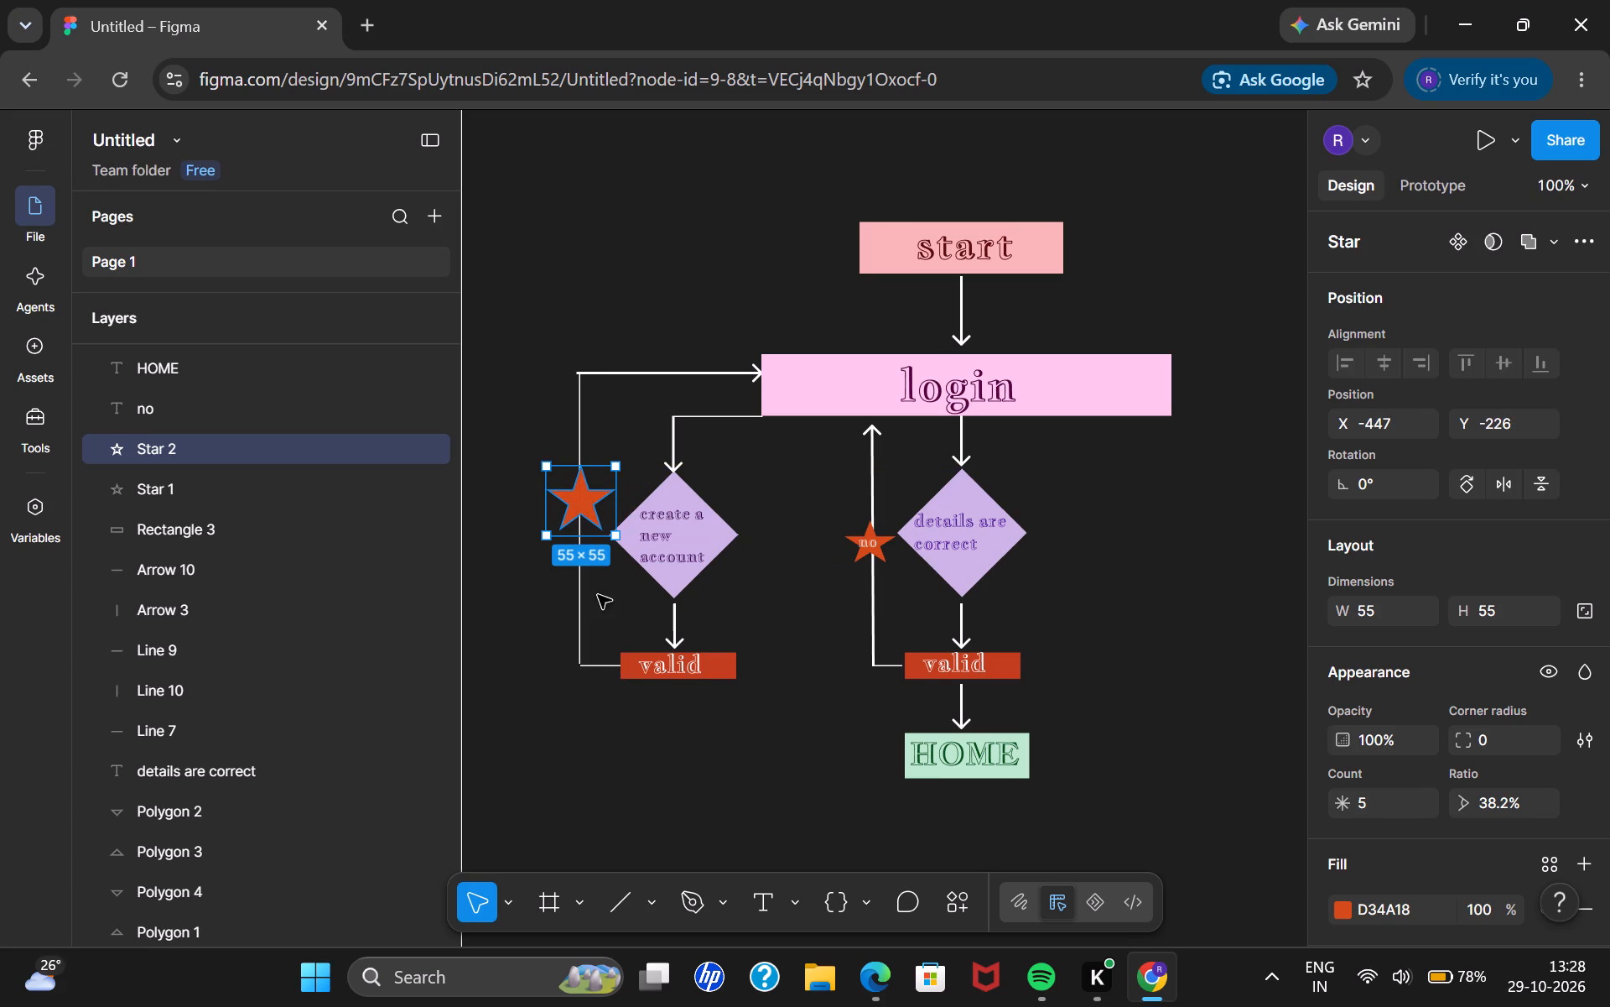
left_click(610, 594)
Duplicate the "no" text and place the copy on the star beside "create a new account", at X -429, Y -205.
left_click(866, 545)
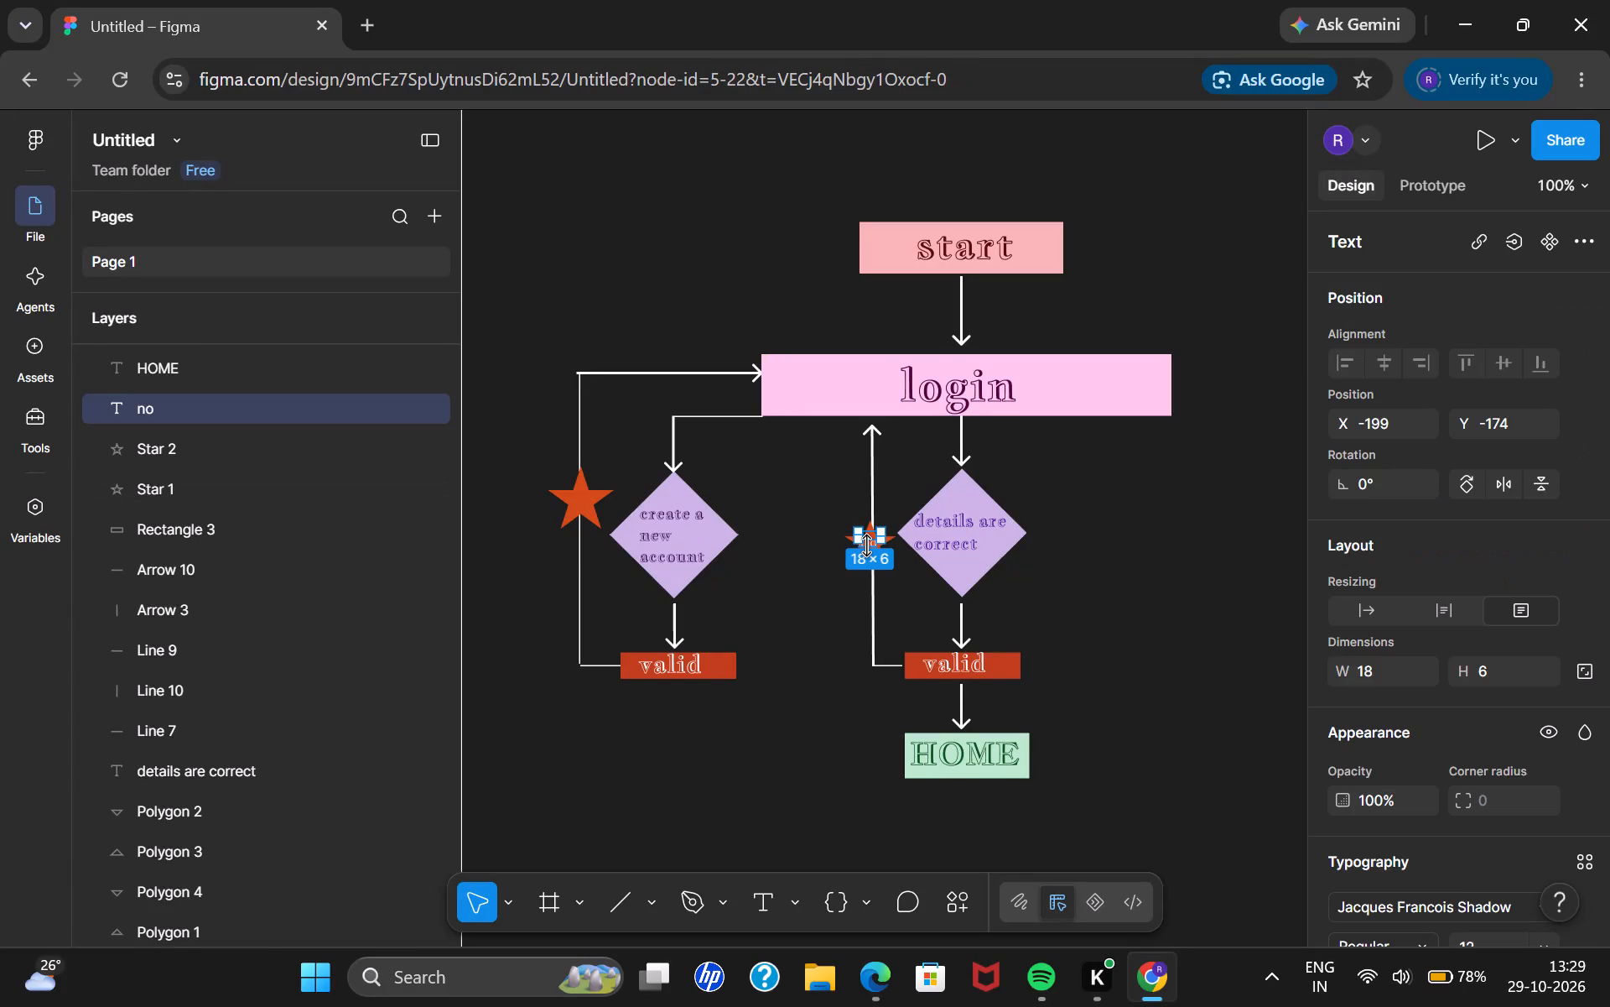
left_click(866, 545)
key("ctrl+c")
key("ctrl+v")
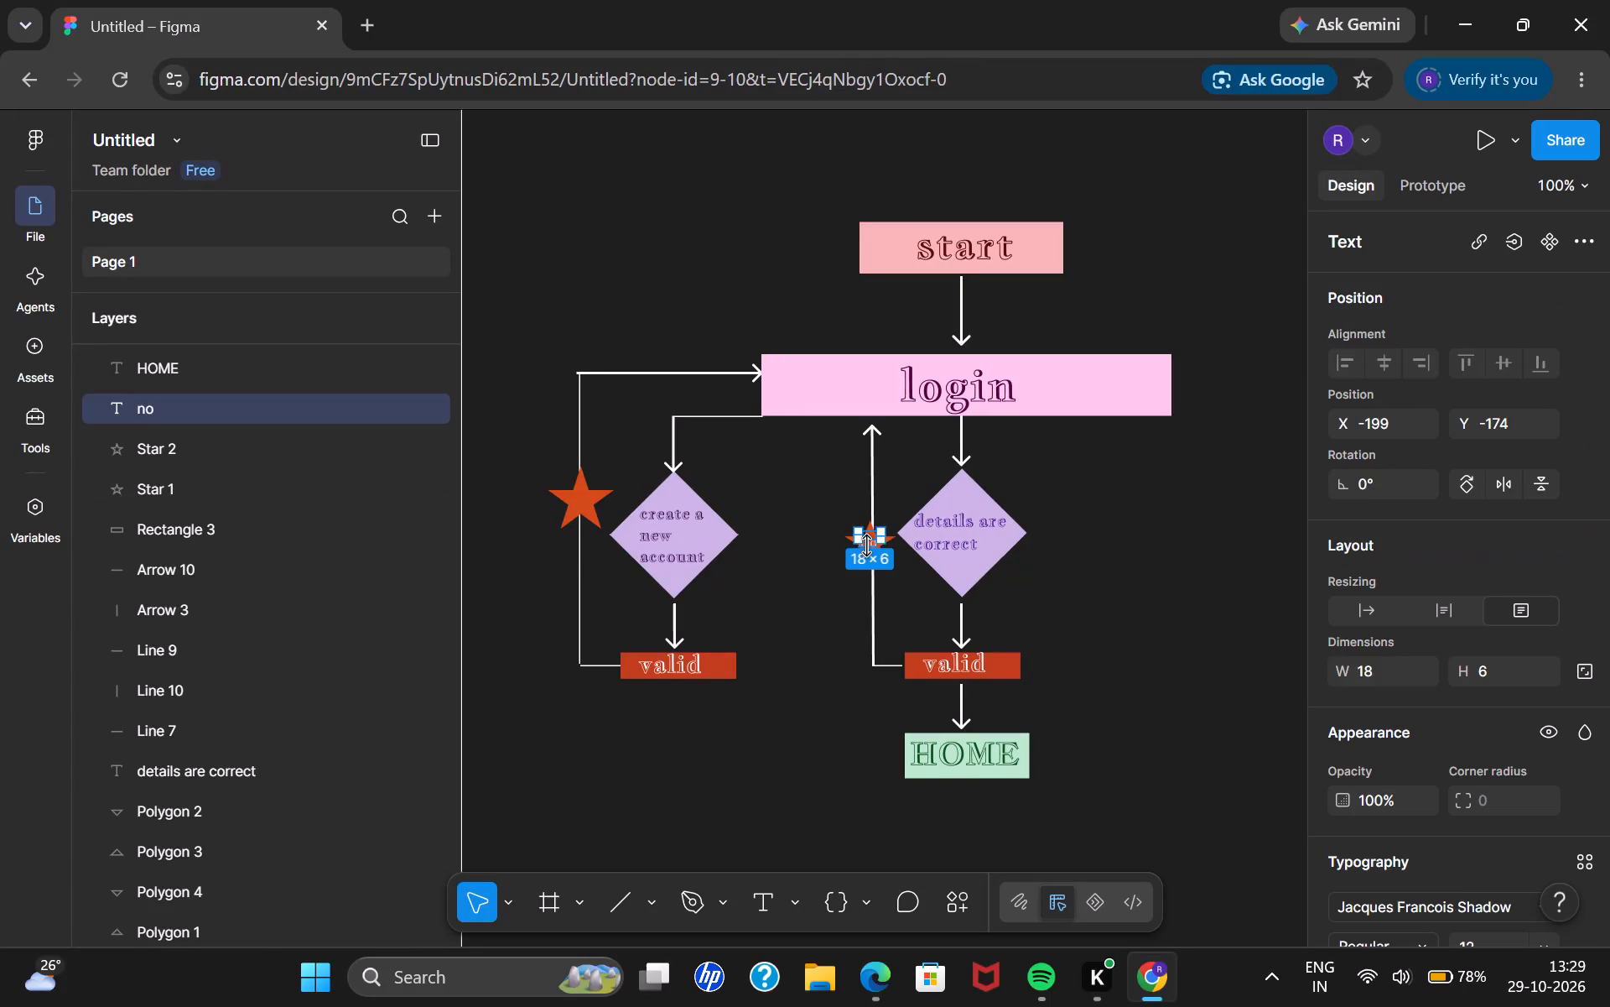
left_click(779, 619)
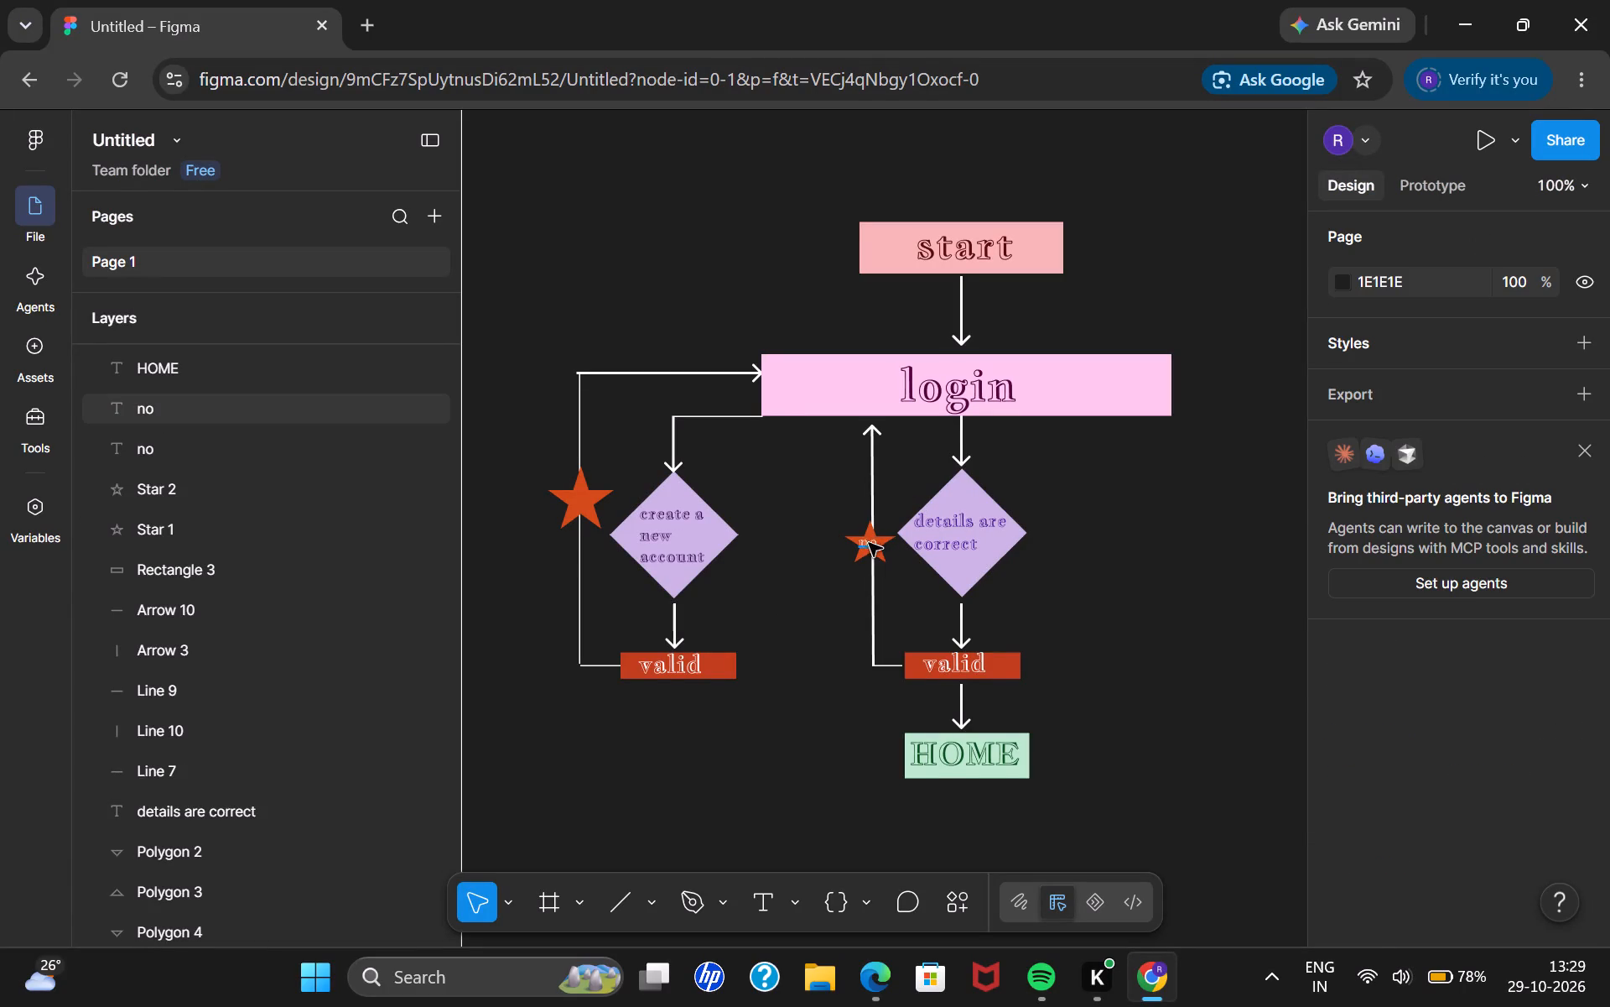
left_click_drag(867, 544, 575, 505)
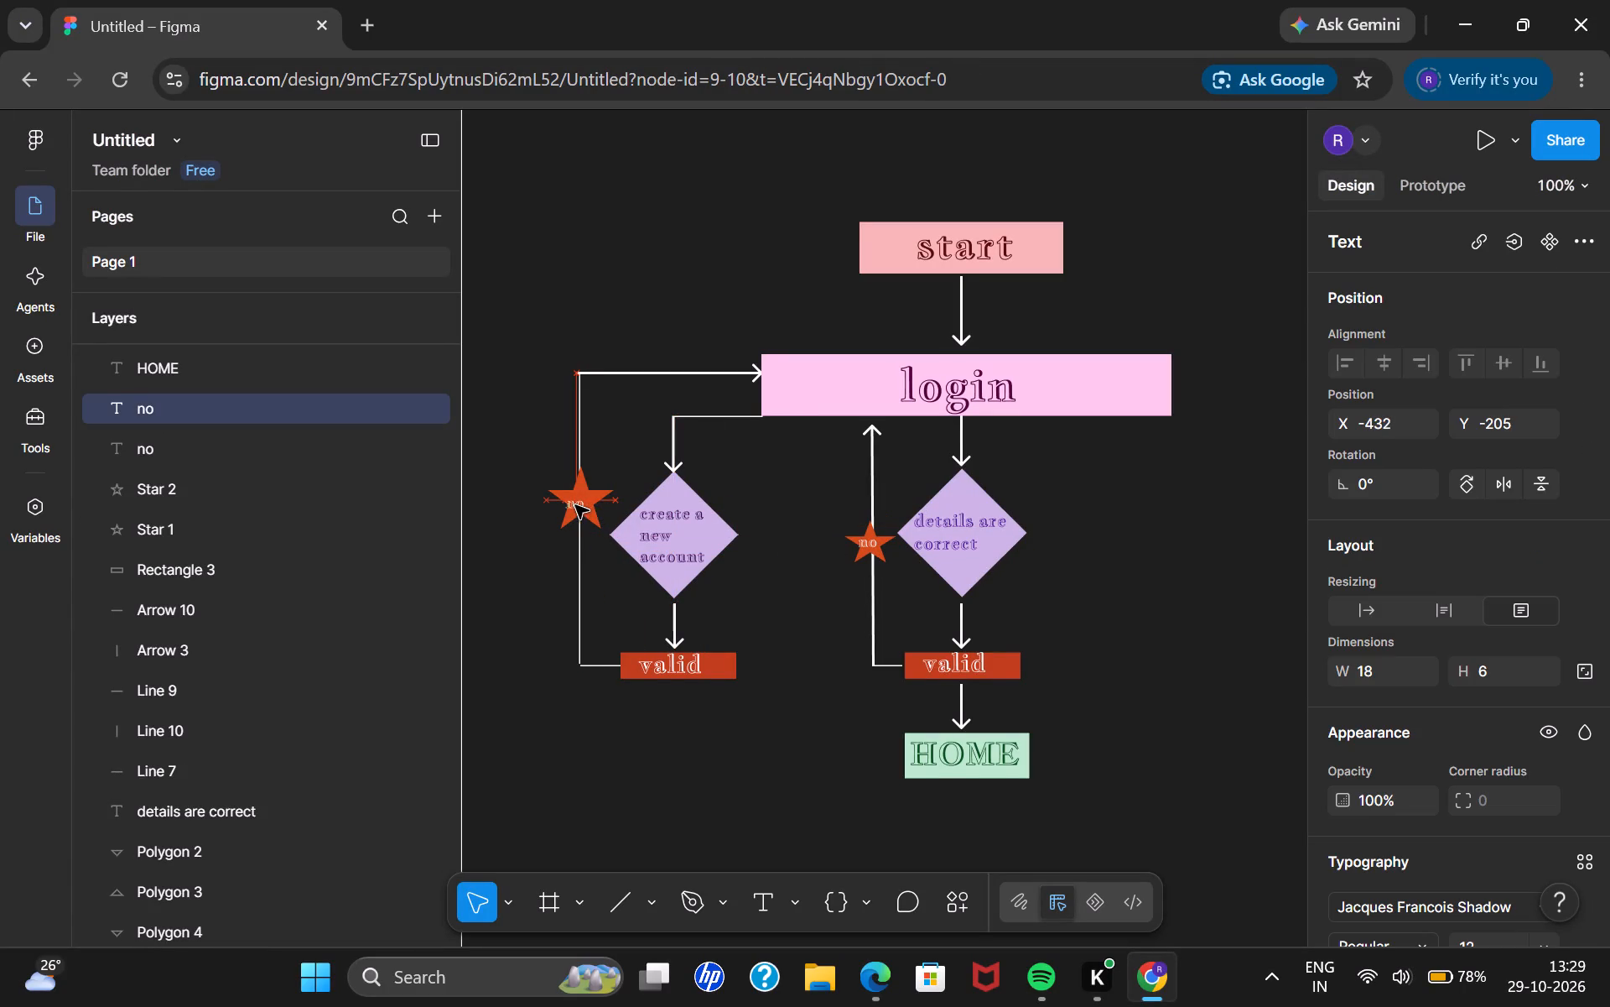
left_click_drag(575, 505, 579, 503)
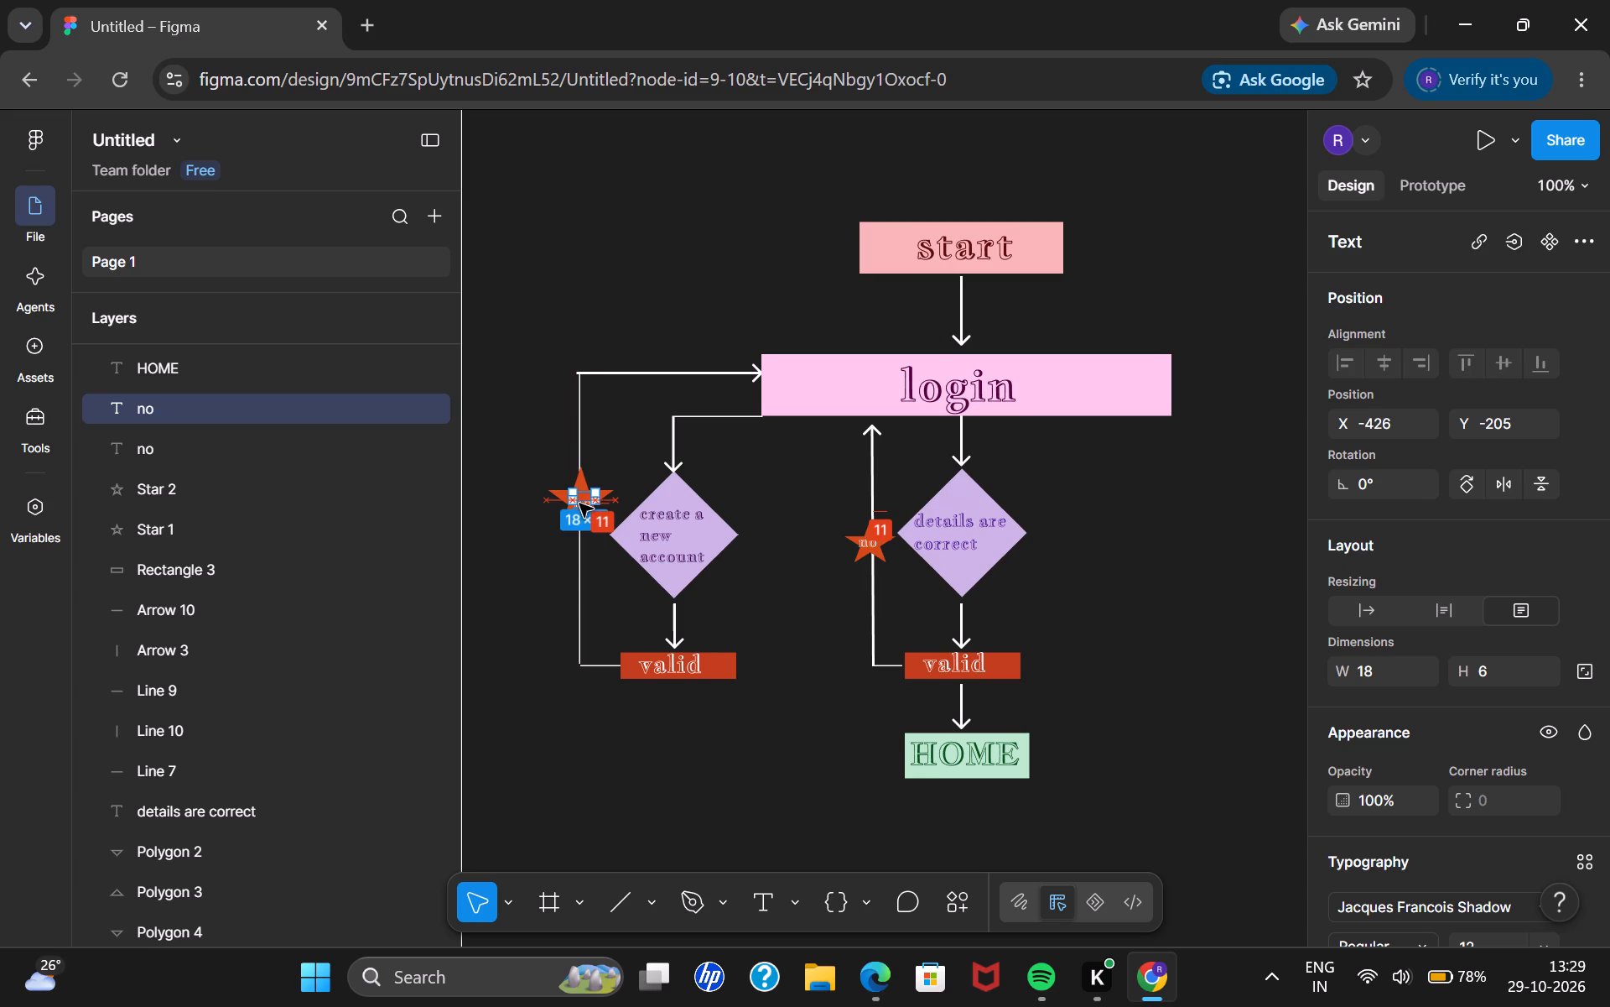
left_click_drag(579, 503, 578, 502)
left_click(582, 504)
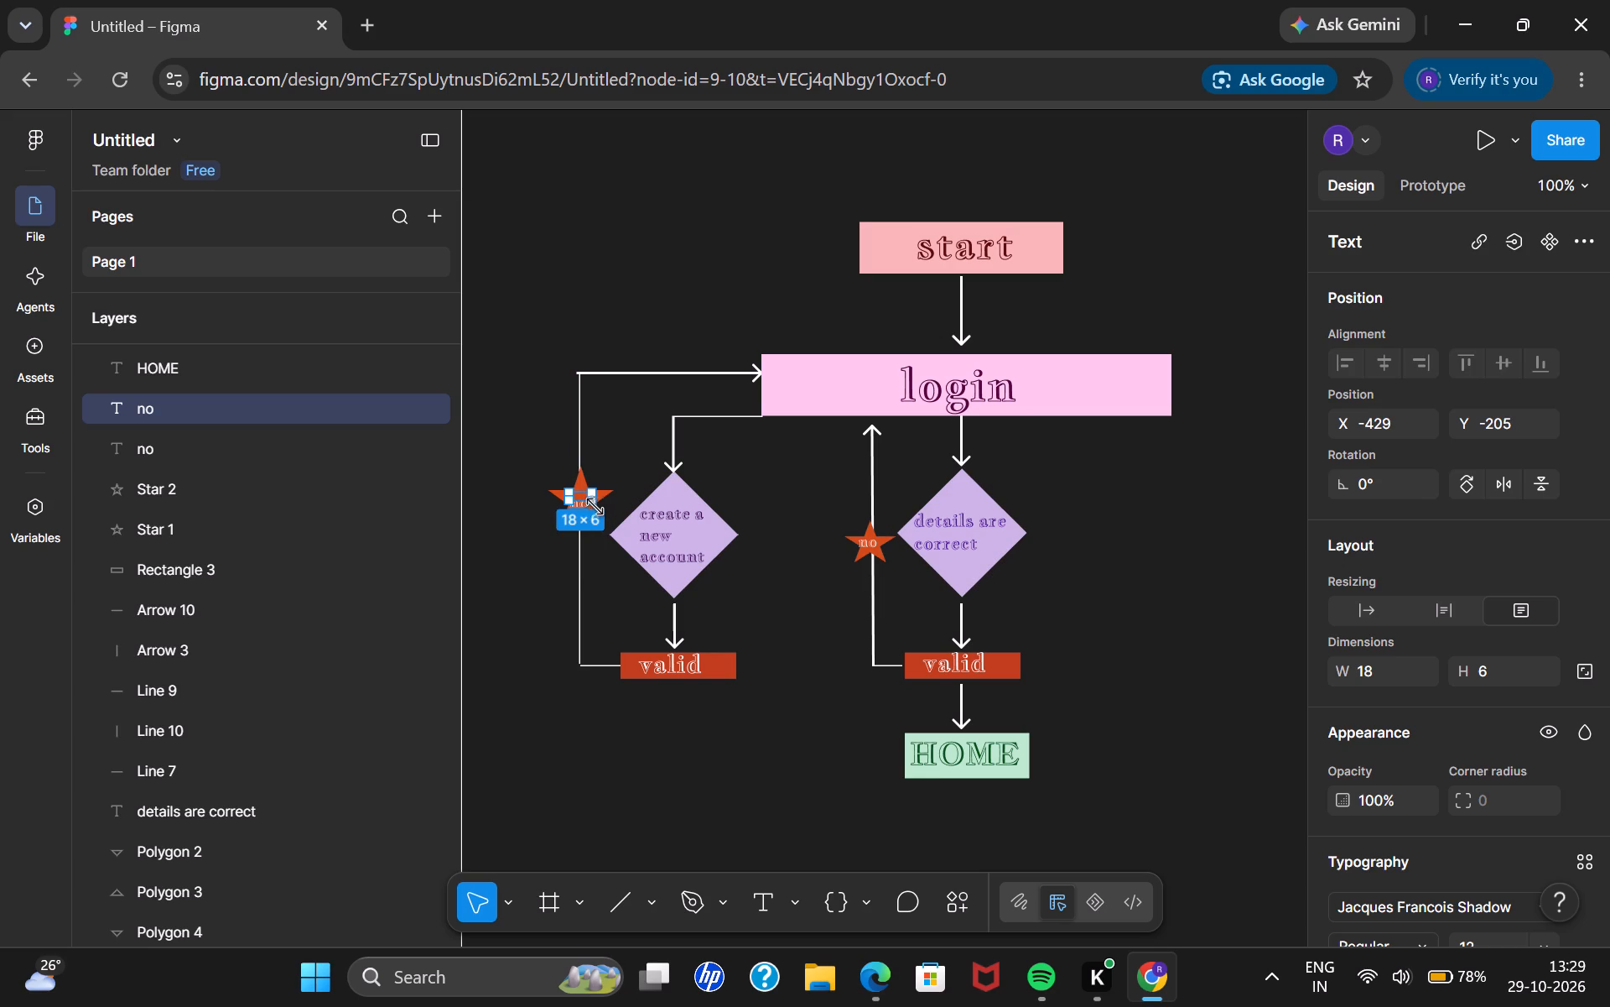
Enlarge the copied "no" text box to 25 × 42 and reposition it on the star at X -427, Y -206.
left_click_drag(594, 505, 603, 545)
left_click(479, 564)
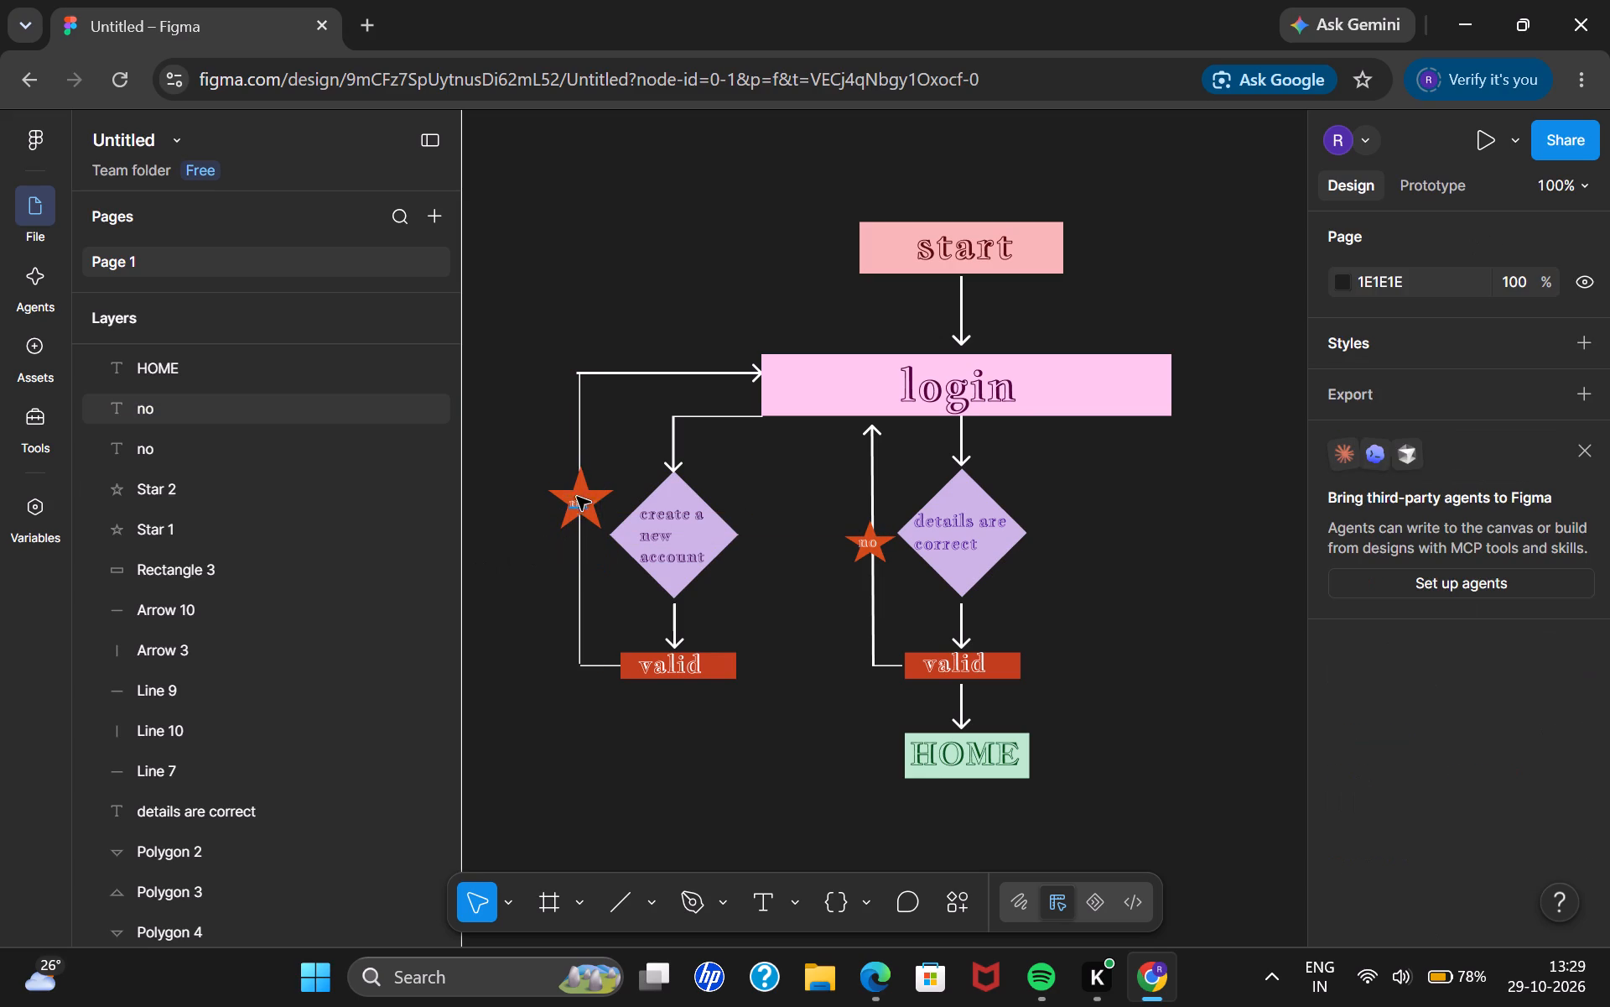
left_click(577, 504)
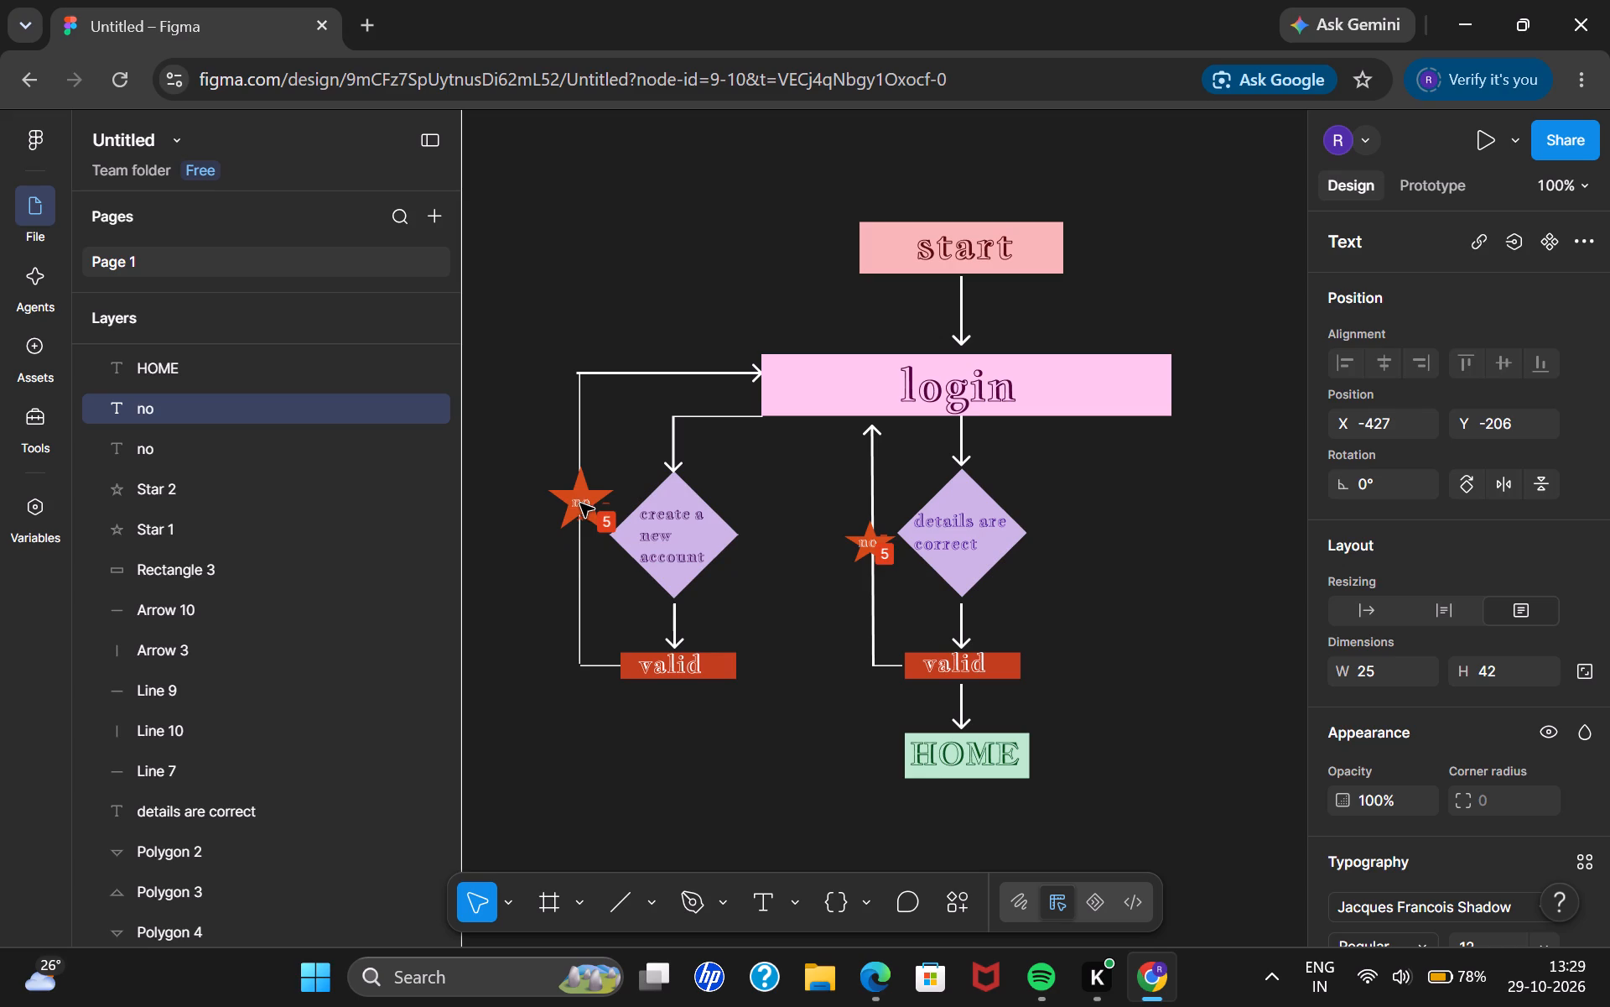
left_click(522, 561)
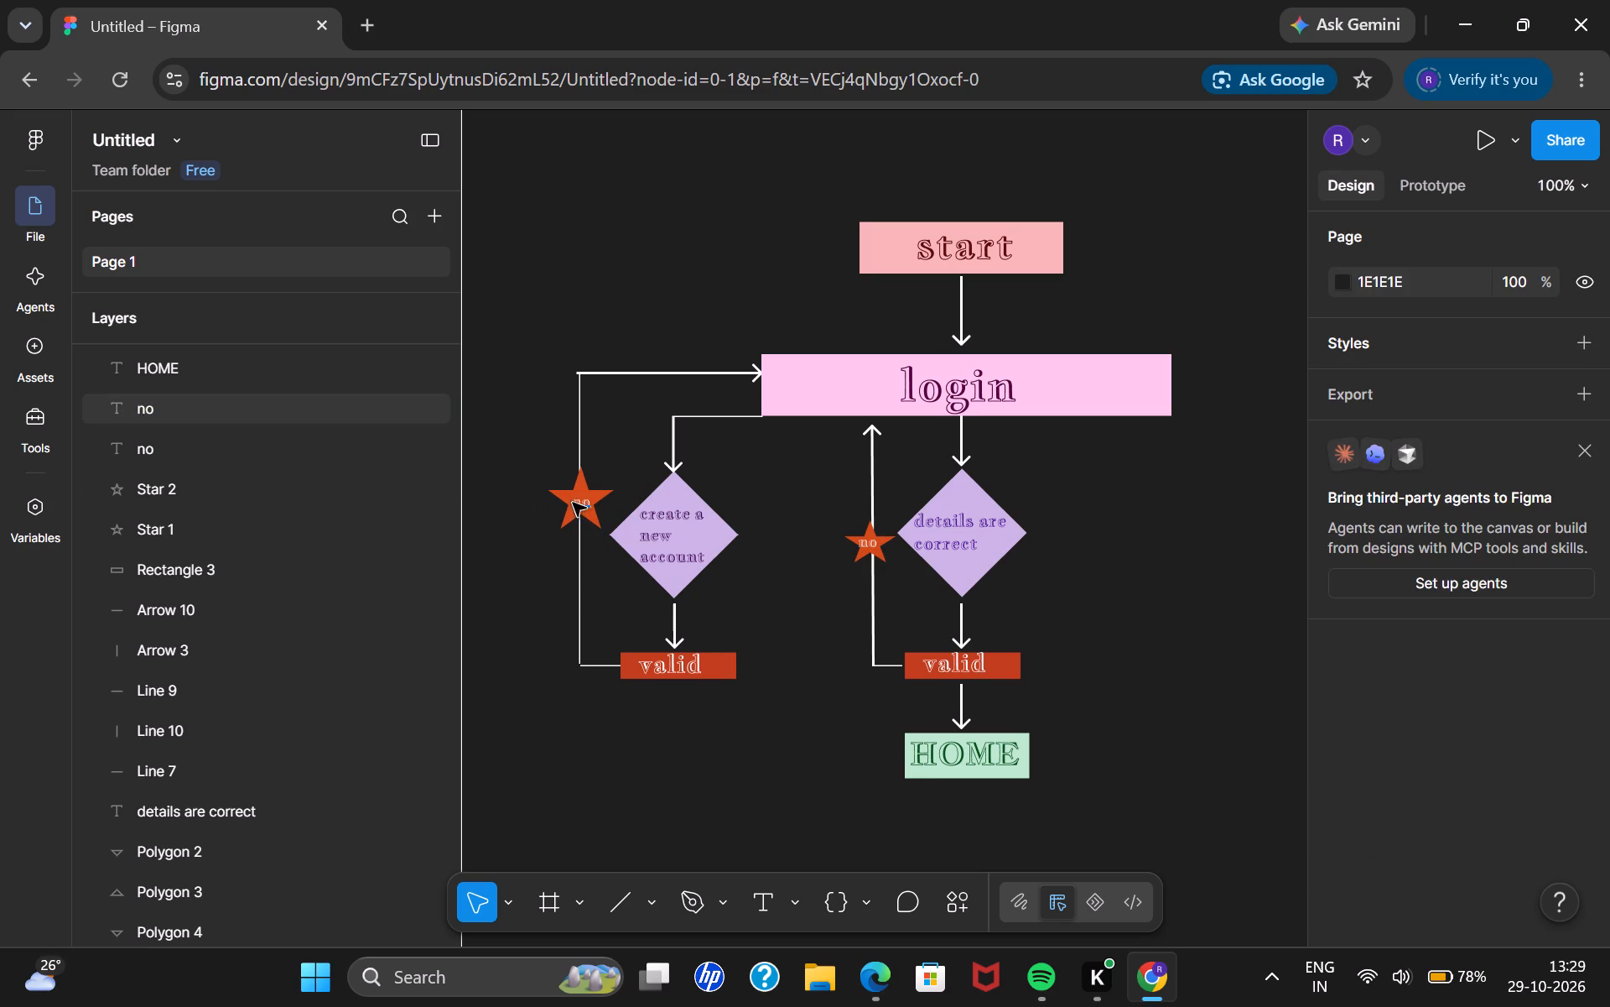
Set the copied "no" text's font size to 16 and centre the word on the larger star.
left_click(579, 501)
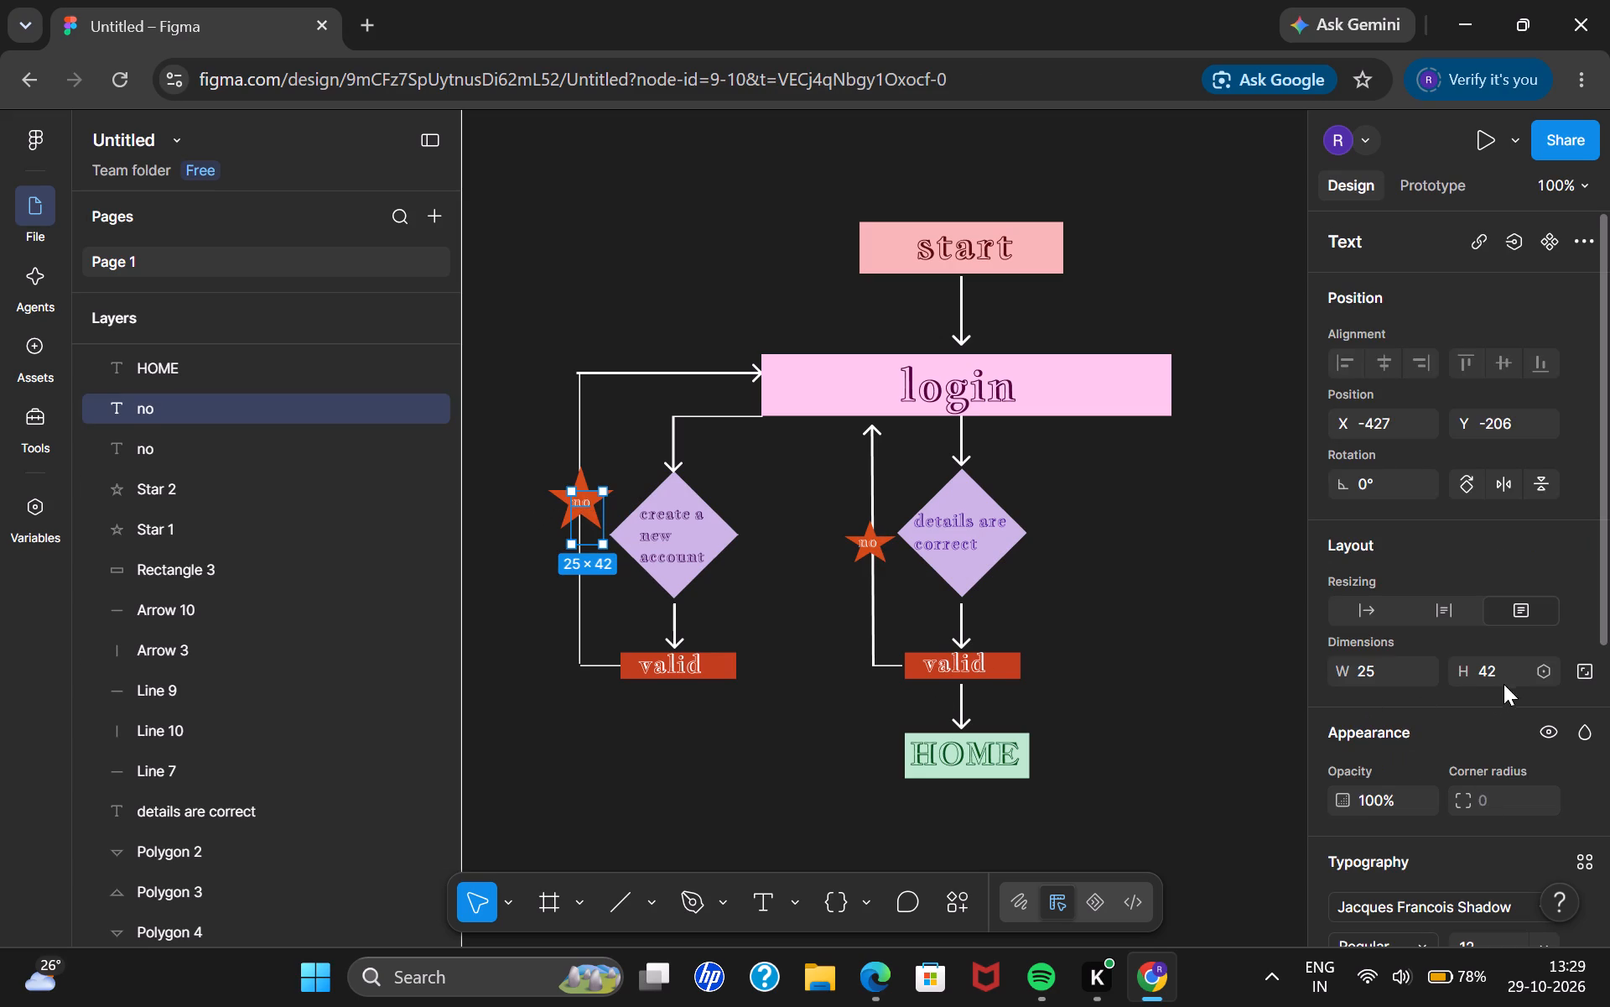
scroll(1363, 788, "down", 2)
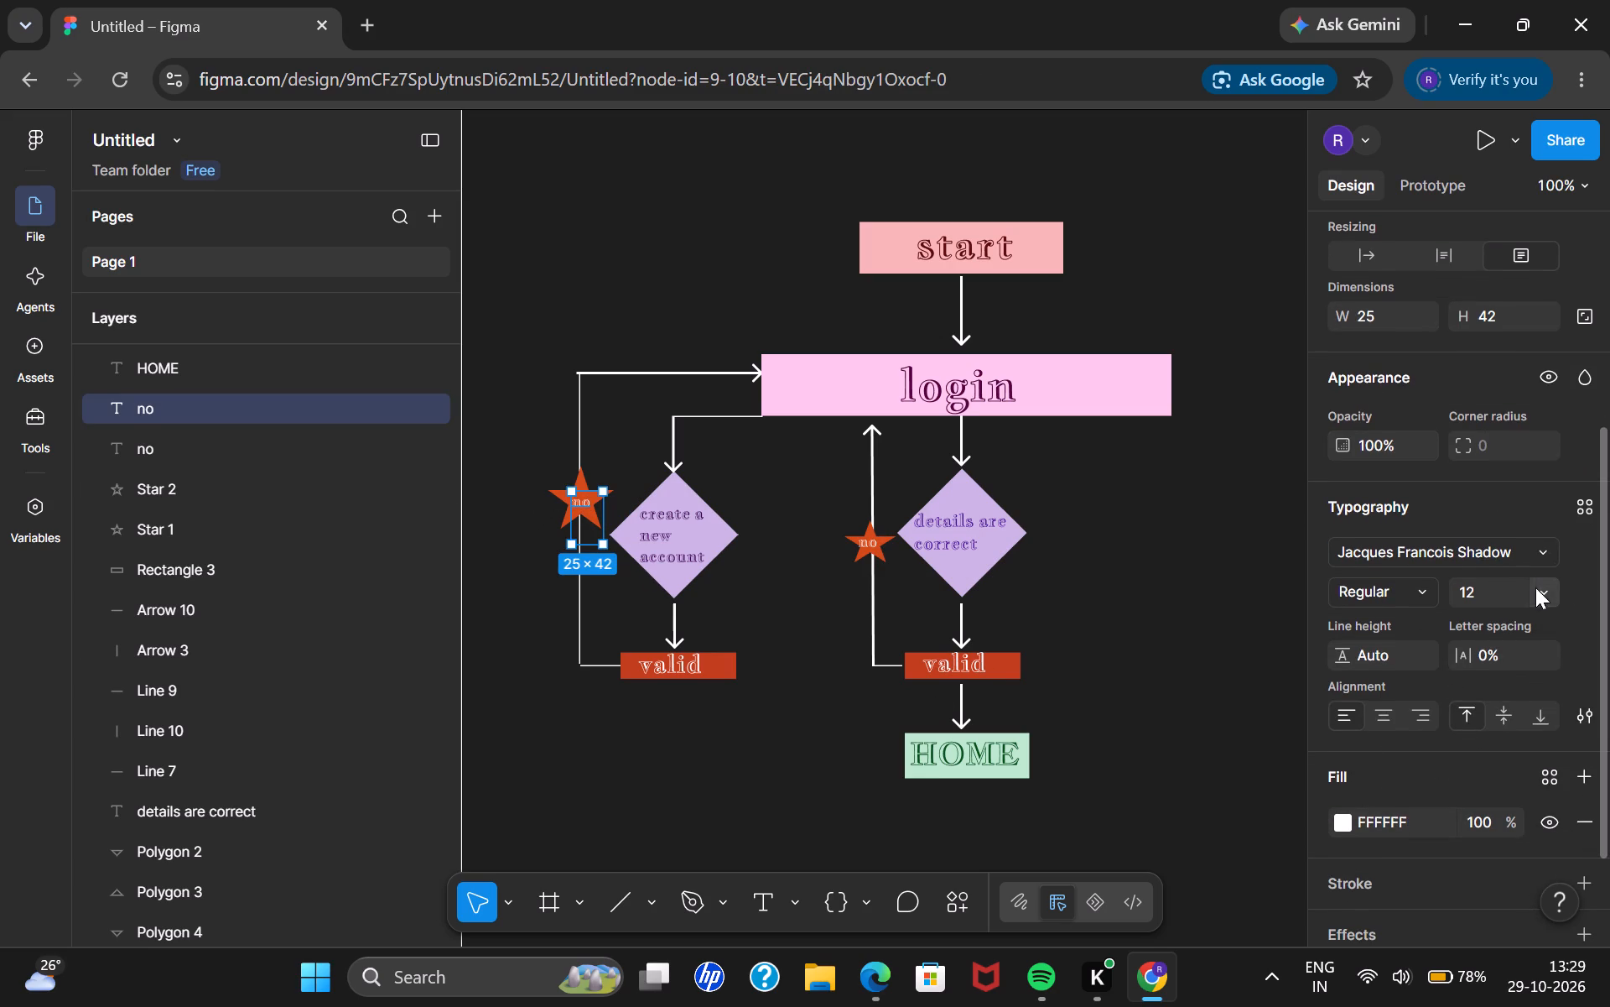
left_click(1540, 588)
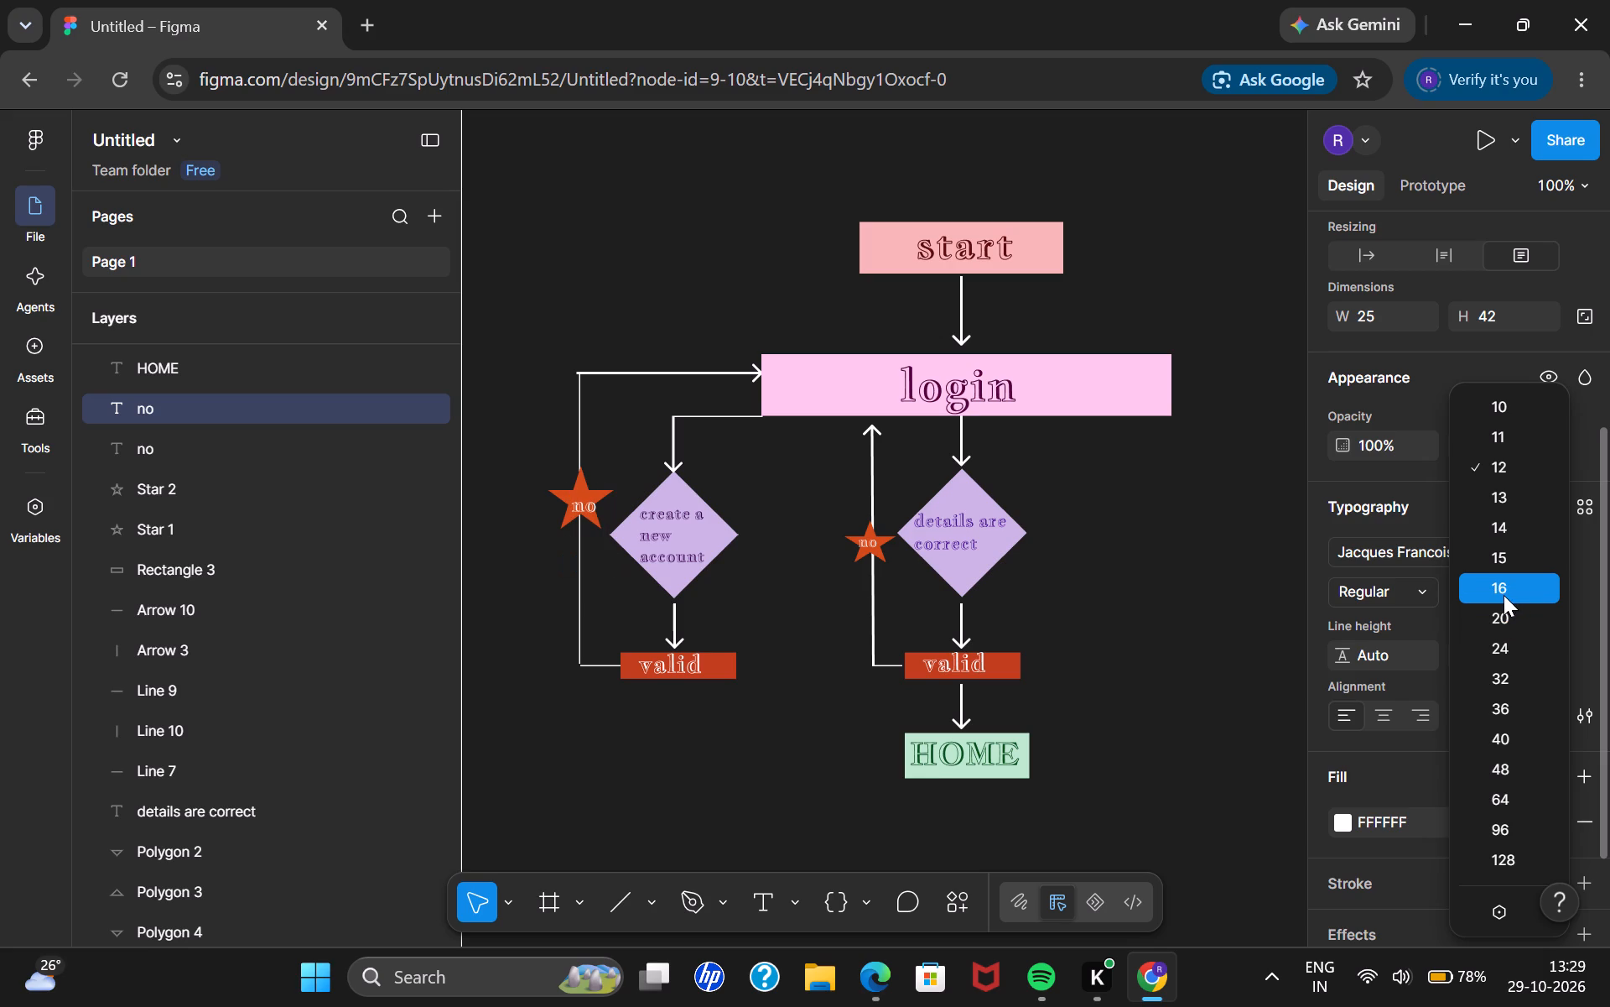
left_click(1504, 595)
left_click(797, 807)
left_click(585, 507)
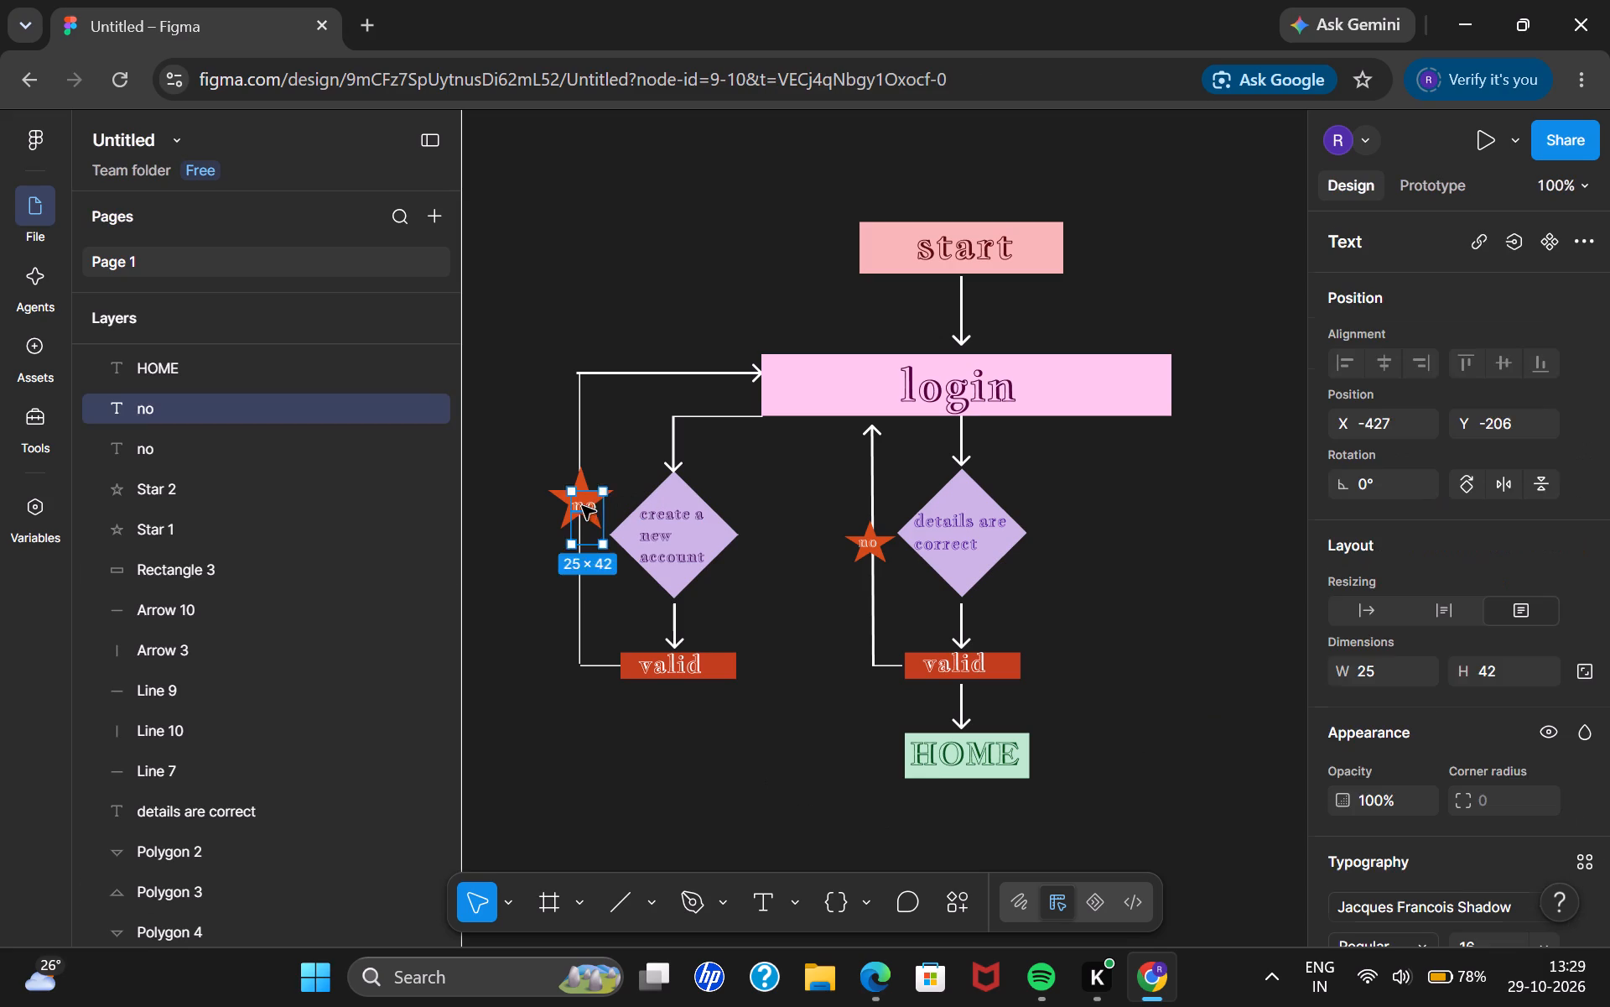
left_click(530, 574)
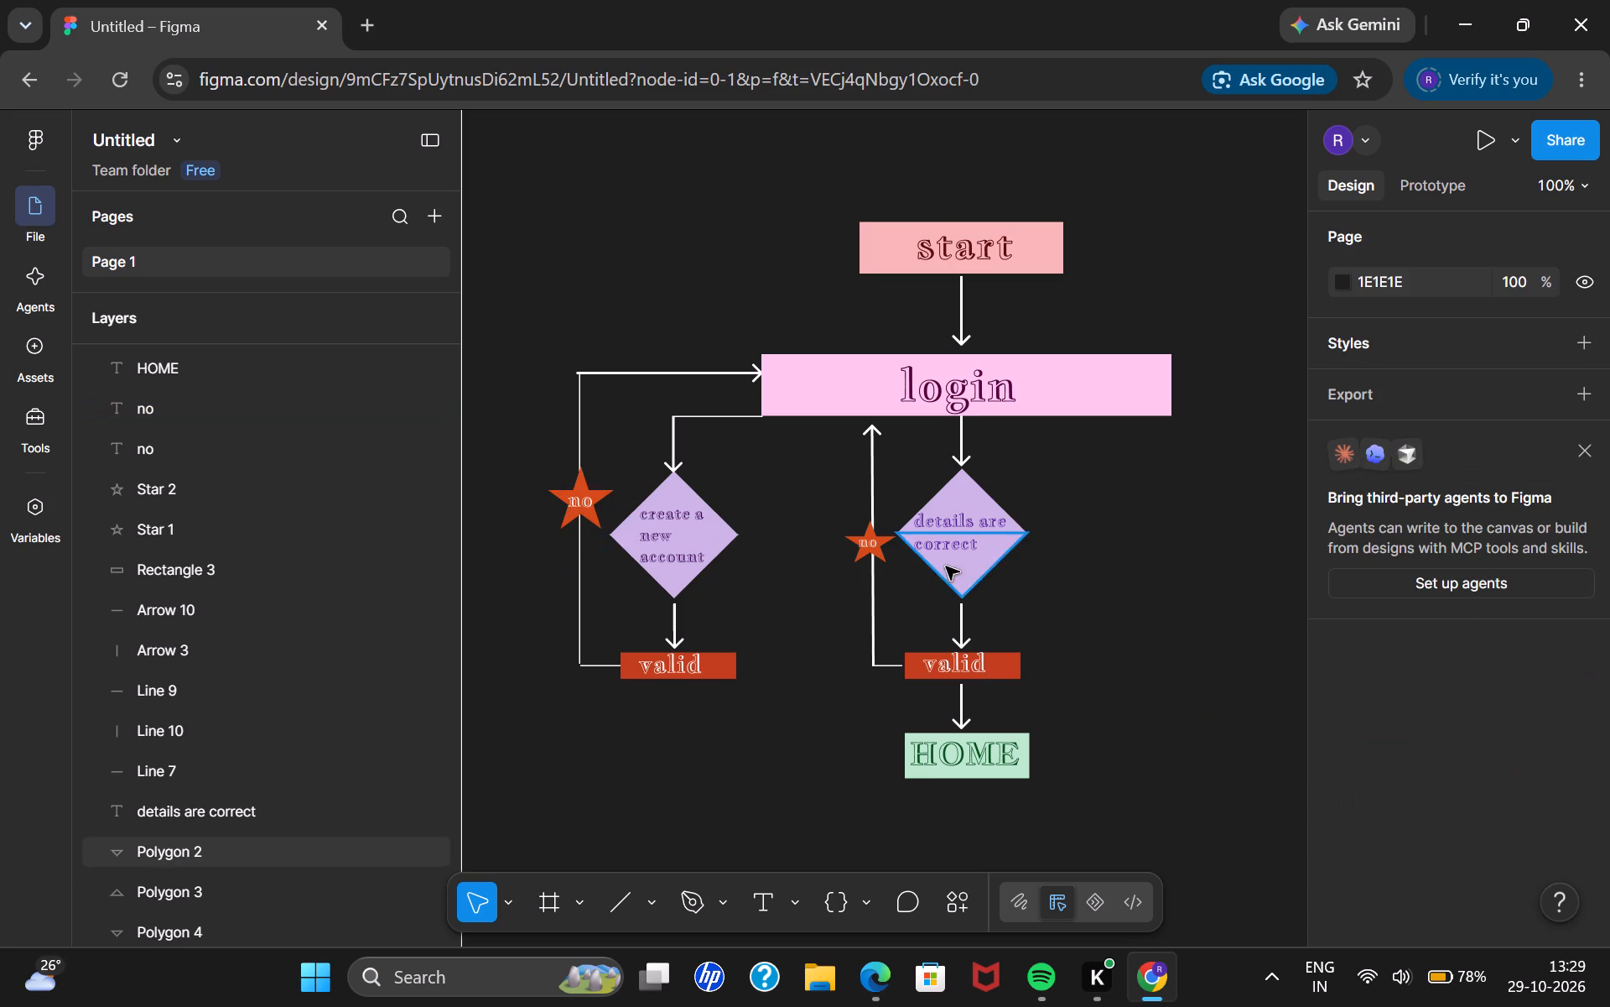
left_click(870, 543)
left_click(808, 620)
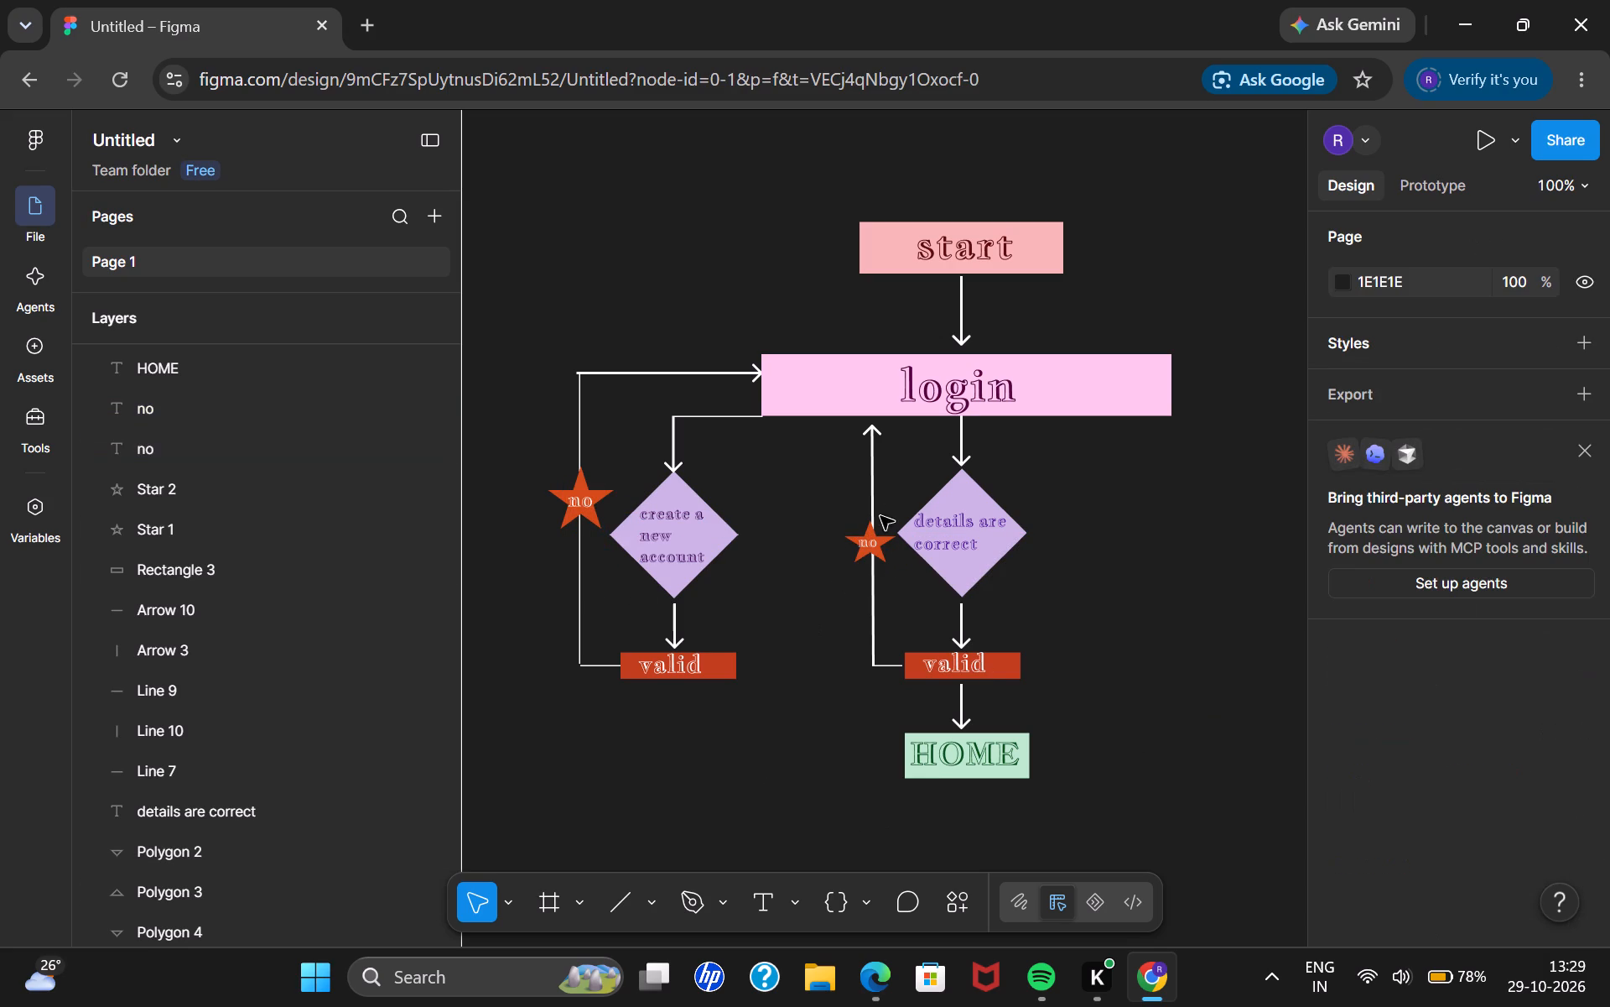
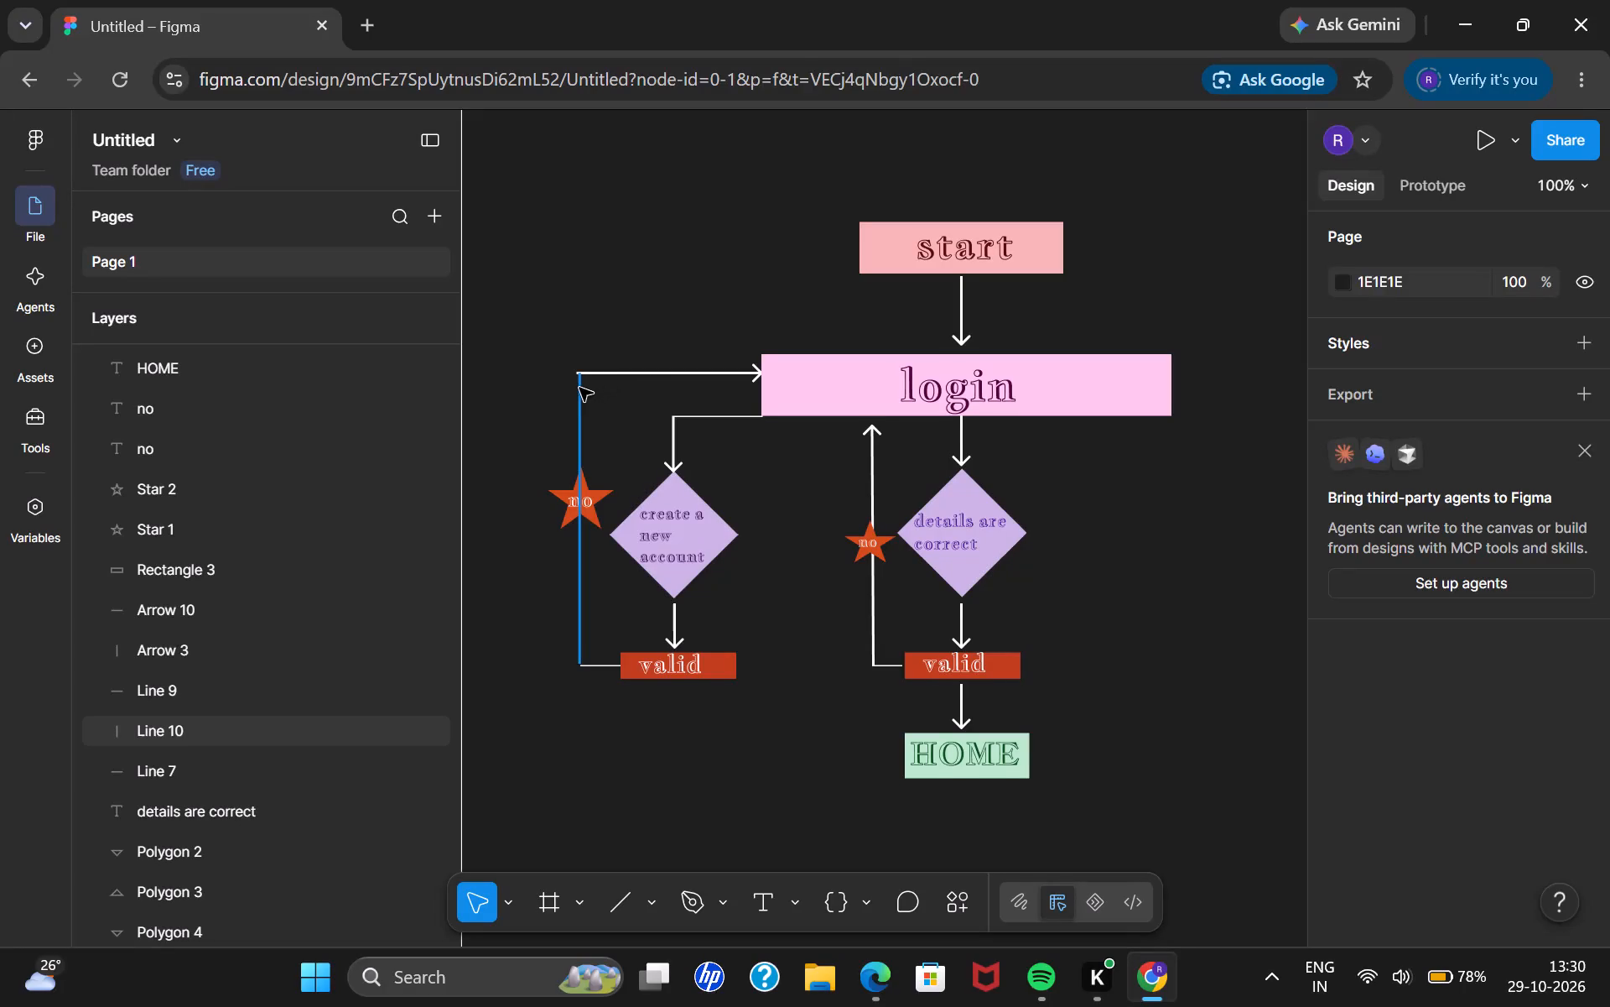
Align the vertical return line beside "create a new account" with the start of the horizontal arrow into login, at X -423.
left_click(581, 391)
left_click(555, 626)
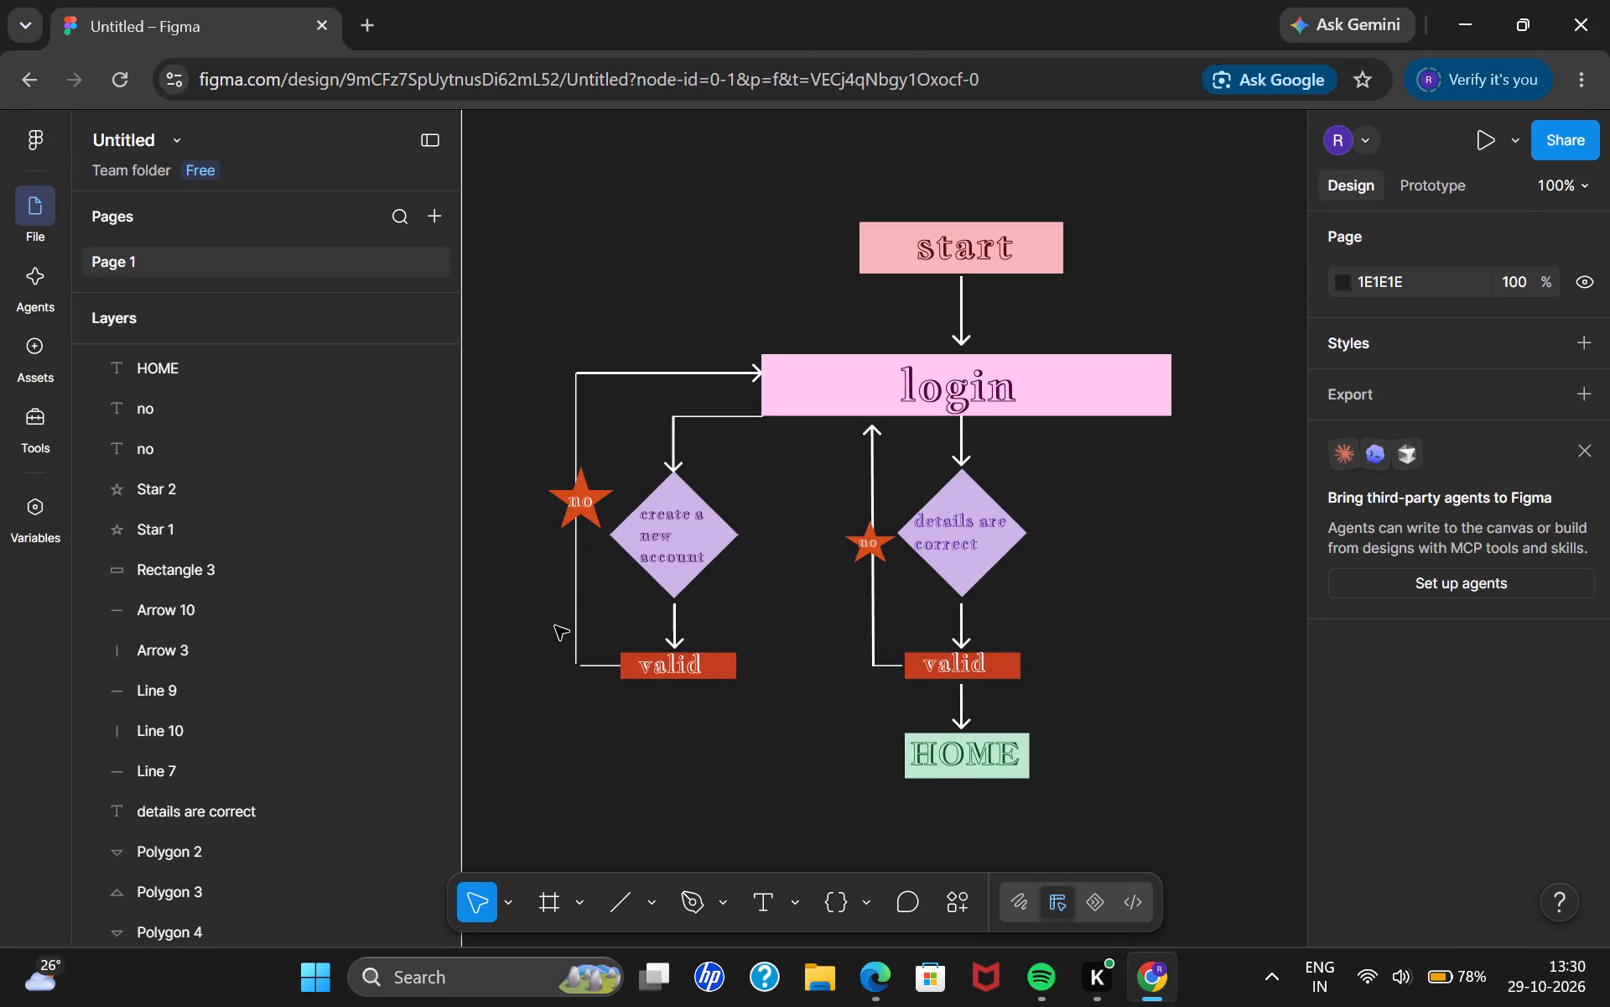
Extend the short line from the valid box under "create a new account" to meet the vertical return line, about 35 long.
left_click(592, 670)
left_click_drag(580, 670, 571, 661)
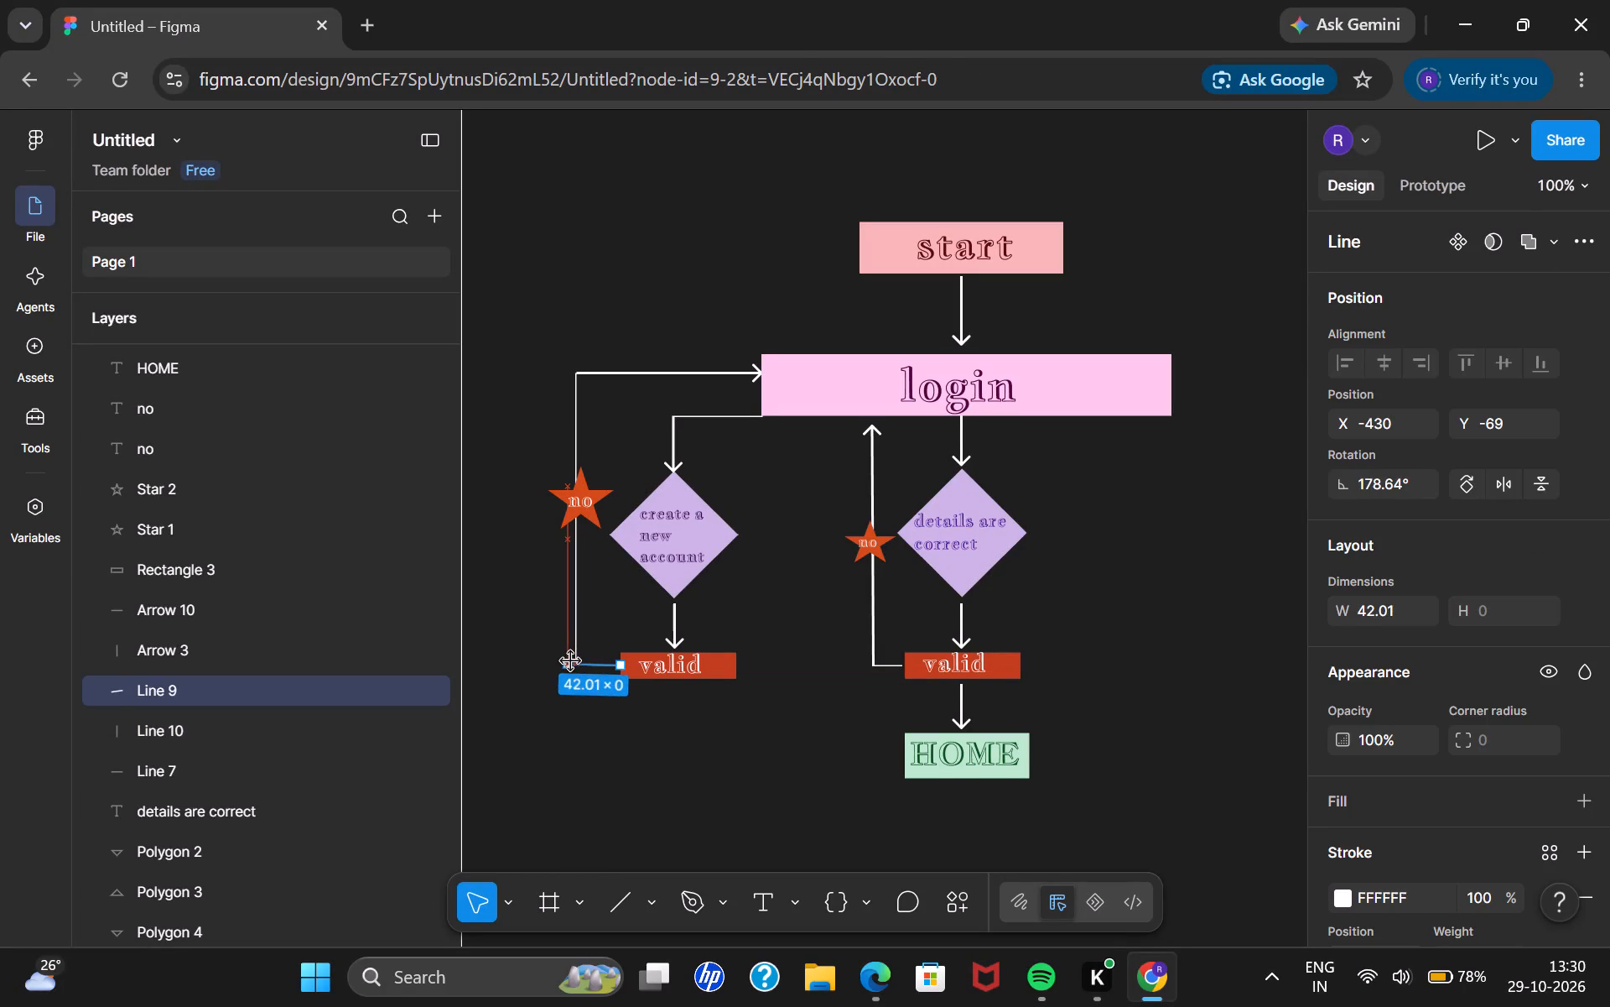
left_click_drag(571, 661, 569, 665)
left_click(548, 699)
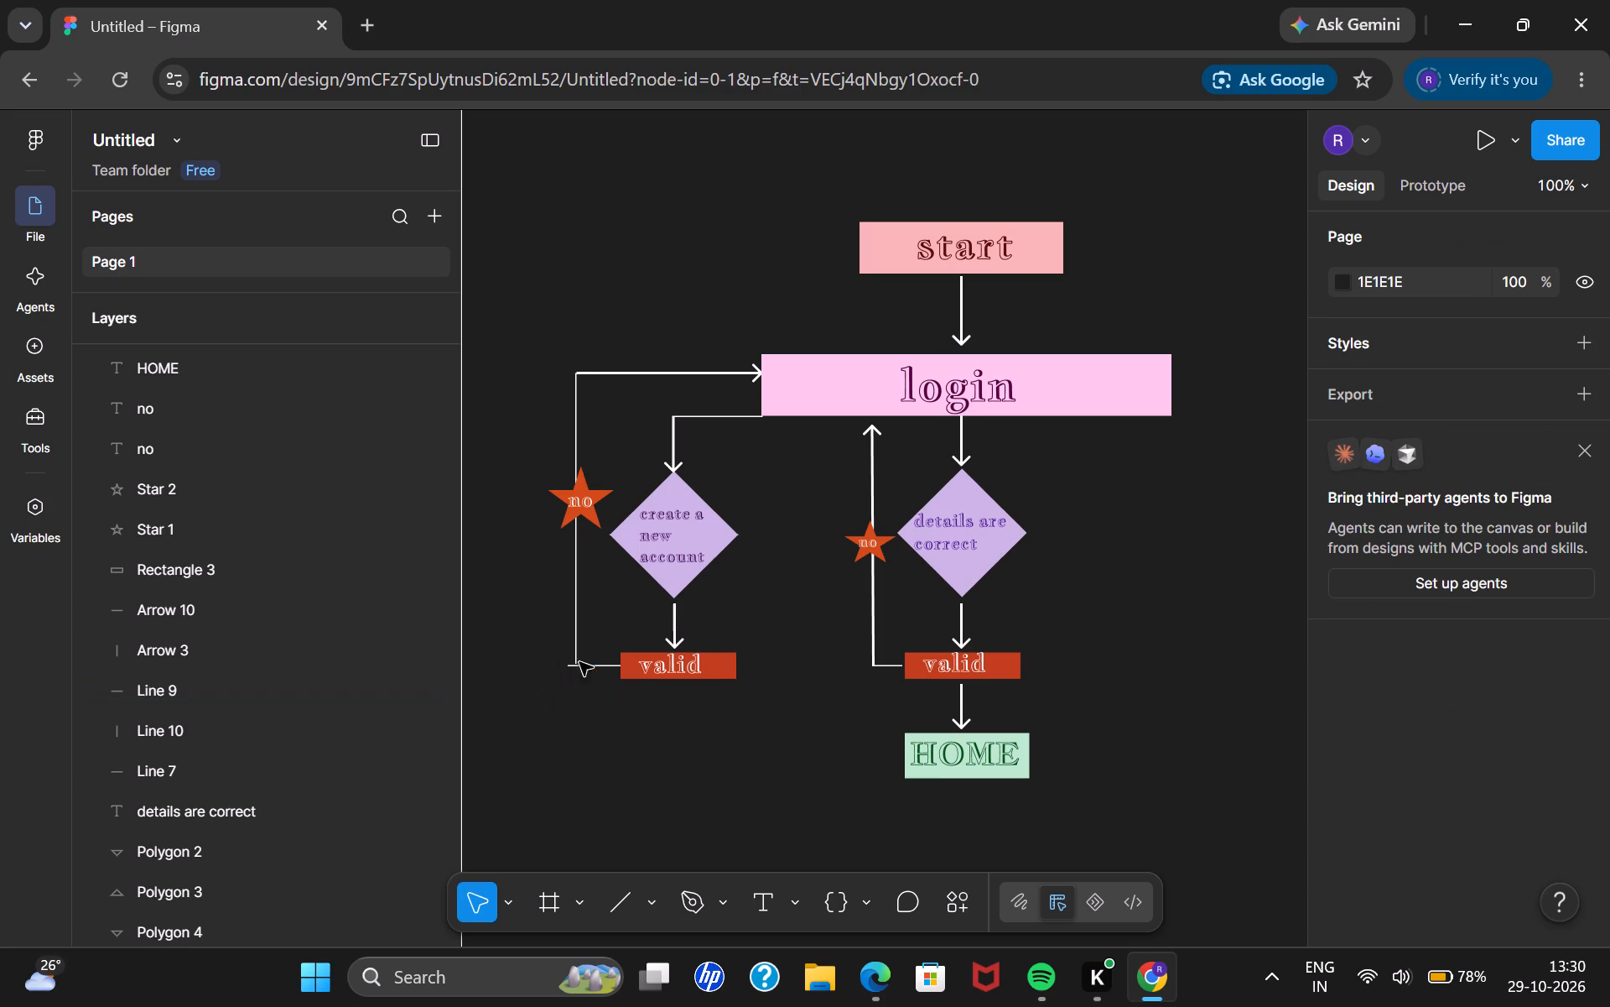
left_click(579, 669)
left_click_drag(571, 668, 573, 668)
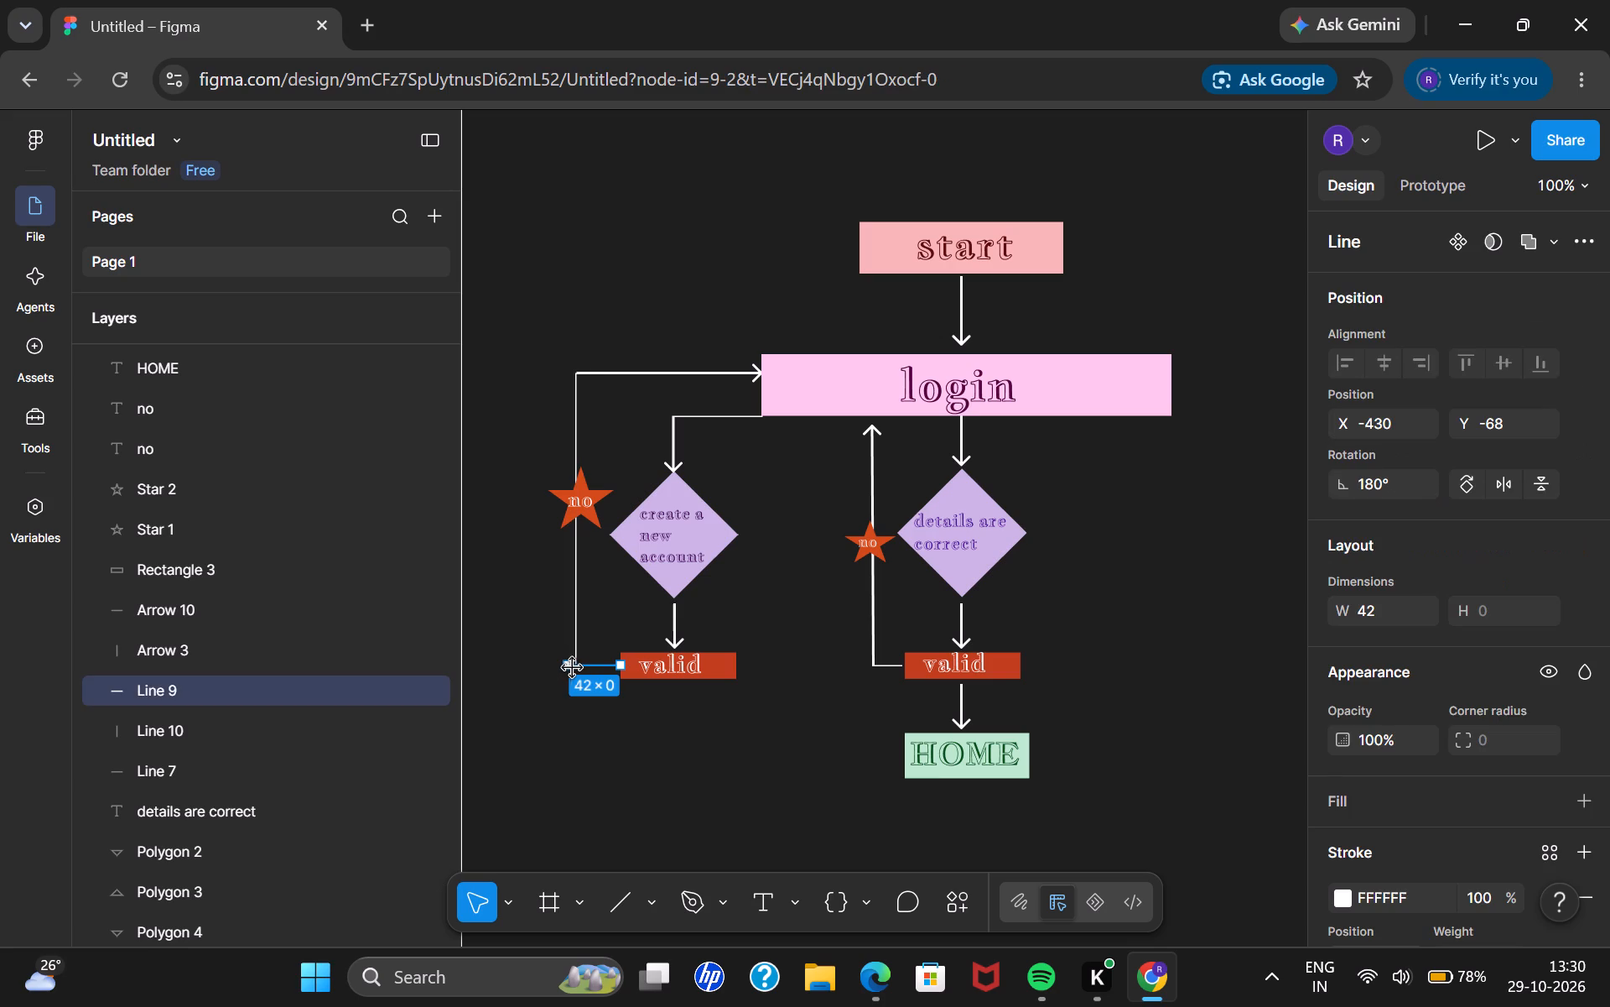
left_click_drag(573, 668, 578, 663)
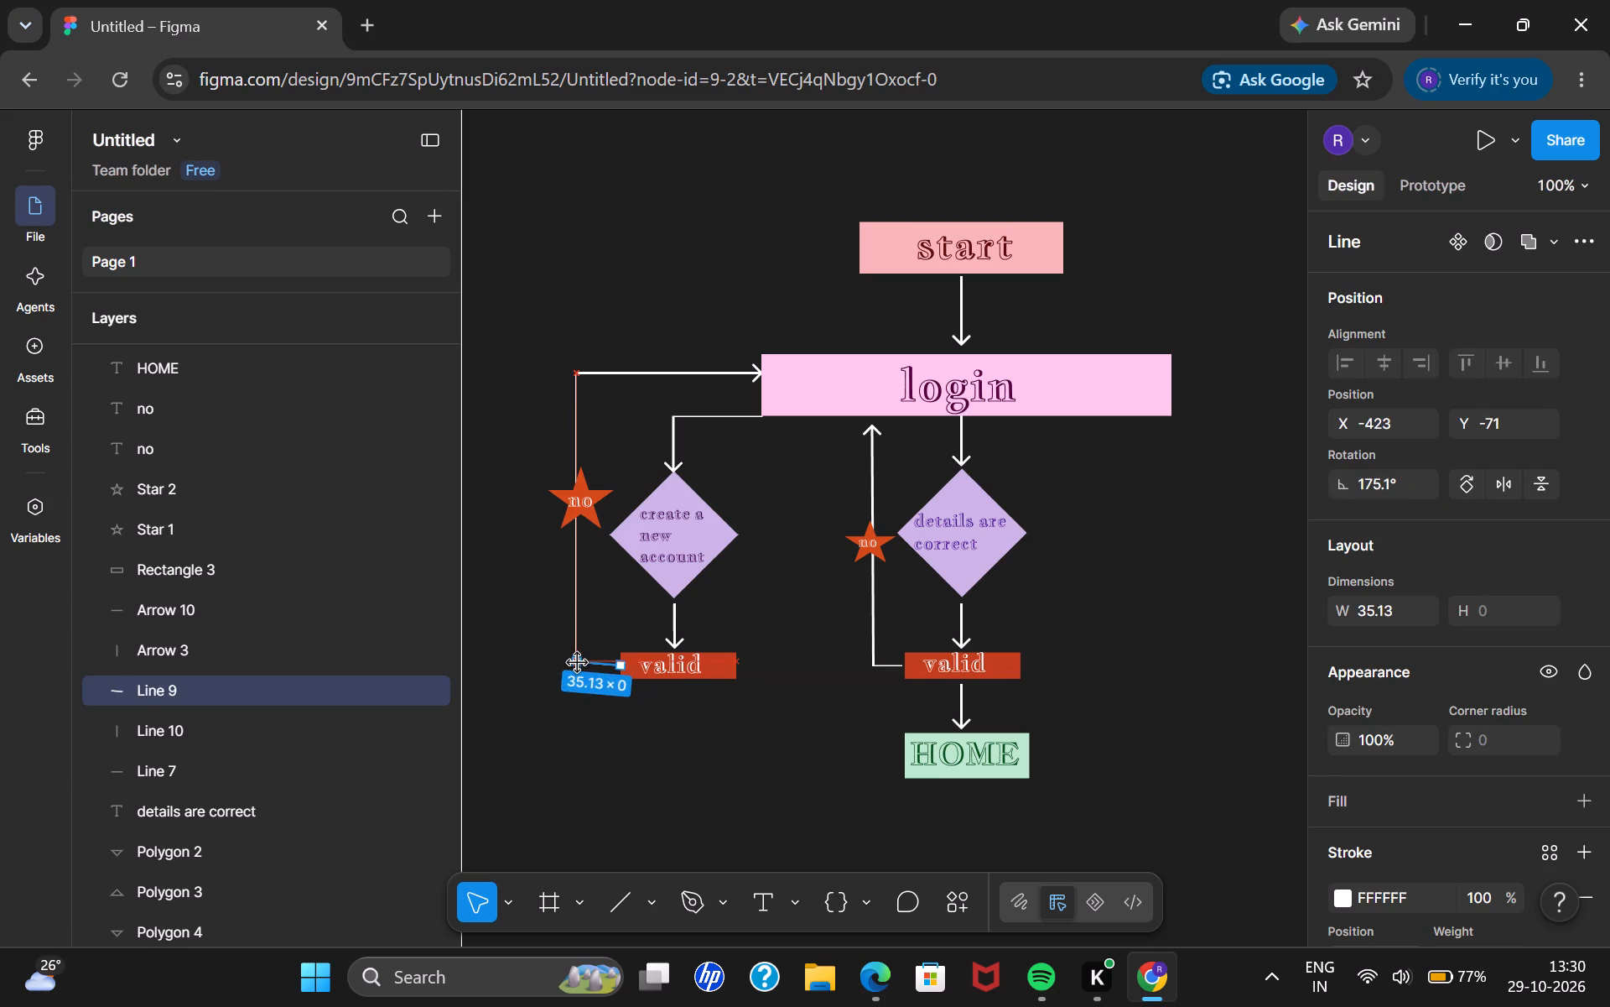
left_click_drag(578, 663, 579, 665)
left_click(541, 715)
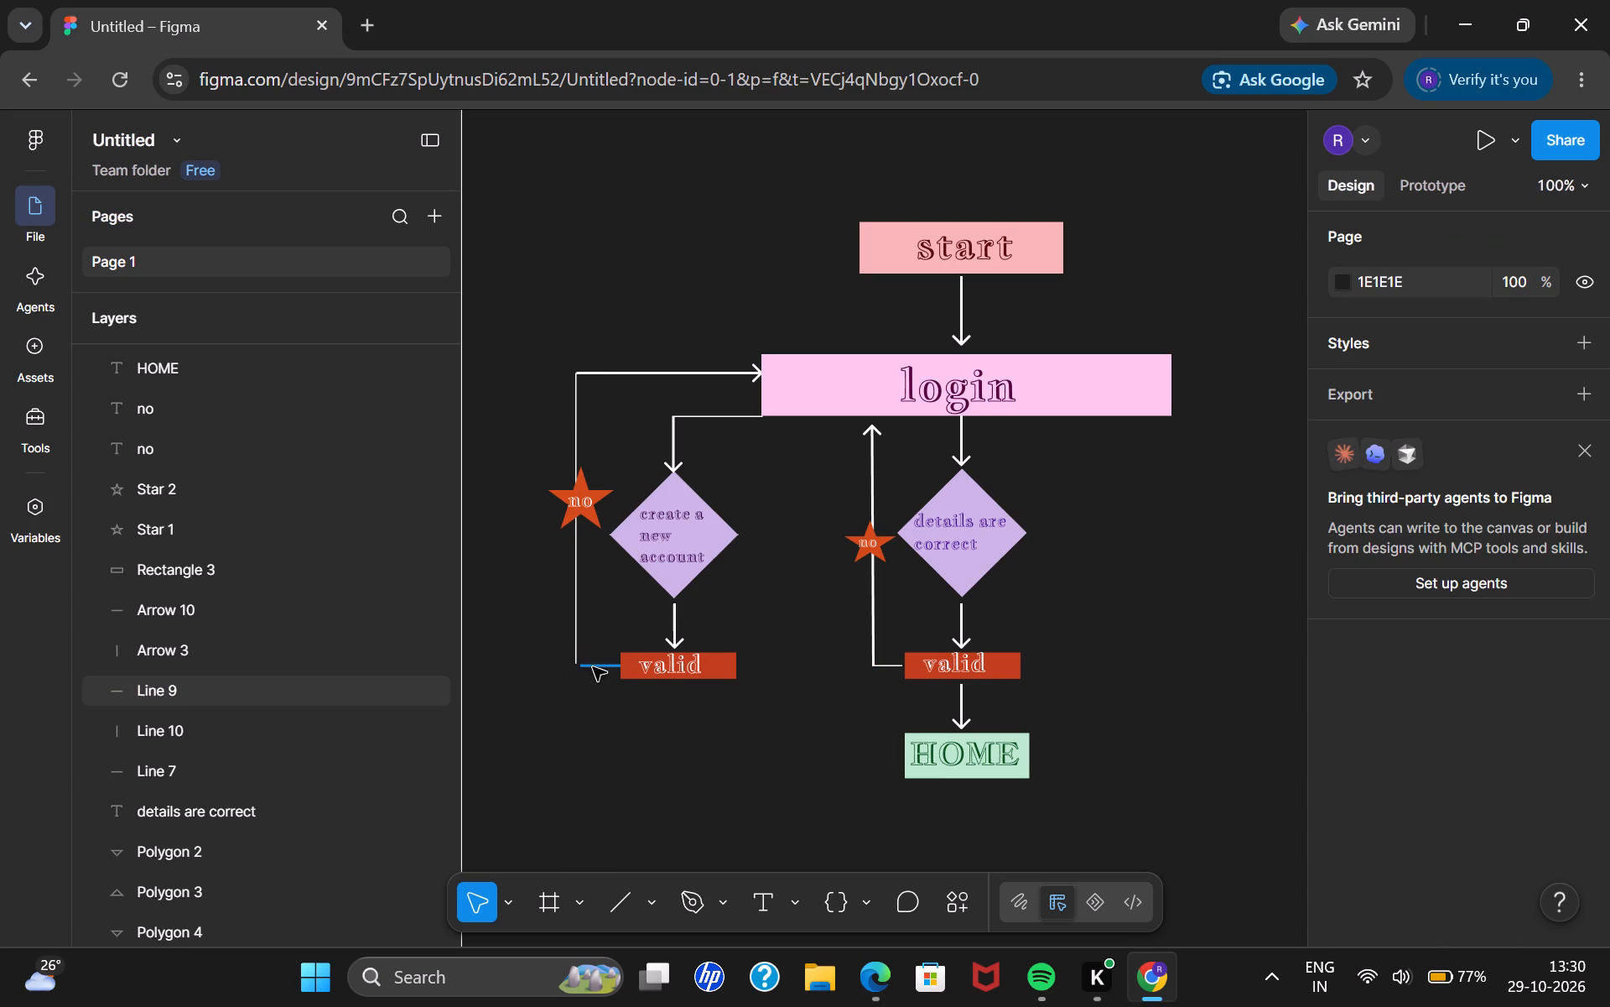
left_click(593, 665)
left_click(578, 665)
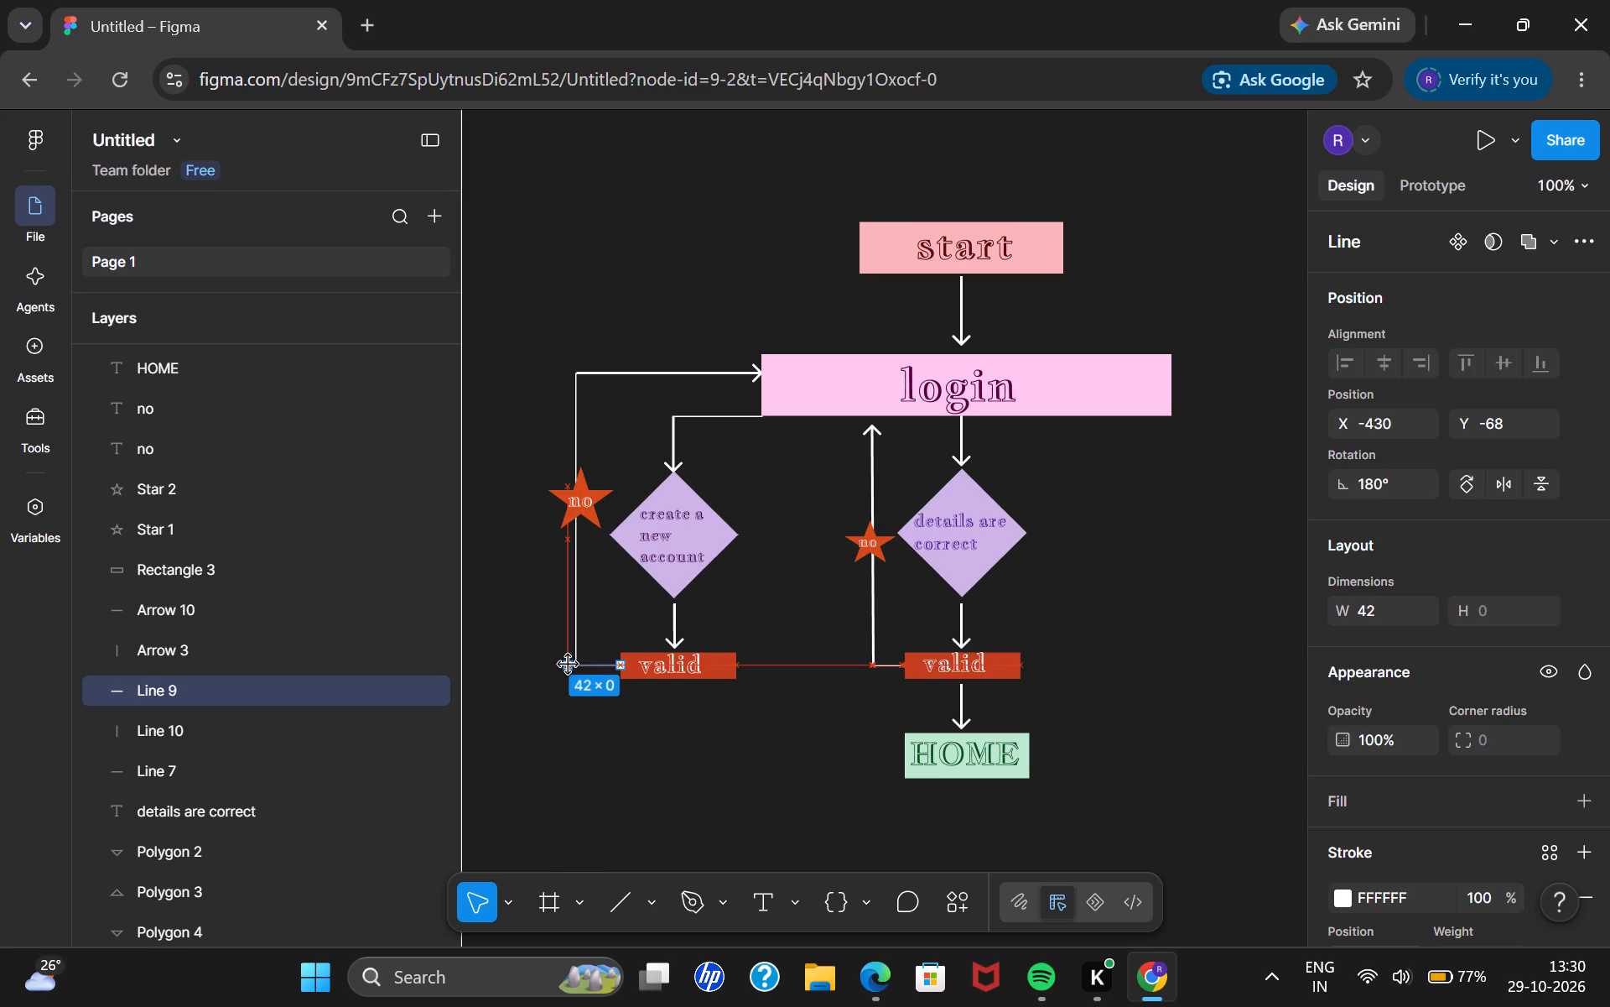
left_click(543, 713)
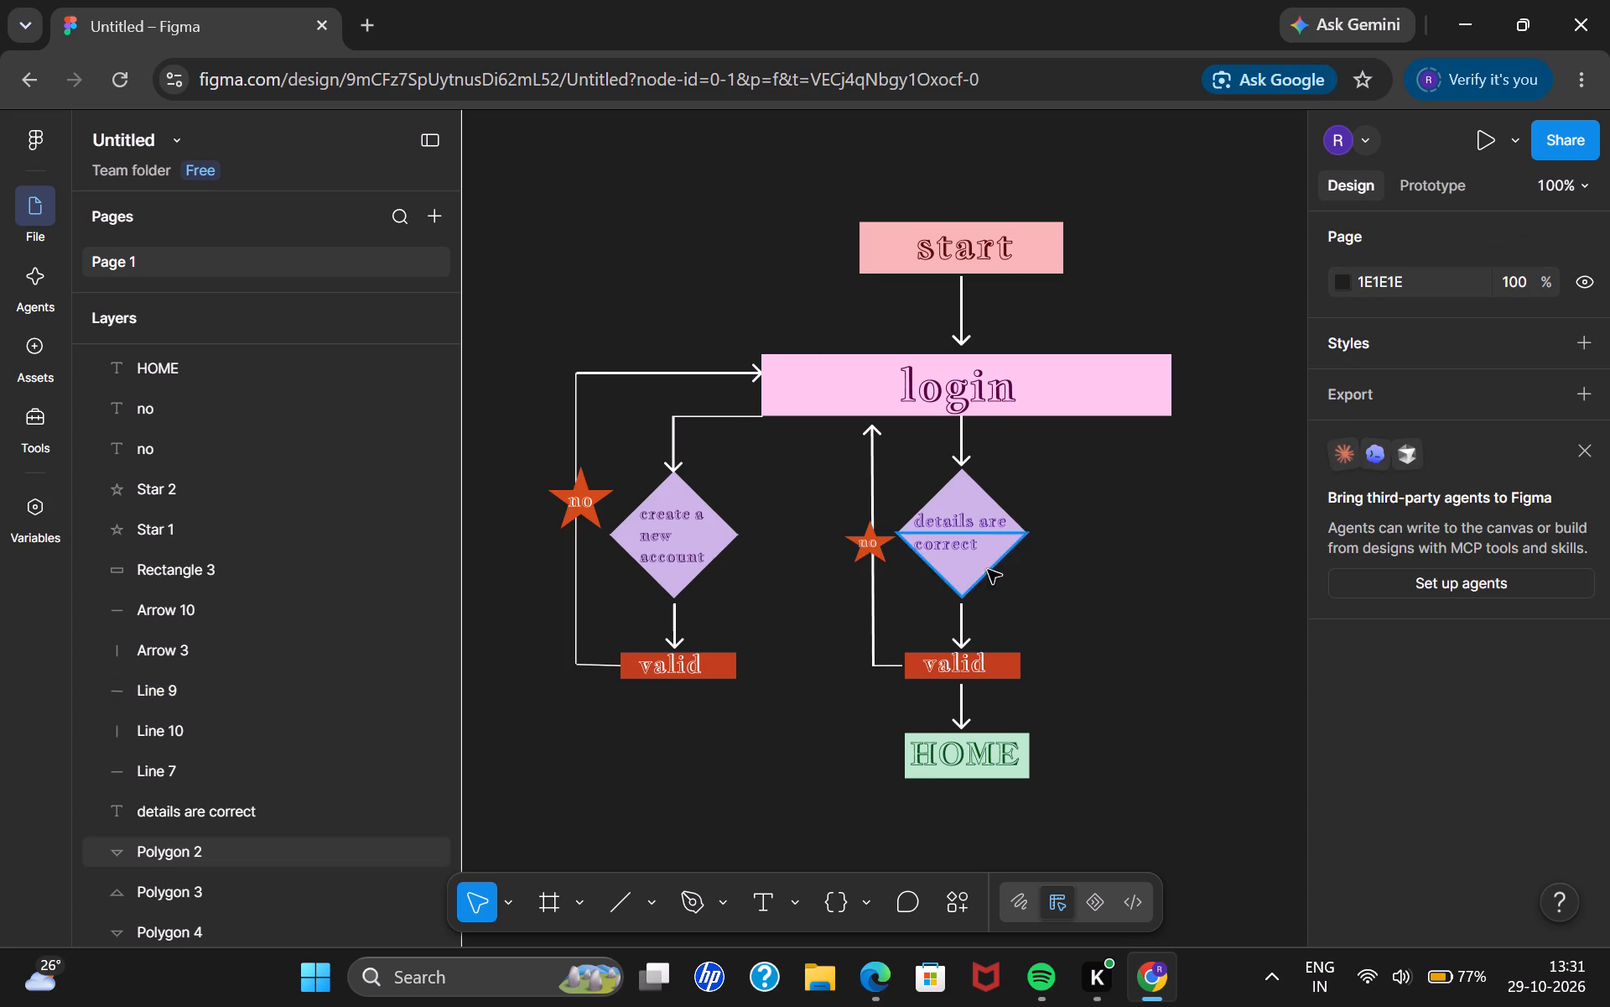
Duplicate the horizontal return arrow and place the copy across the login box's right edge at about X -2, Y -278.
scroll(1182, 397, "left", 1)
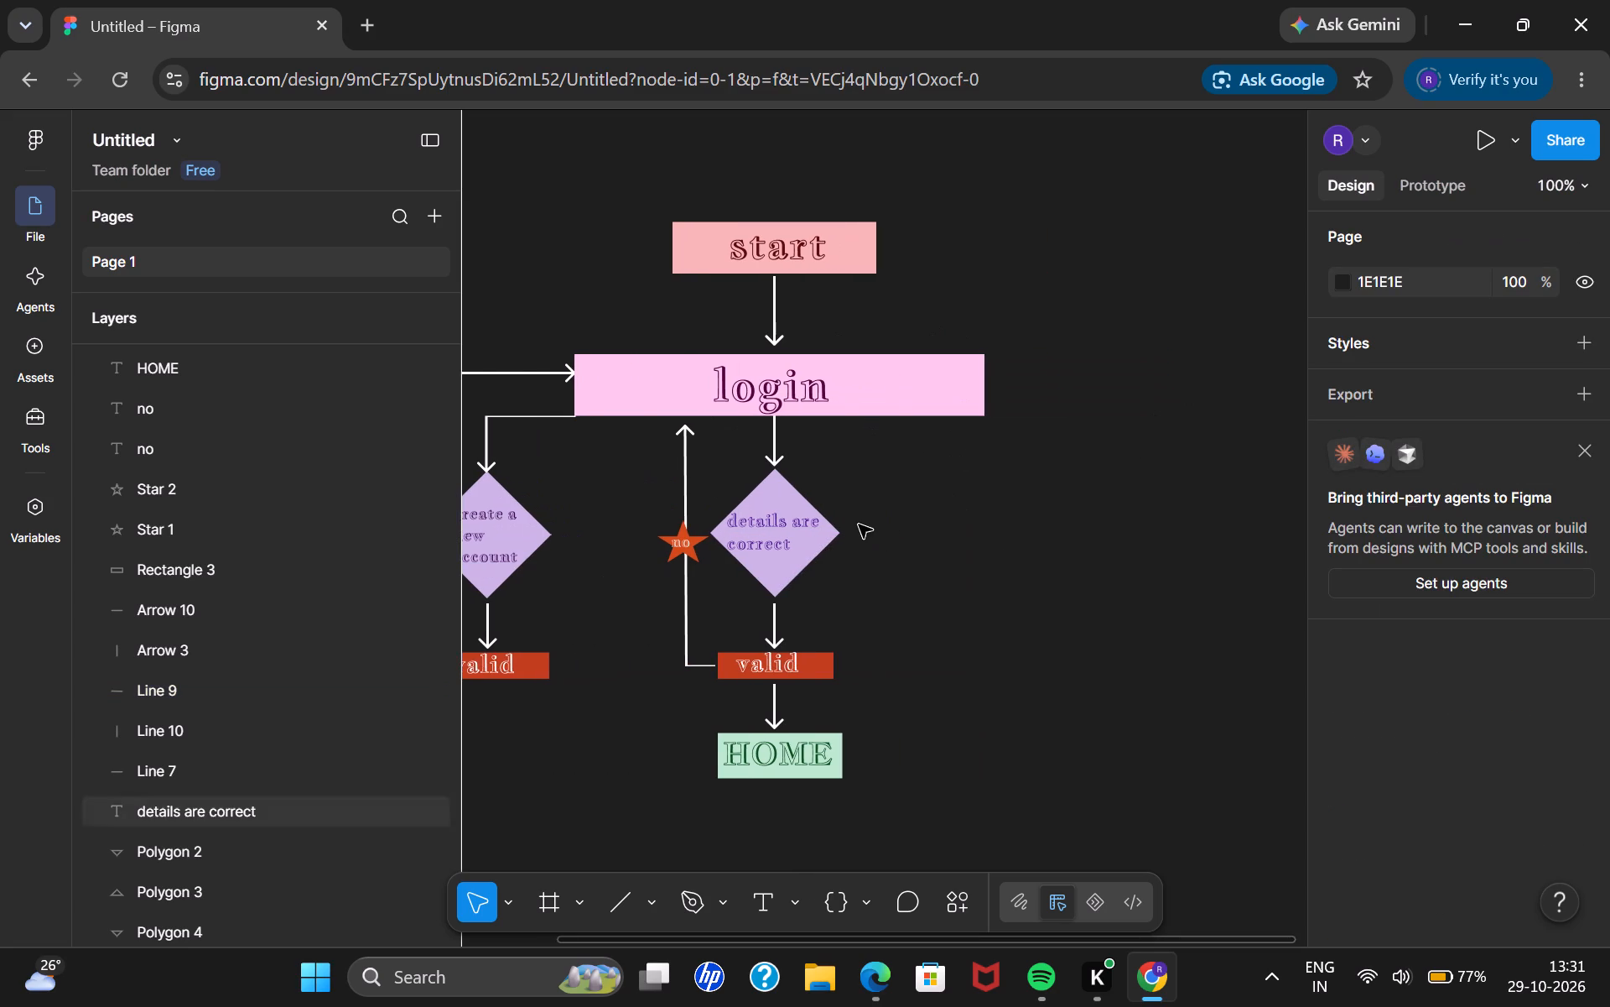
scroll(859, 524, "right", 1)
left_click(604, 378)
left_click(604, 371)
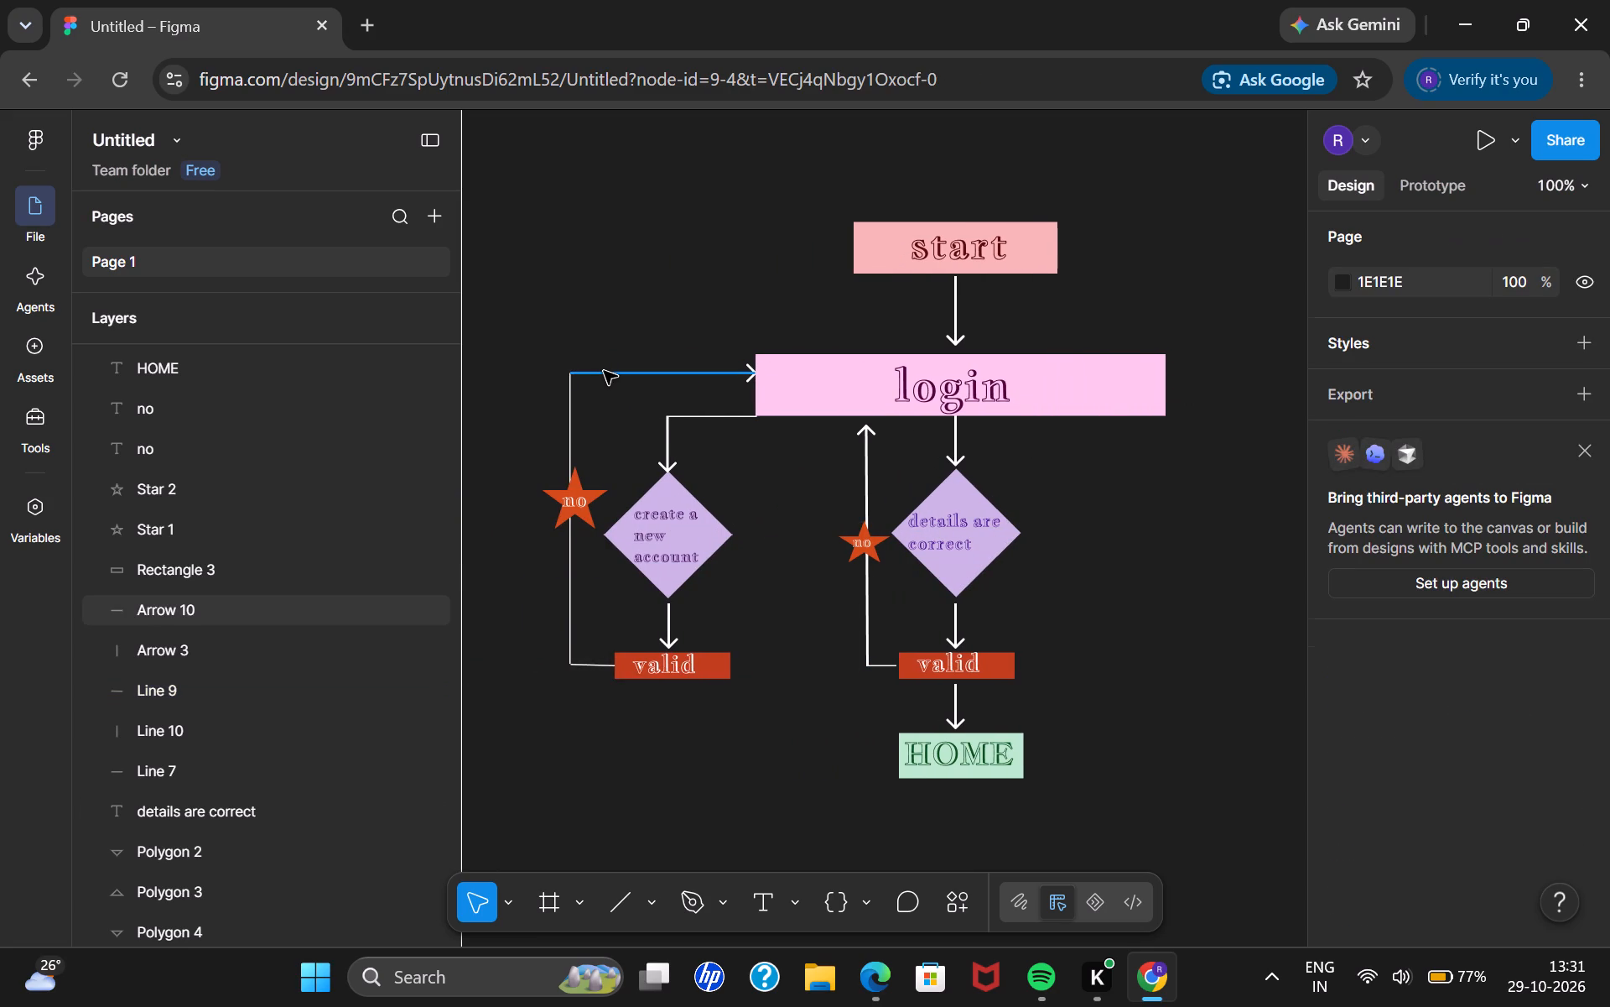
key("ctrl+c")
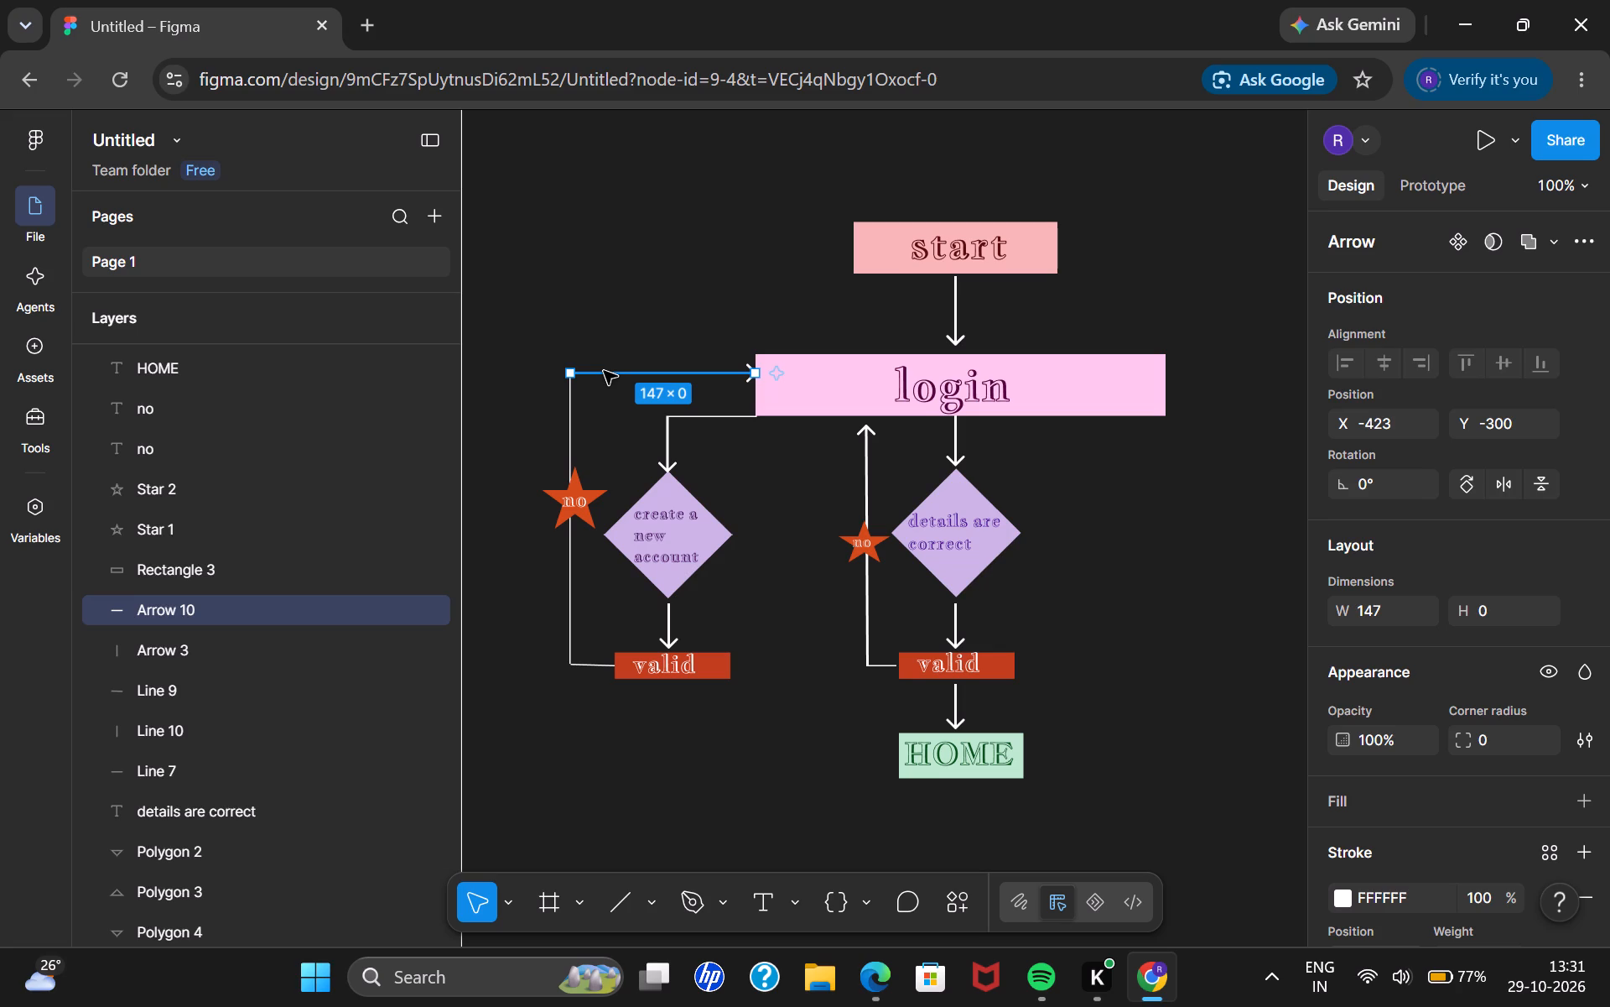
key("ctrl+v")
left_click_drag(610, 376, 1078, 409)
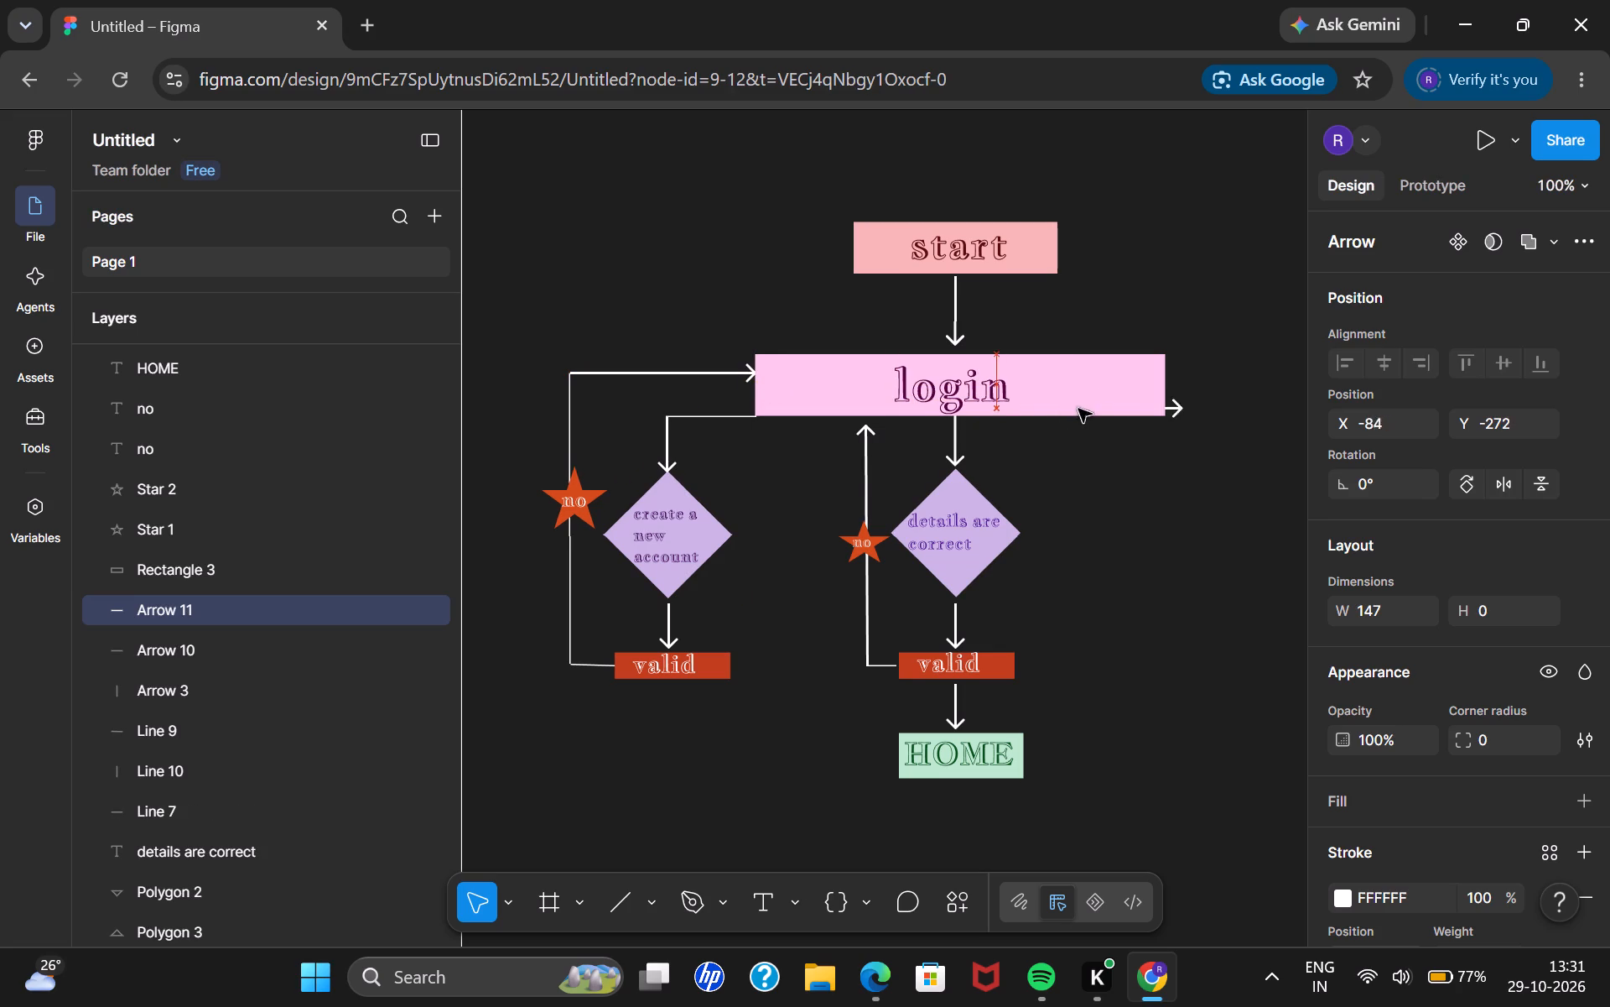
left_click_drag(1078, 409, 1143, 406)
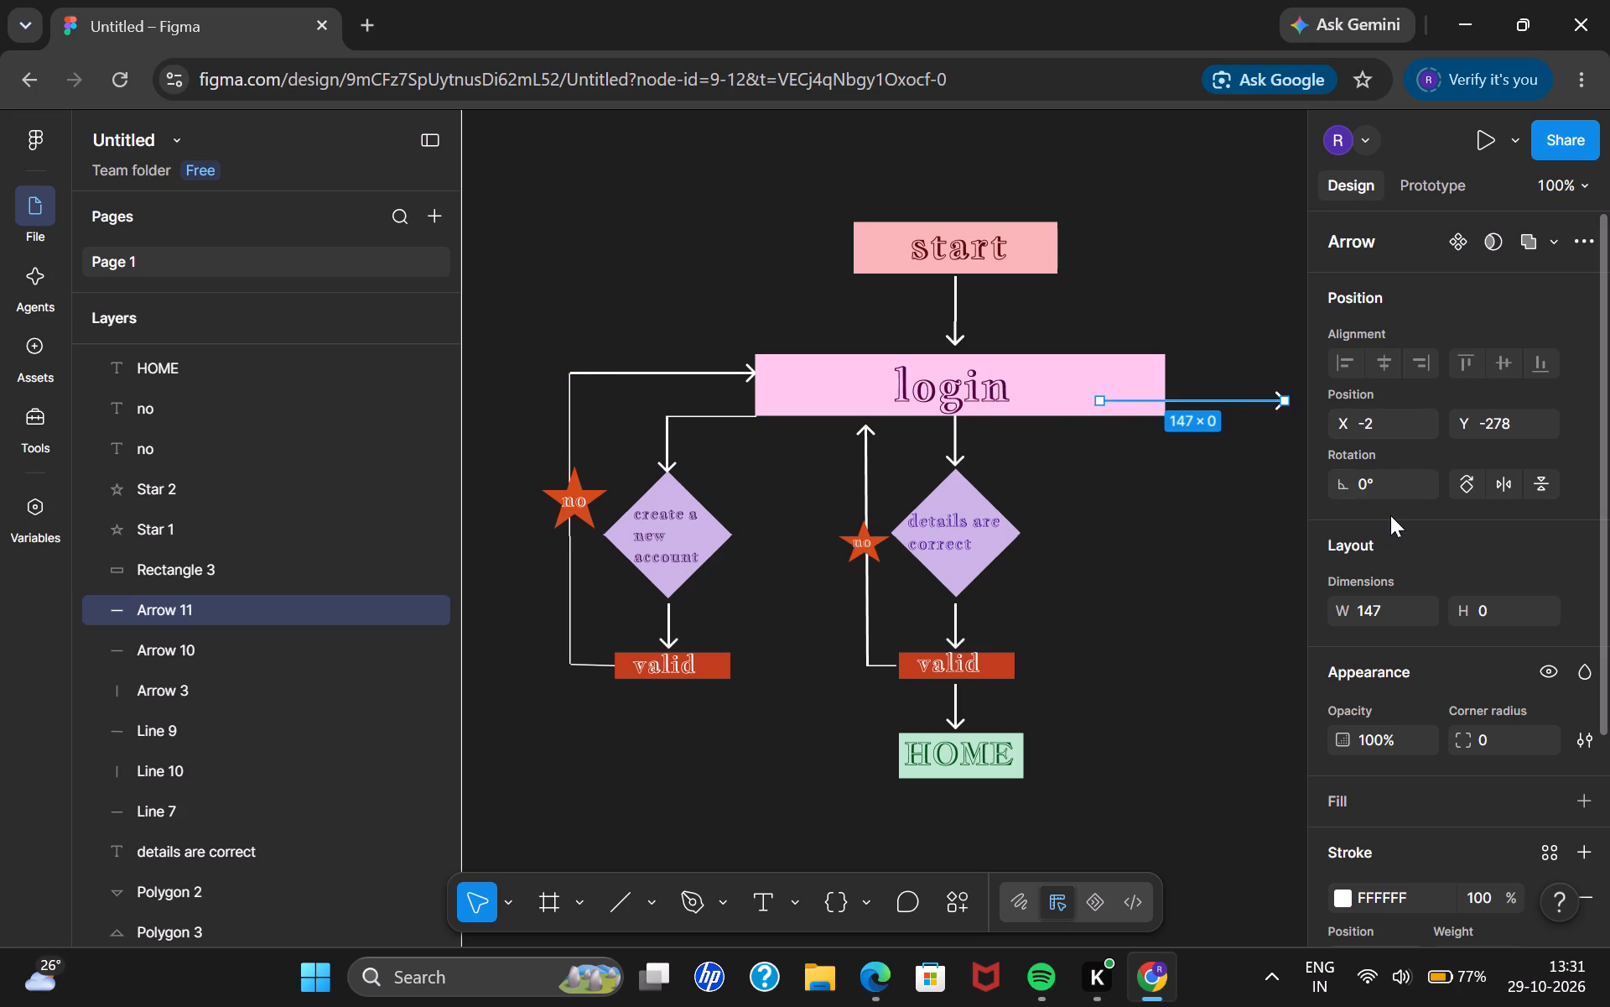
Set the copied arrow's rotation to 180°.
left_click(1389, 479)
key("BackSpace")
type("180")
key("Return")
Place the copied arrow with its head against the login box's right edge at X 50, Y -300.
scroll(1239, 570, "left", 1)
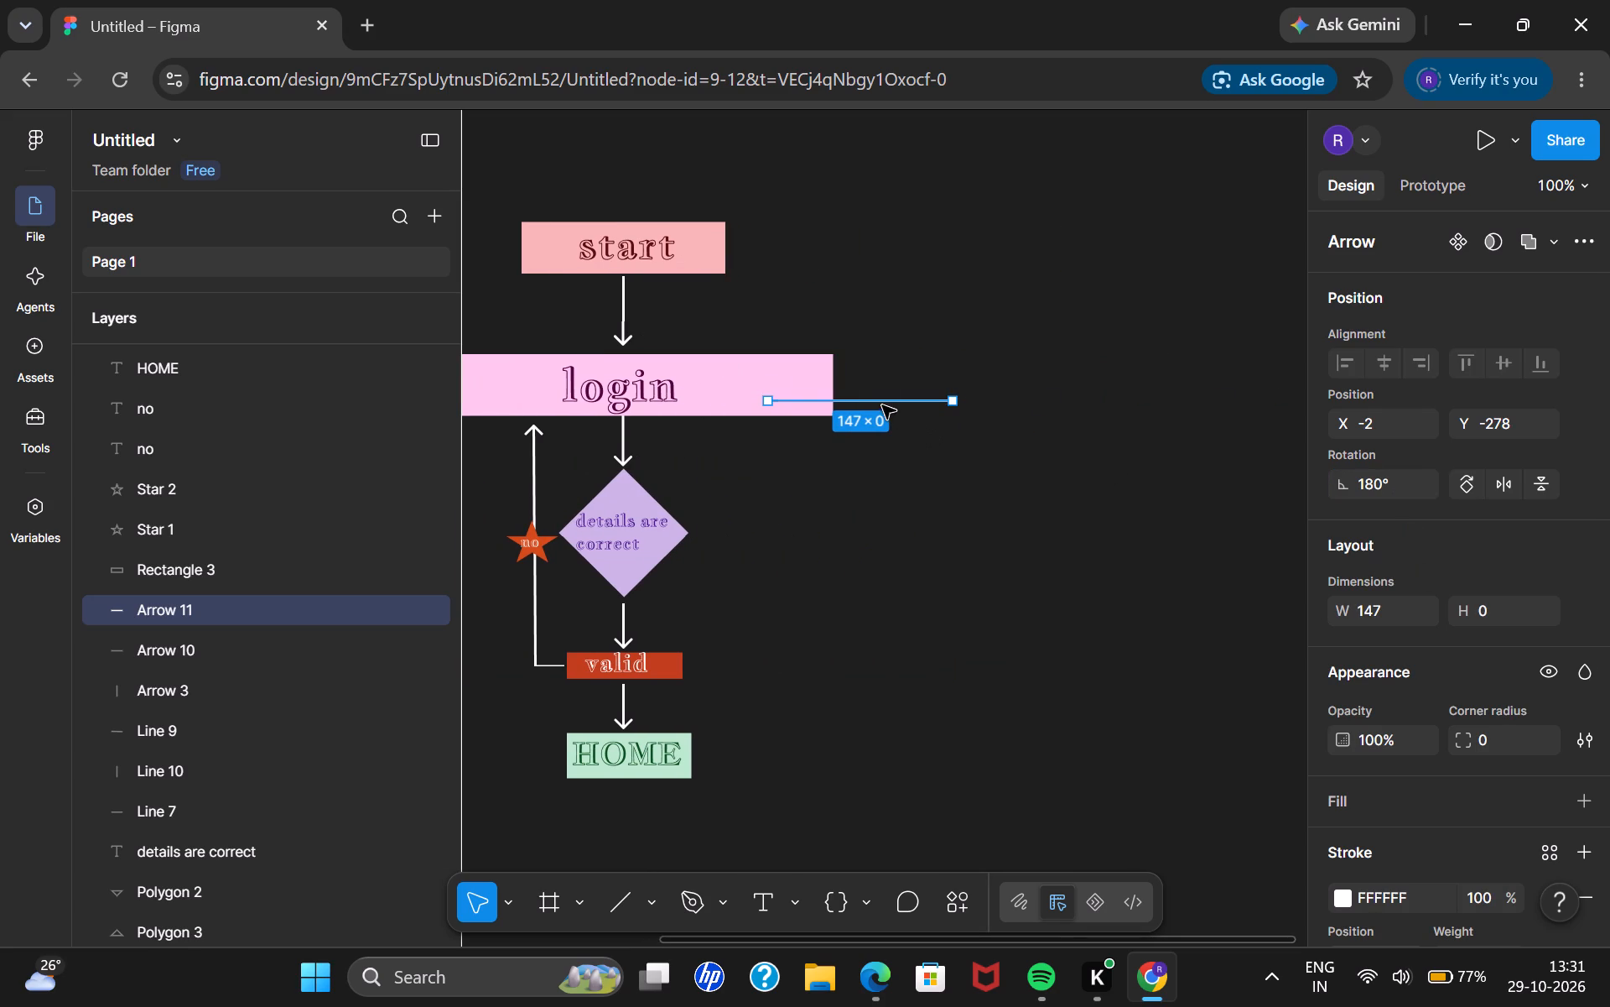
left_click_drag(880, 399, 948, 384)
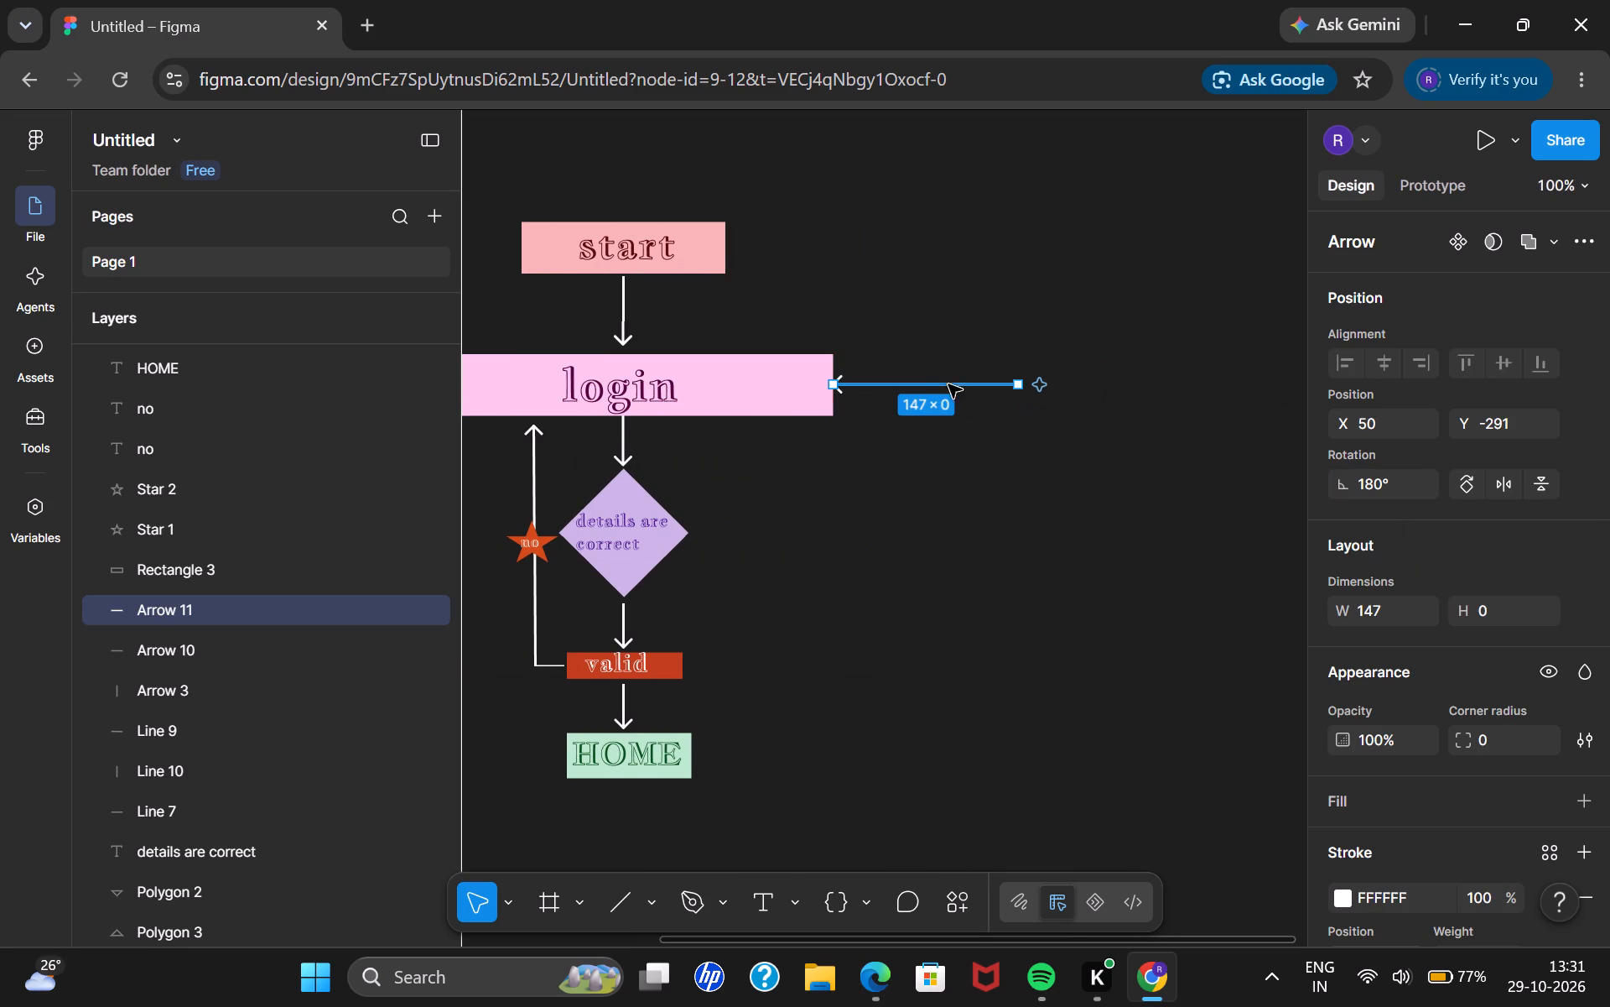
scroll(953, 500, "right", 1)
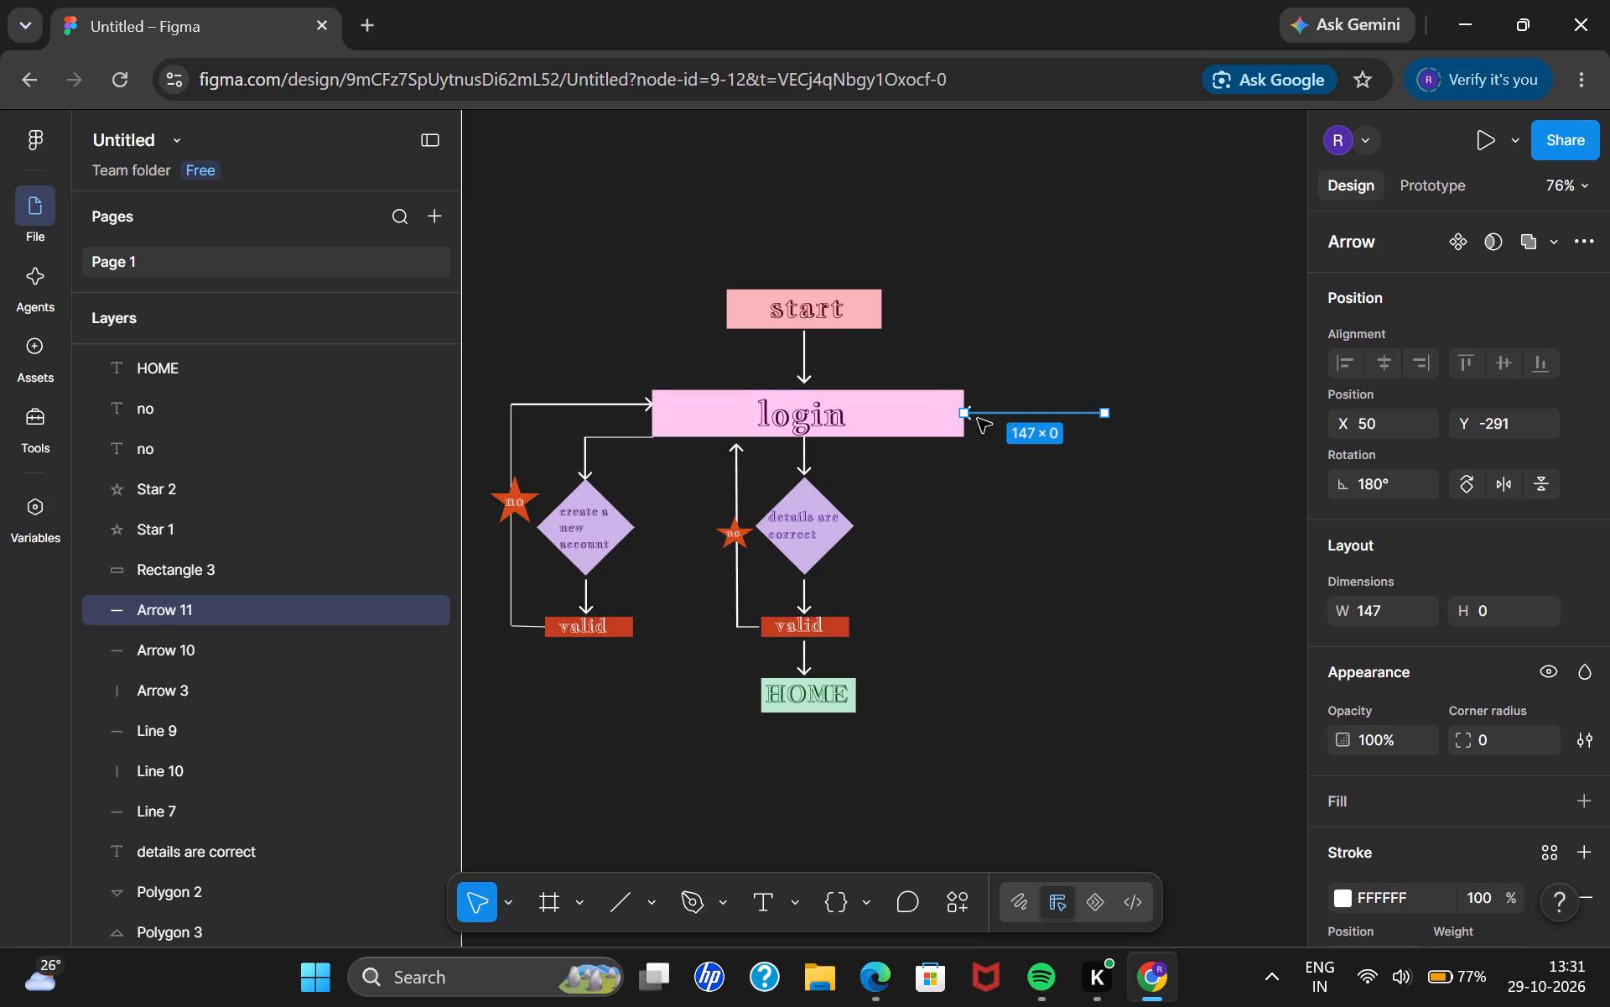
left_click_drag(1025, 415, 1023, 396)
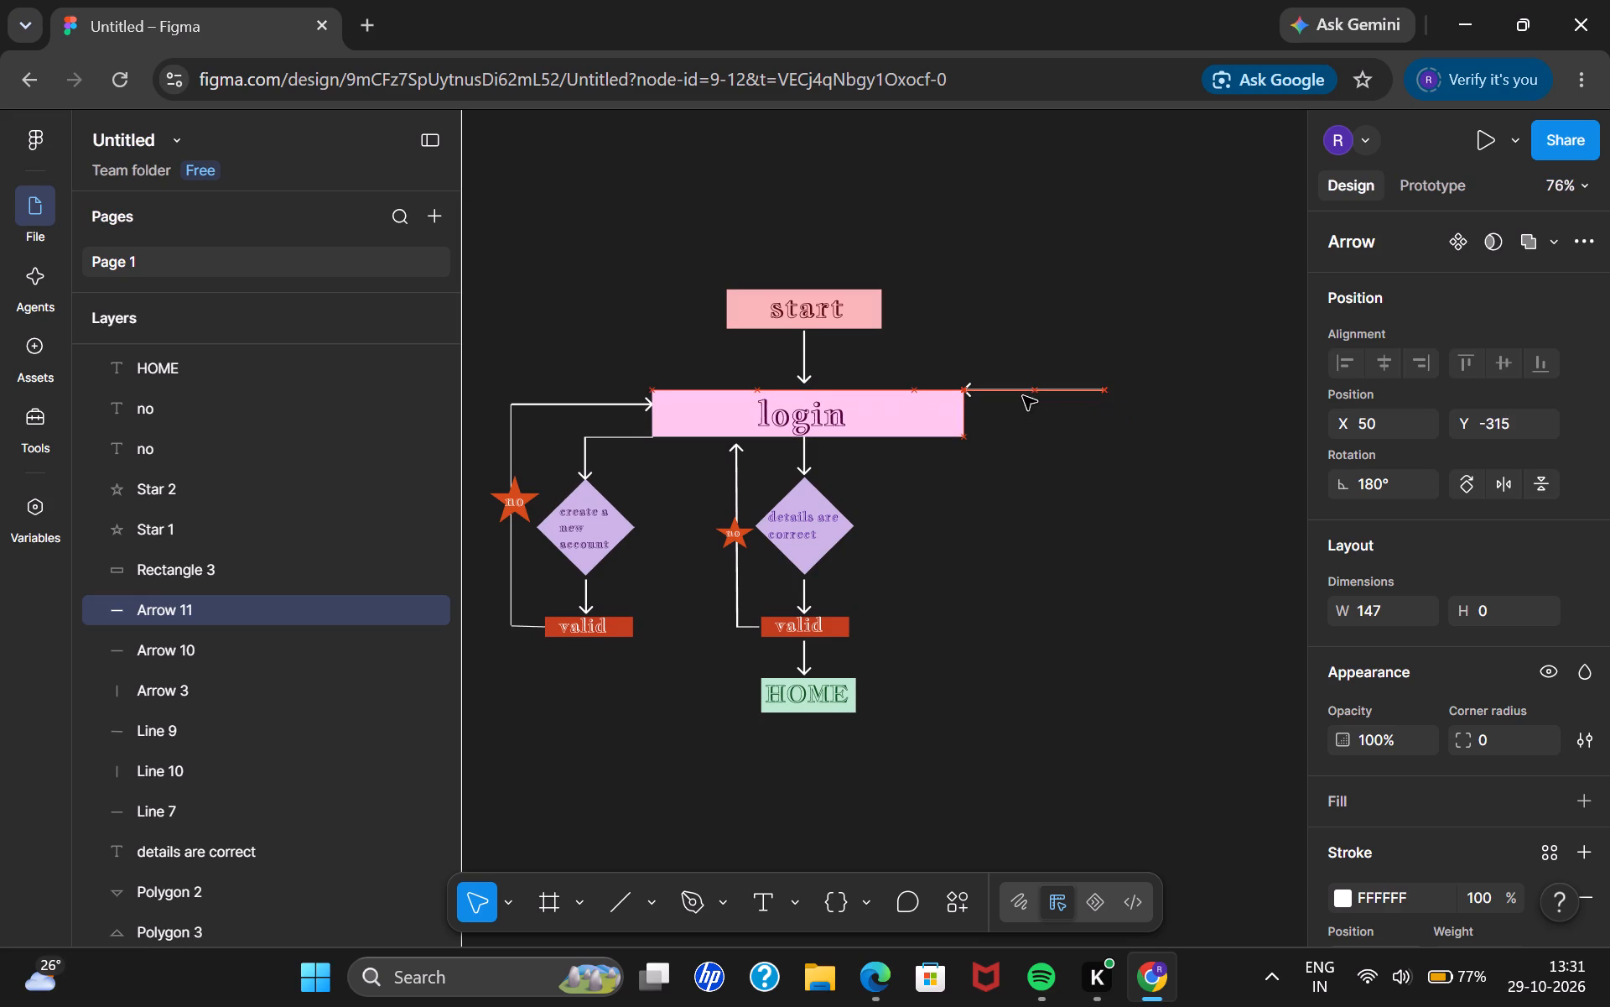
left_click_drag(1023, 396, 1023, 404)
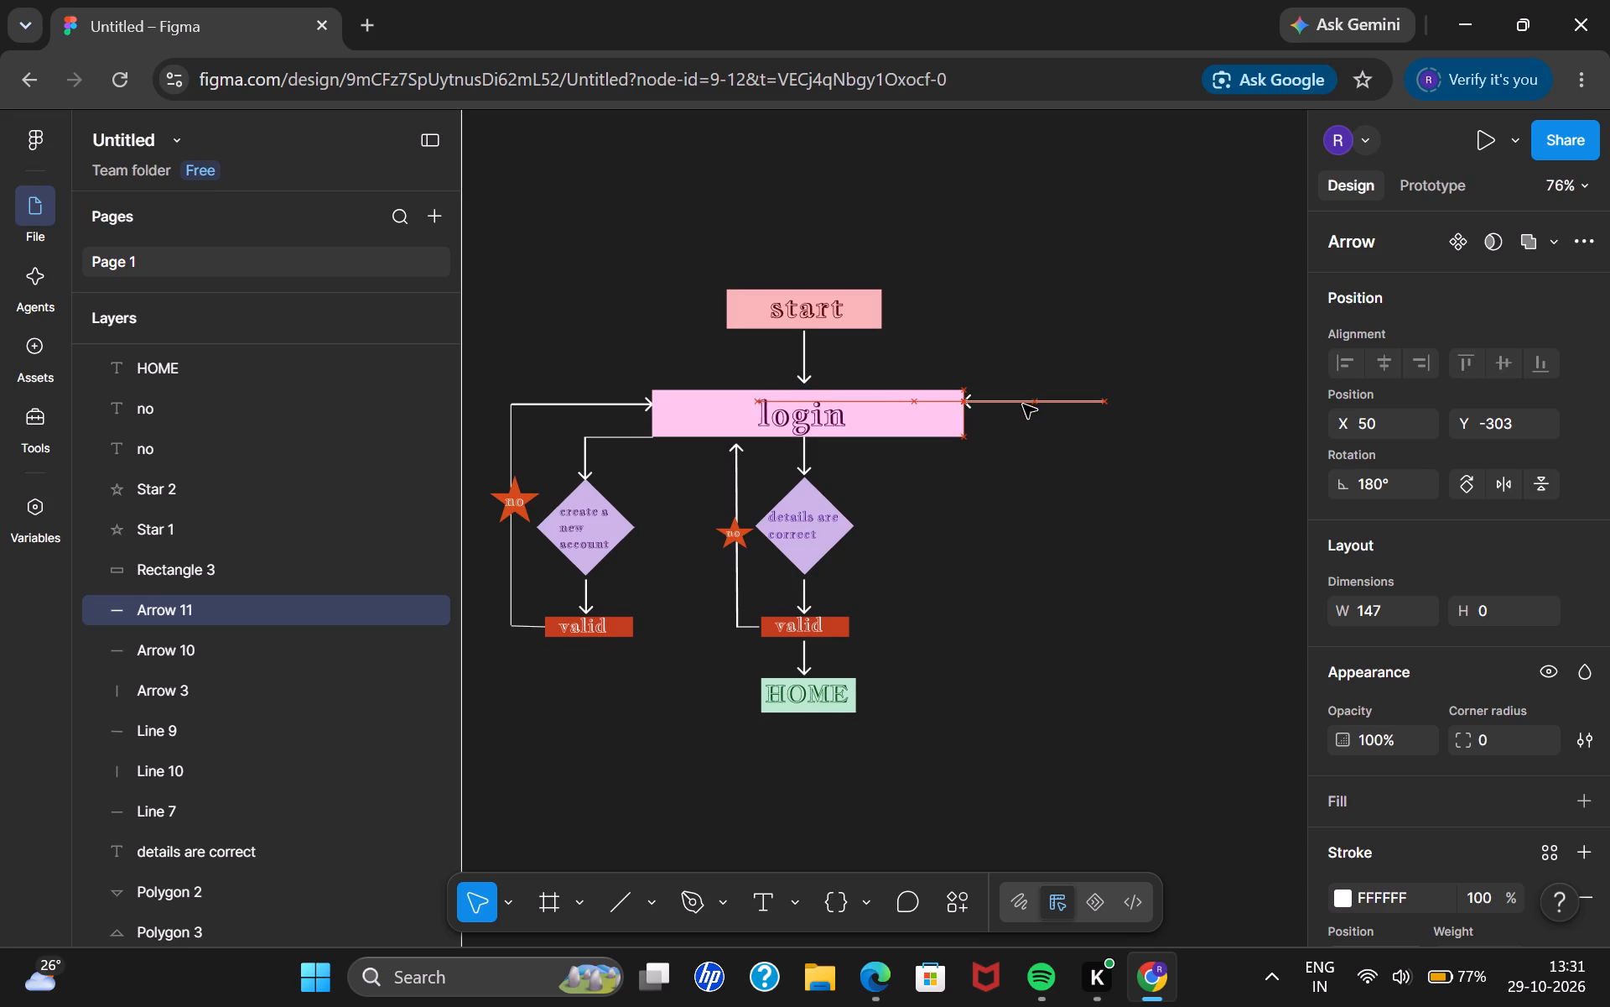
left_click_drag(1023, 404, 1023, 405)
left_click(1023, 405)
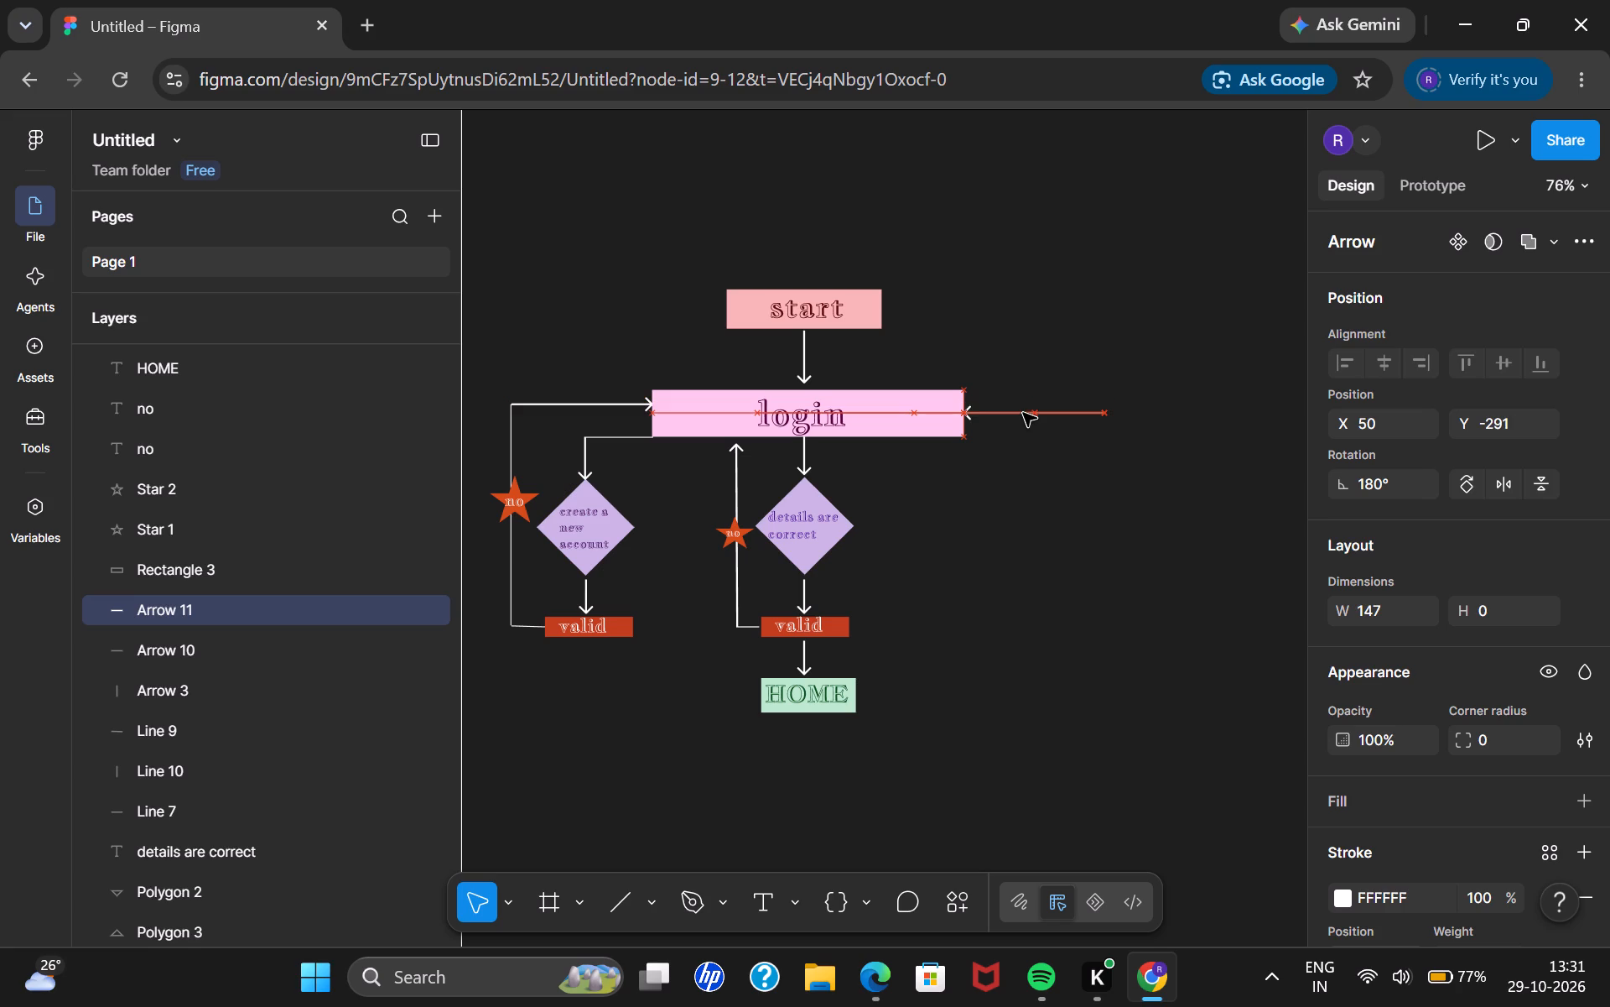
left_click(1022, 406)
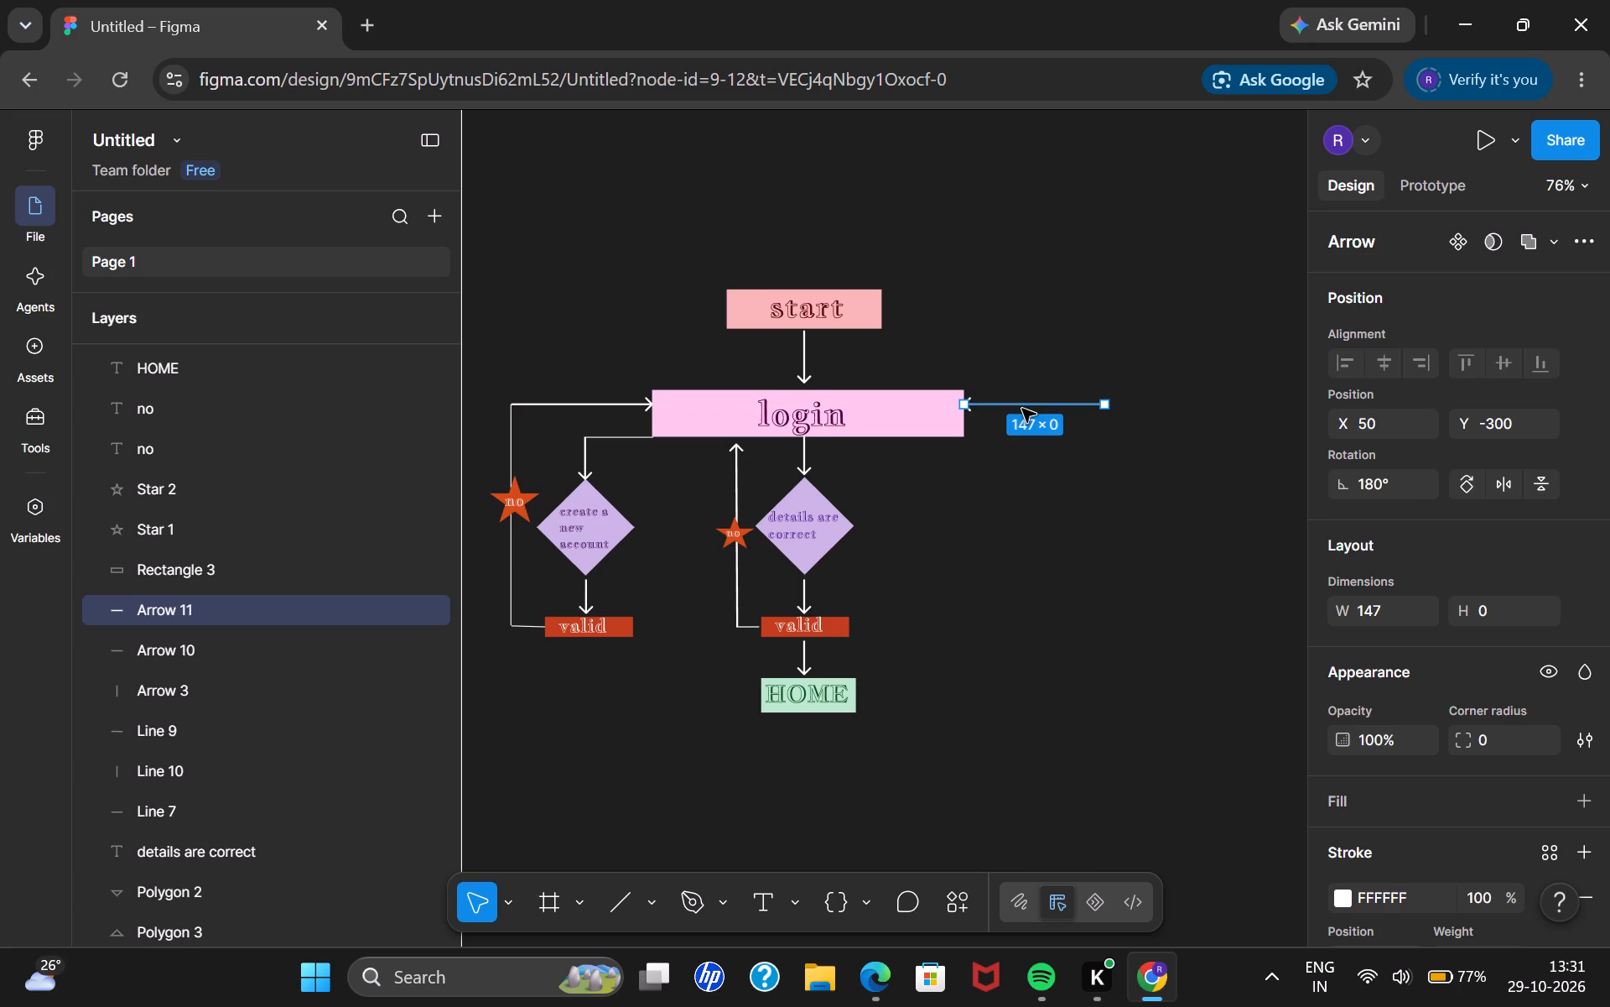
left_click(1000, 526)
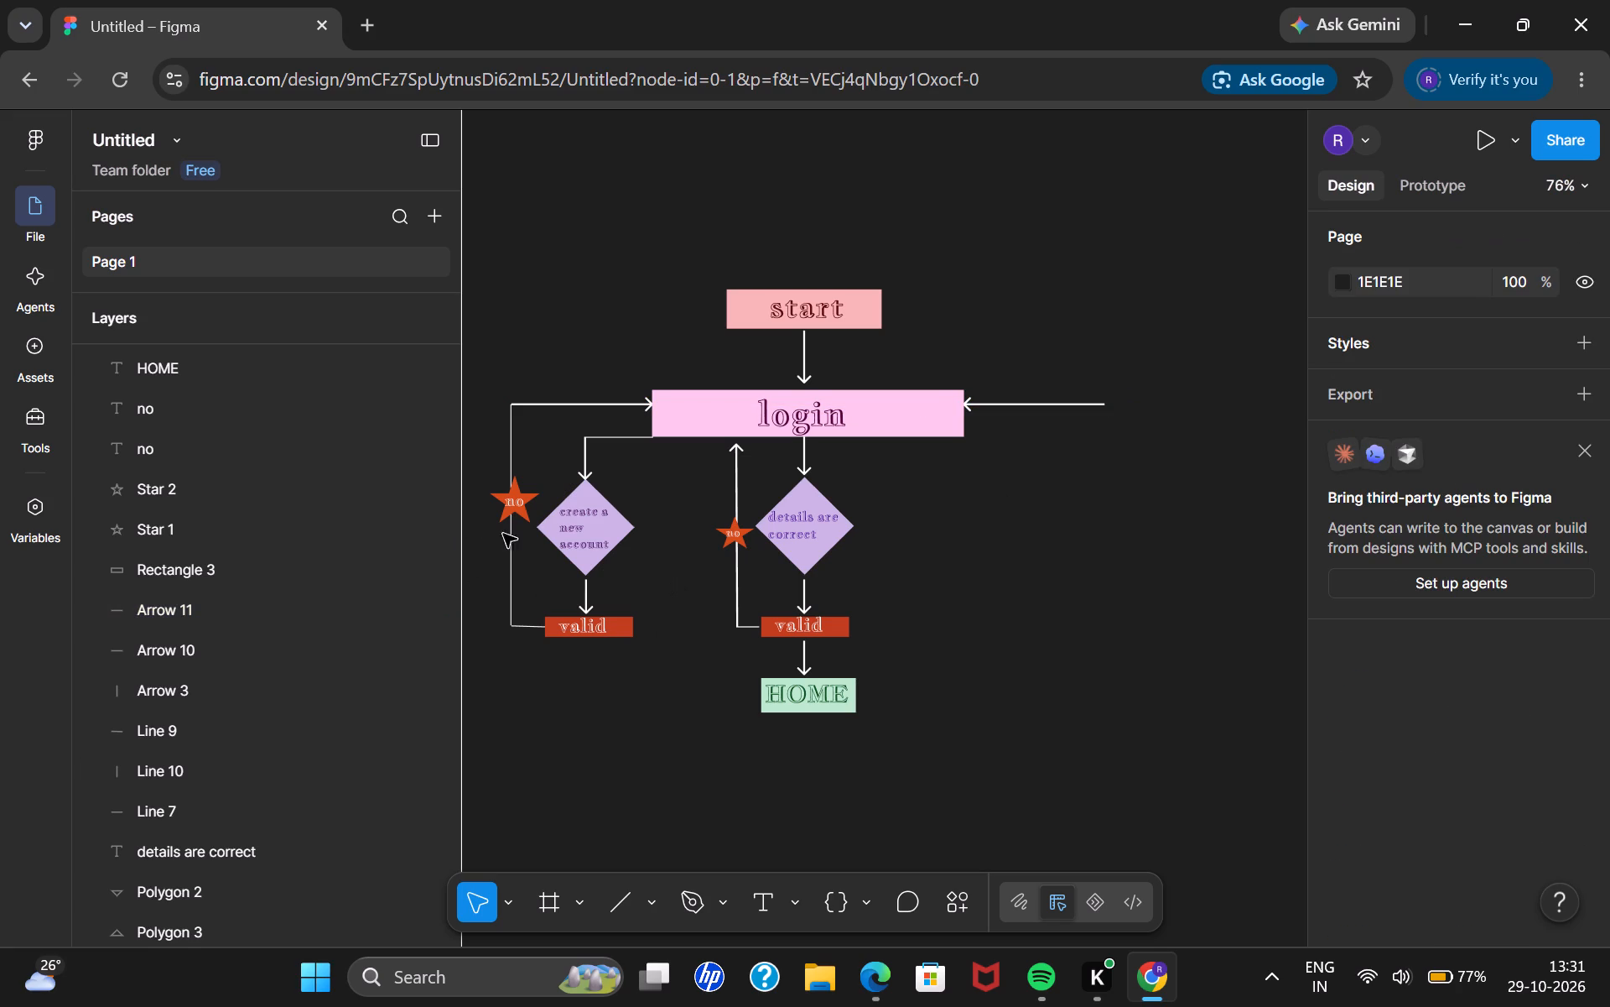
Duplicate the vertical return line beside "create a new account" and join the copy's top to the outer end of the right-hand arrow.
left_click(508, 568)
key("ctrl+c")
key("ctrl+v")
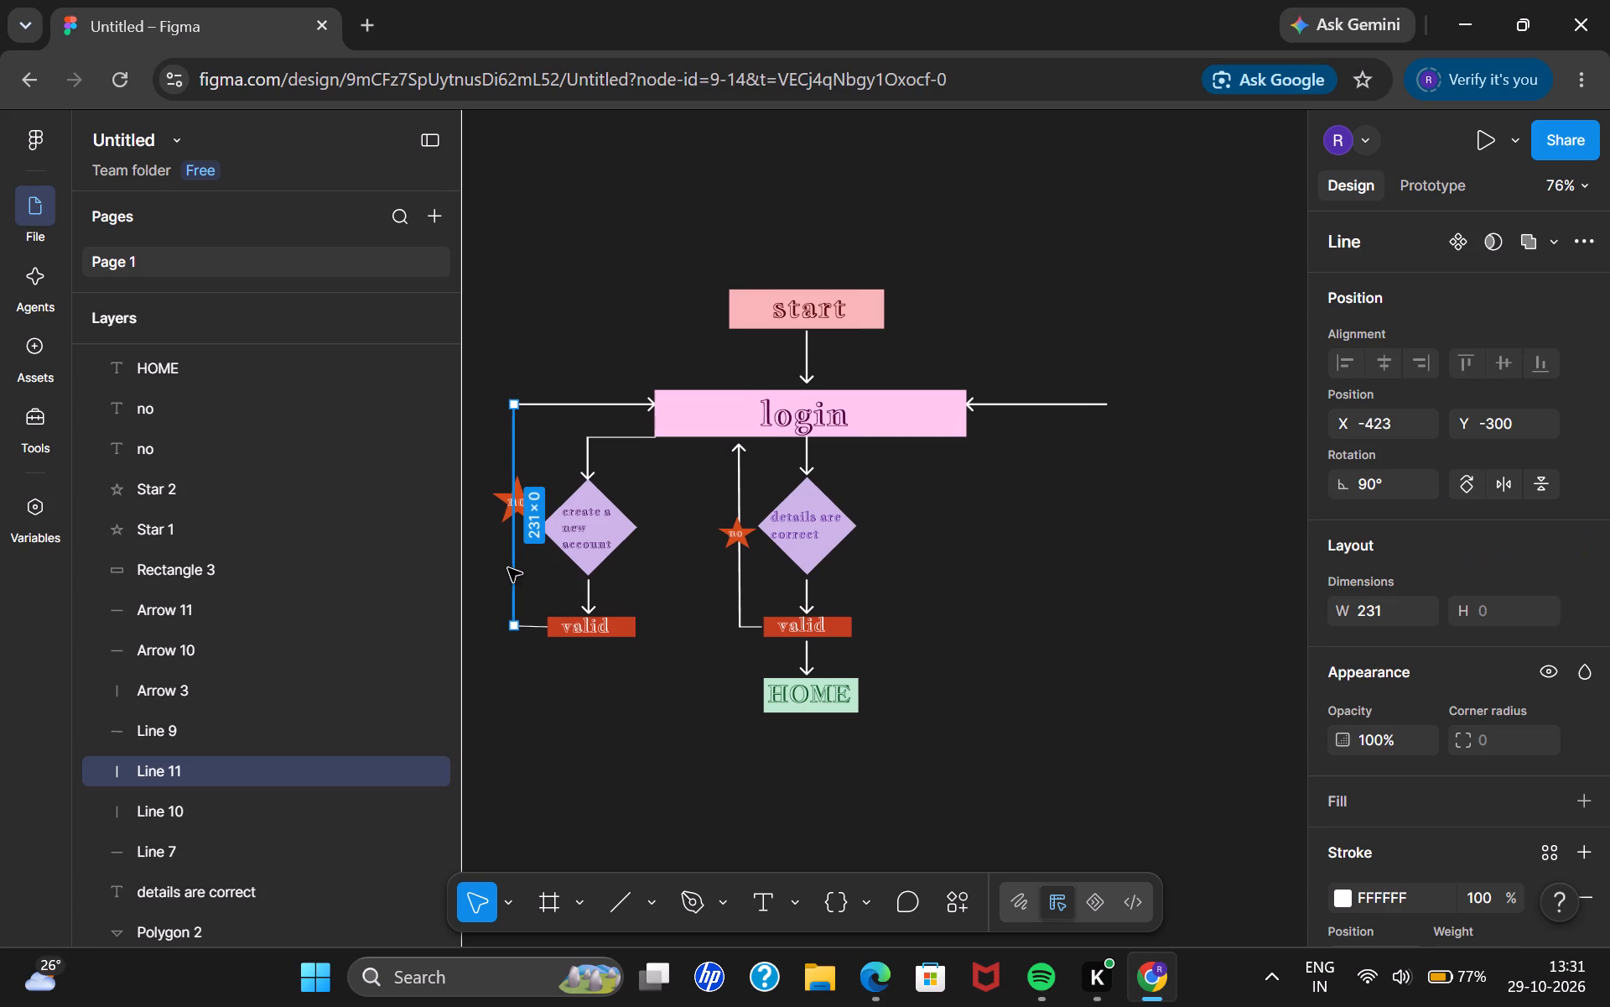
left_click_drag(517, 579, 1078, 581)
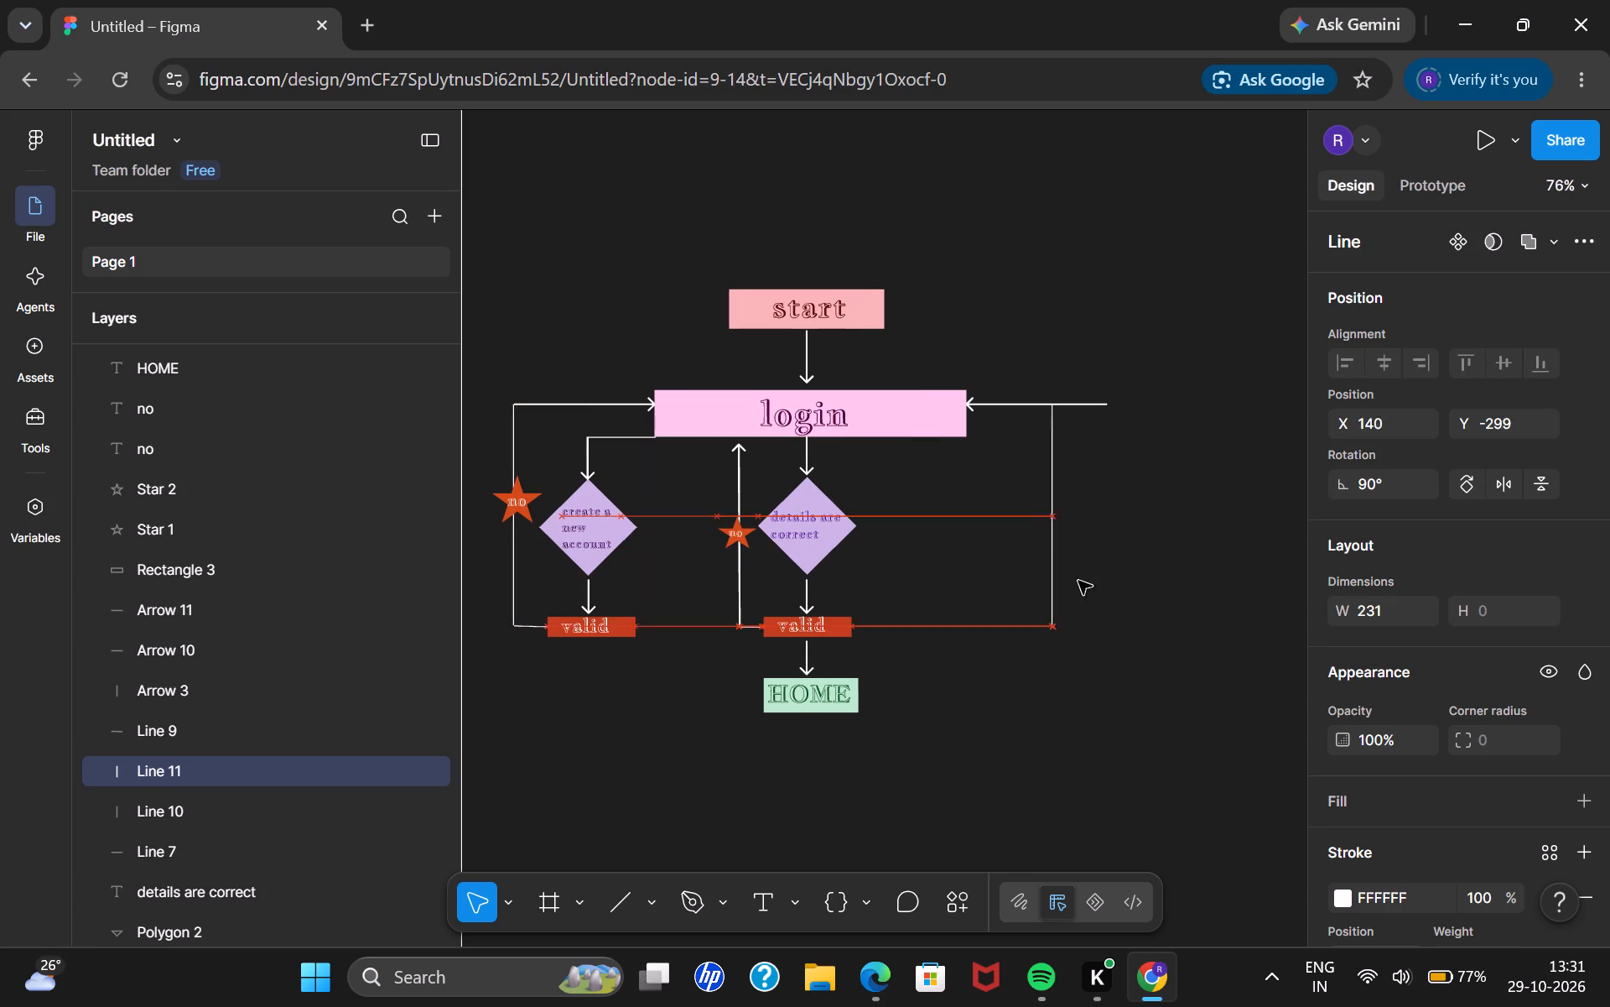
left_click_drag(1078, 581, 1114, 580)
left_click(1153, 639)
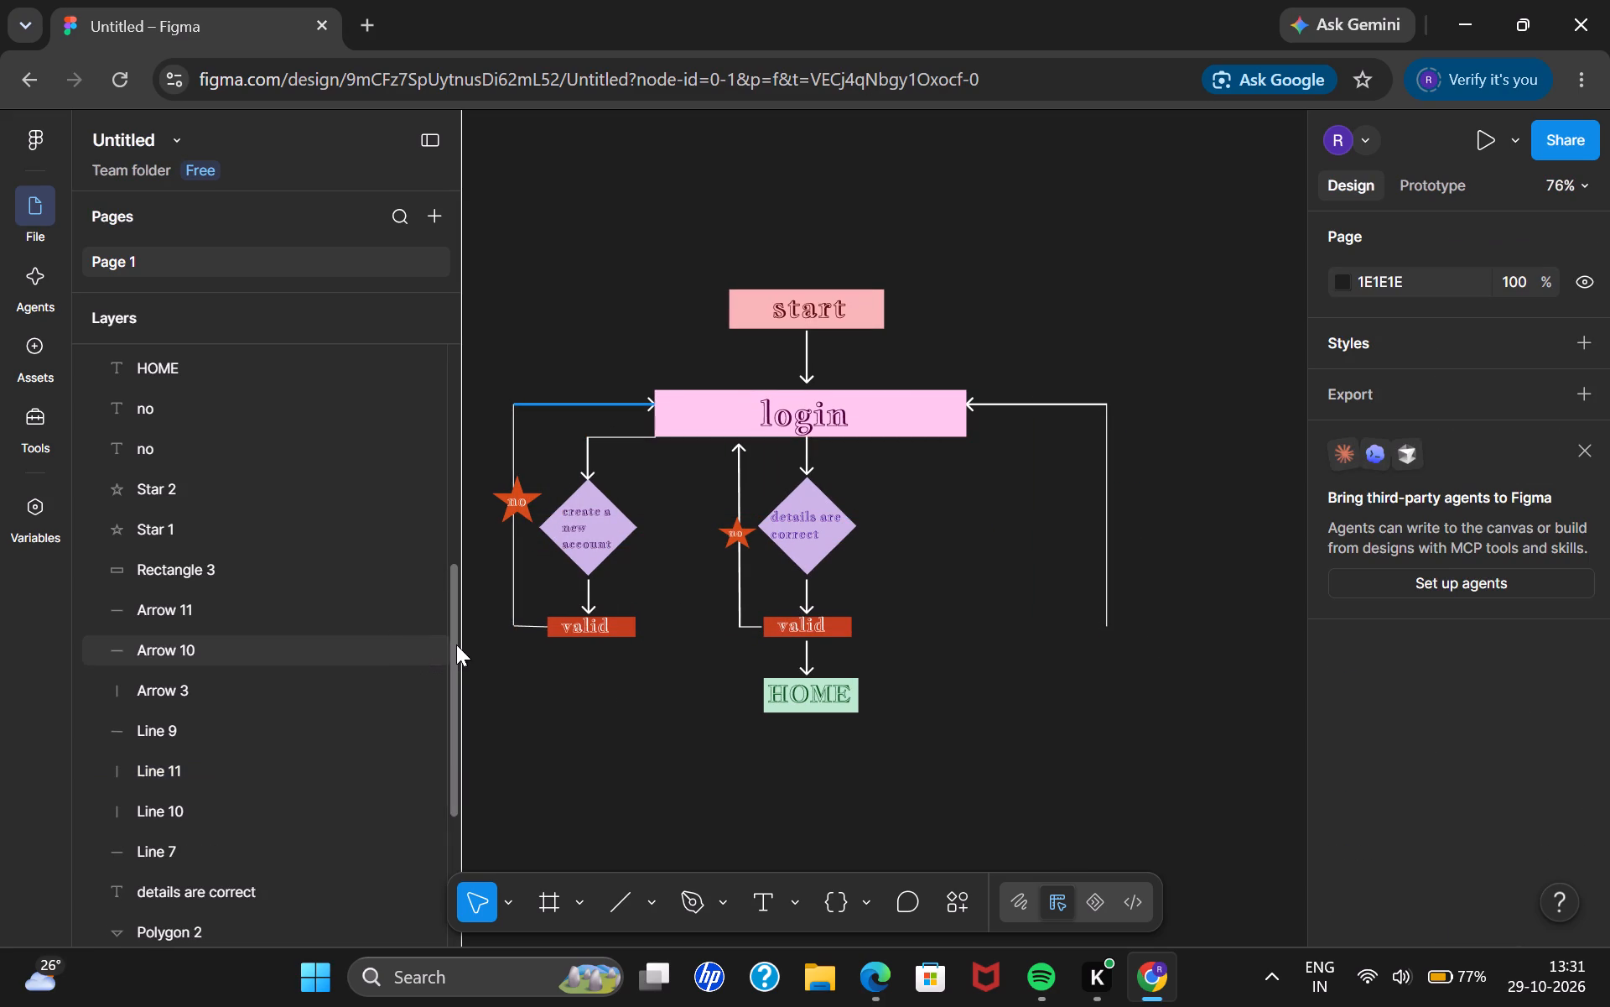
Duplicate the short line beside the left valid box and join the copy to the new vertical line's lower end at X 162, Y -69.
left_click(532, 628)
key("ctrl+c")
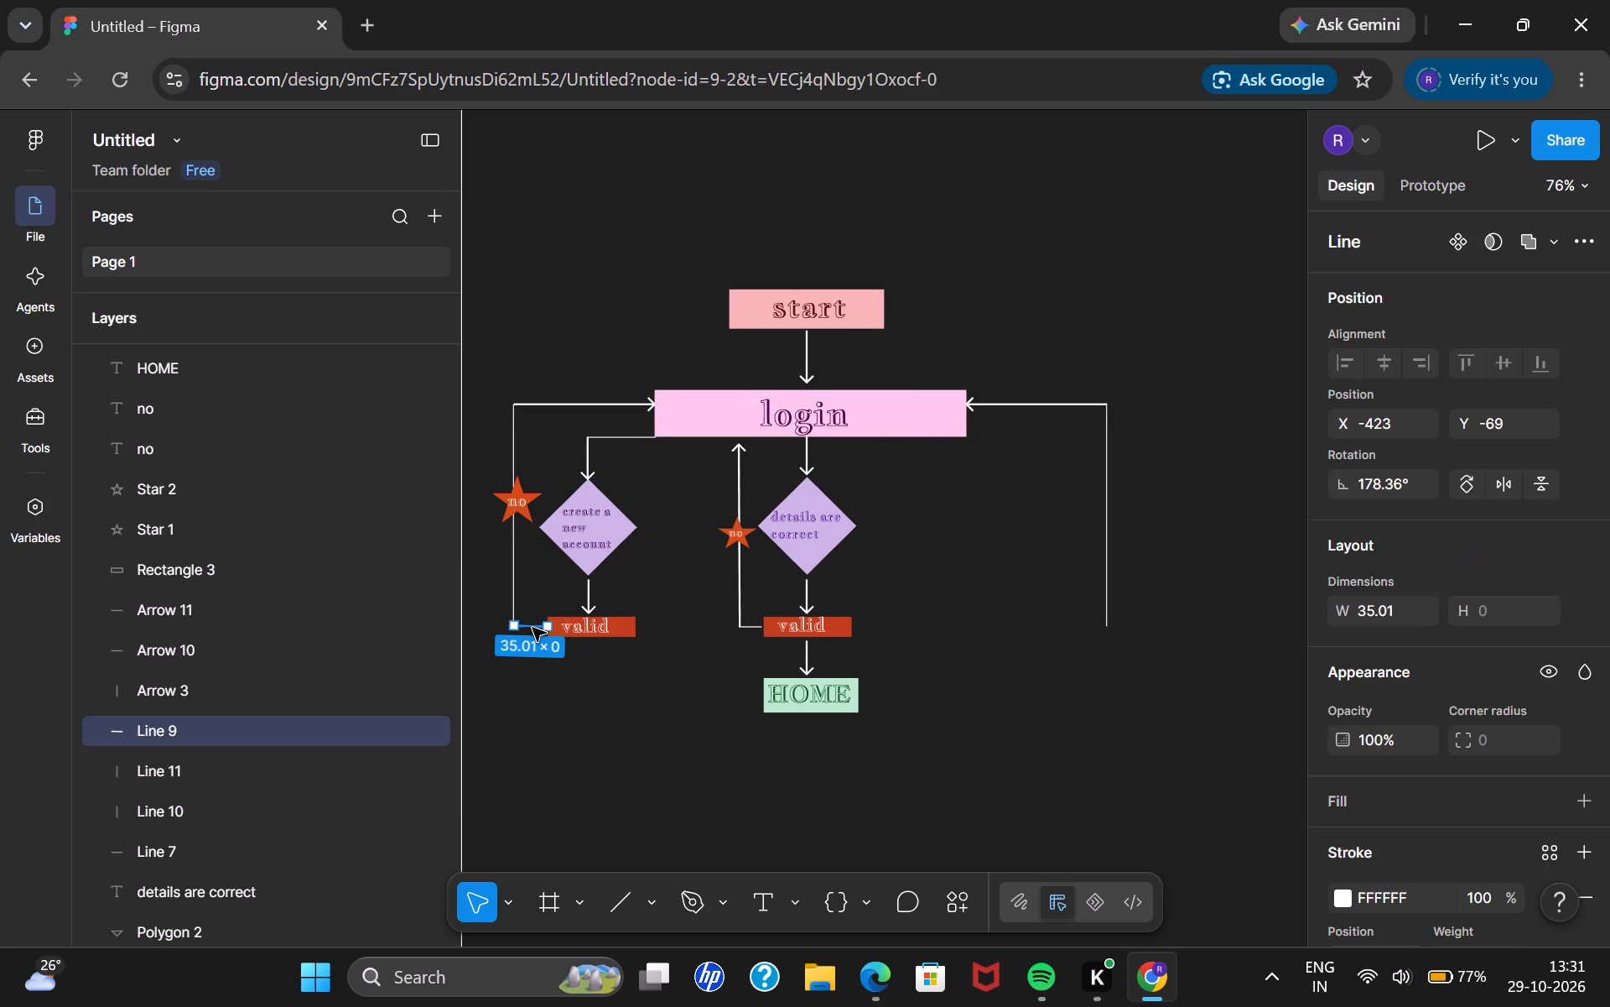
key("ctrl+v")
left_click_drag(532, 628, 1000, 635)
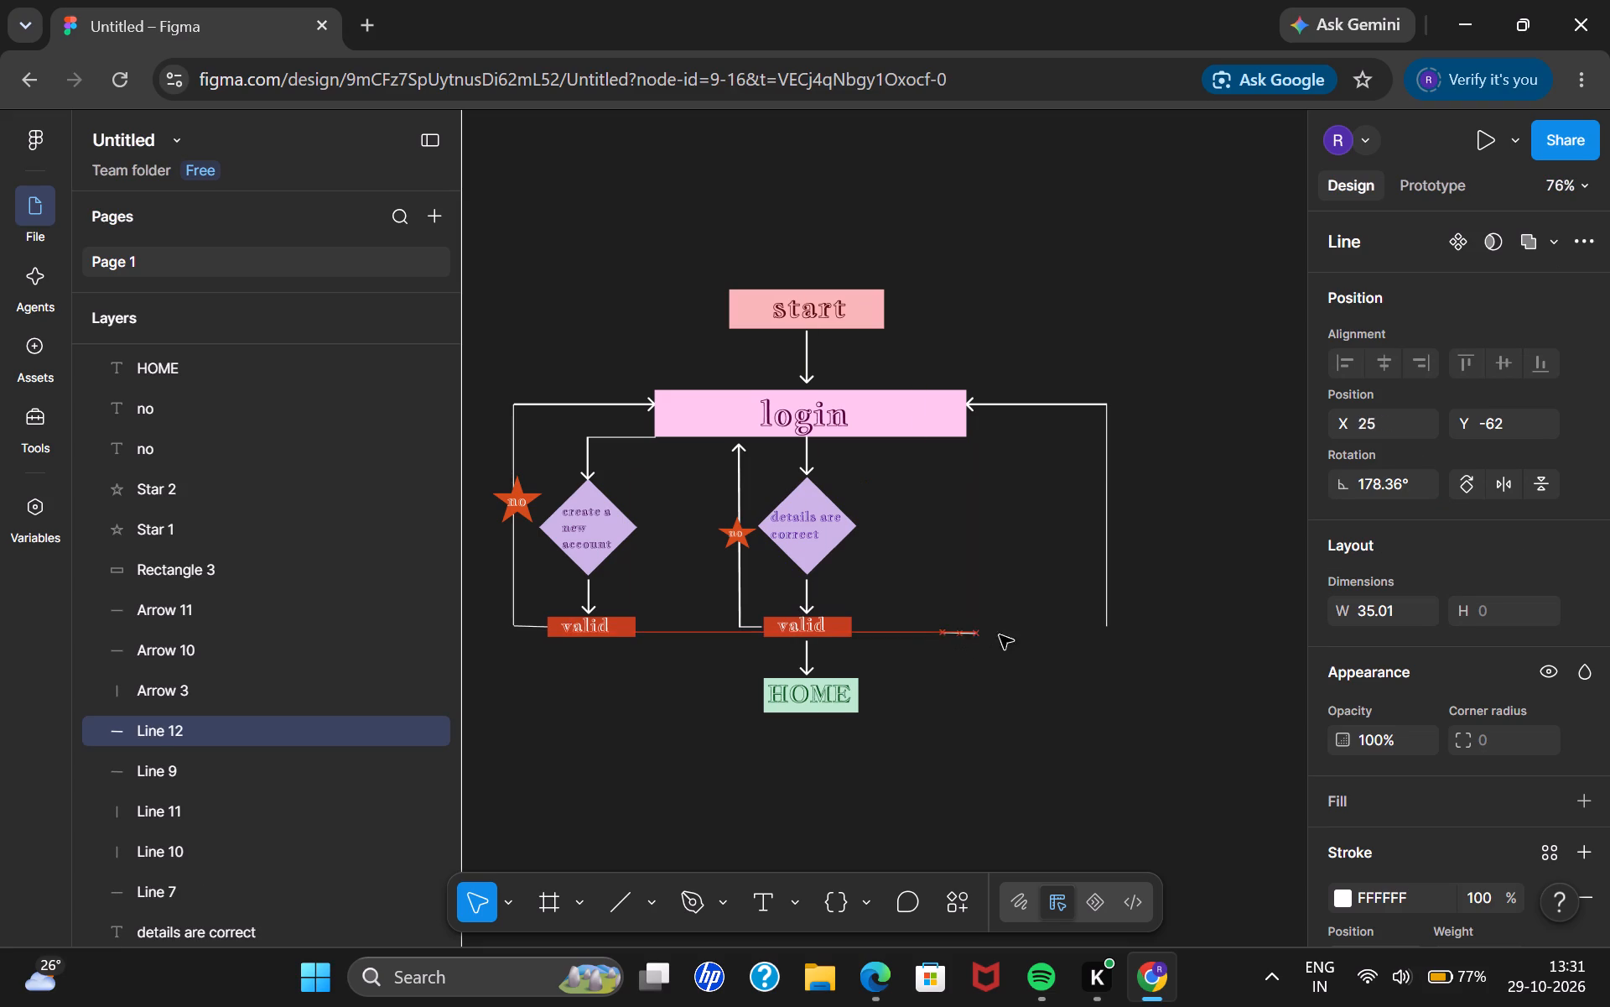
left_click_drag(1000, 635, 1090, 629)
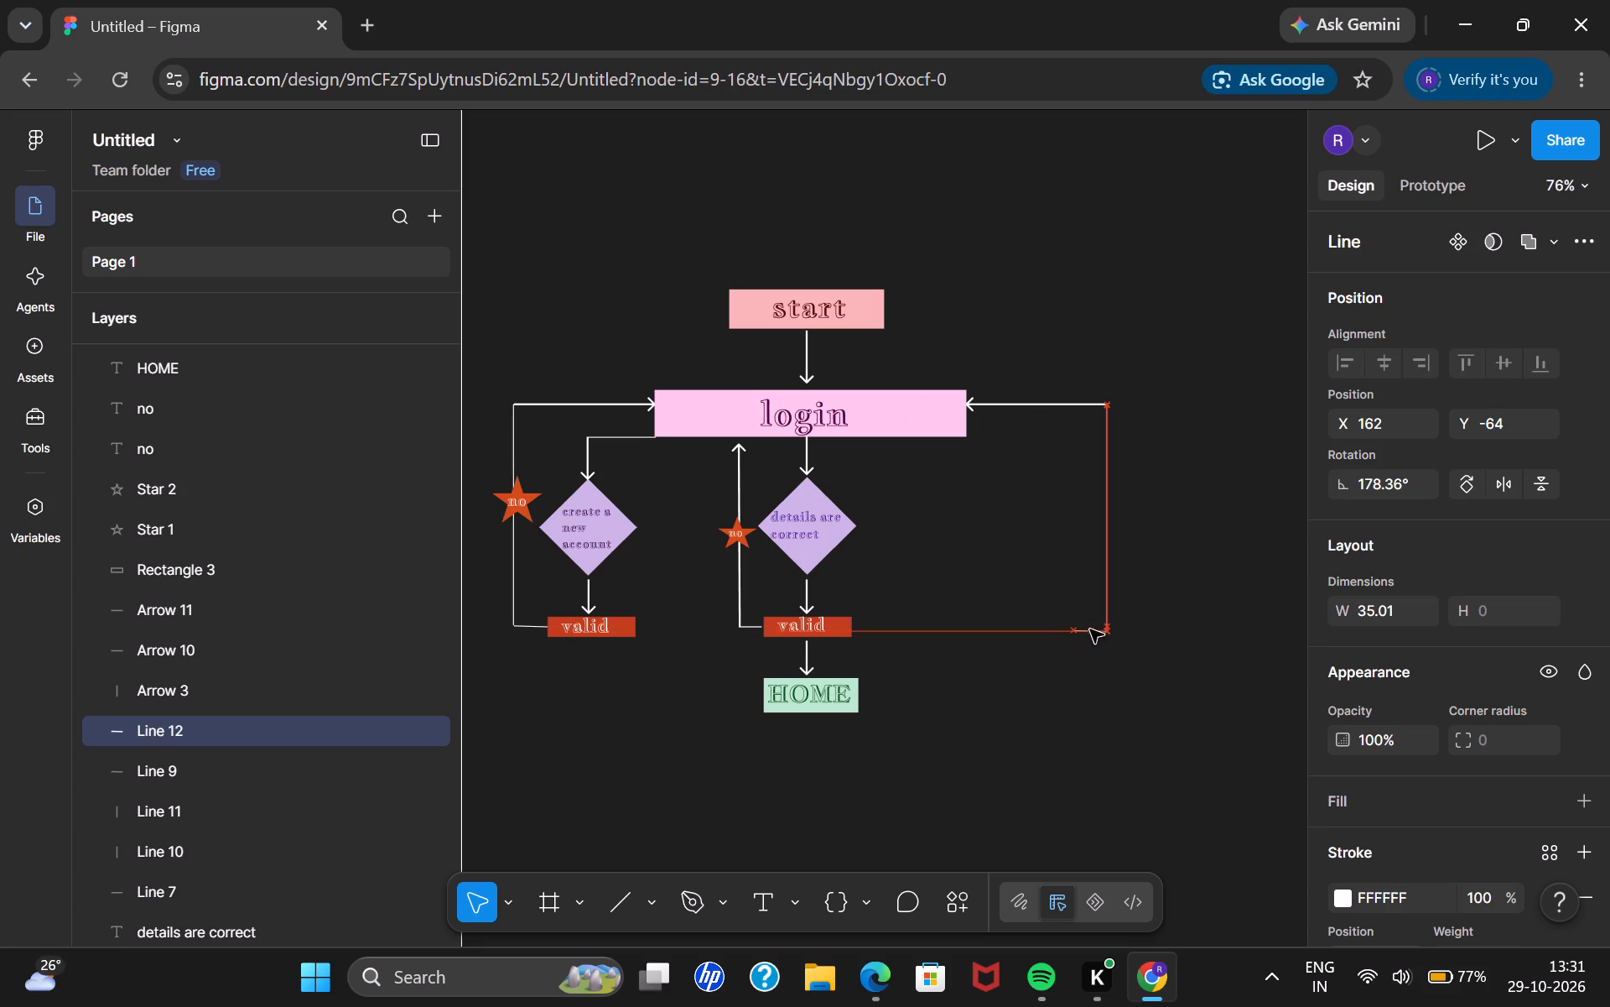
left_click_drag(1090, 629, 1093, 629)
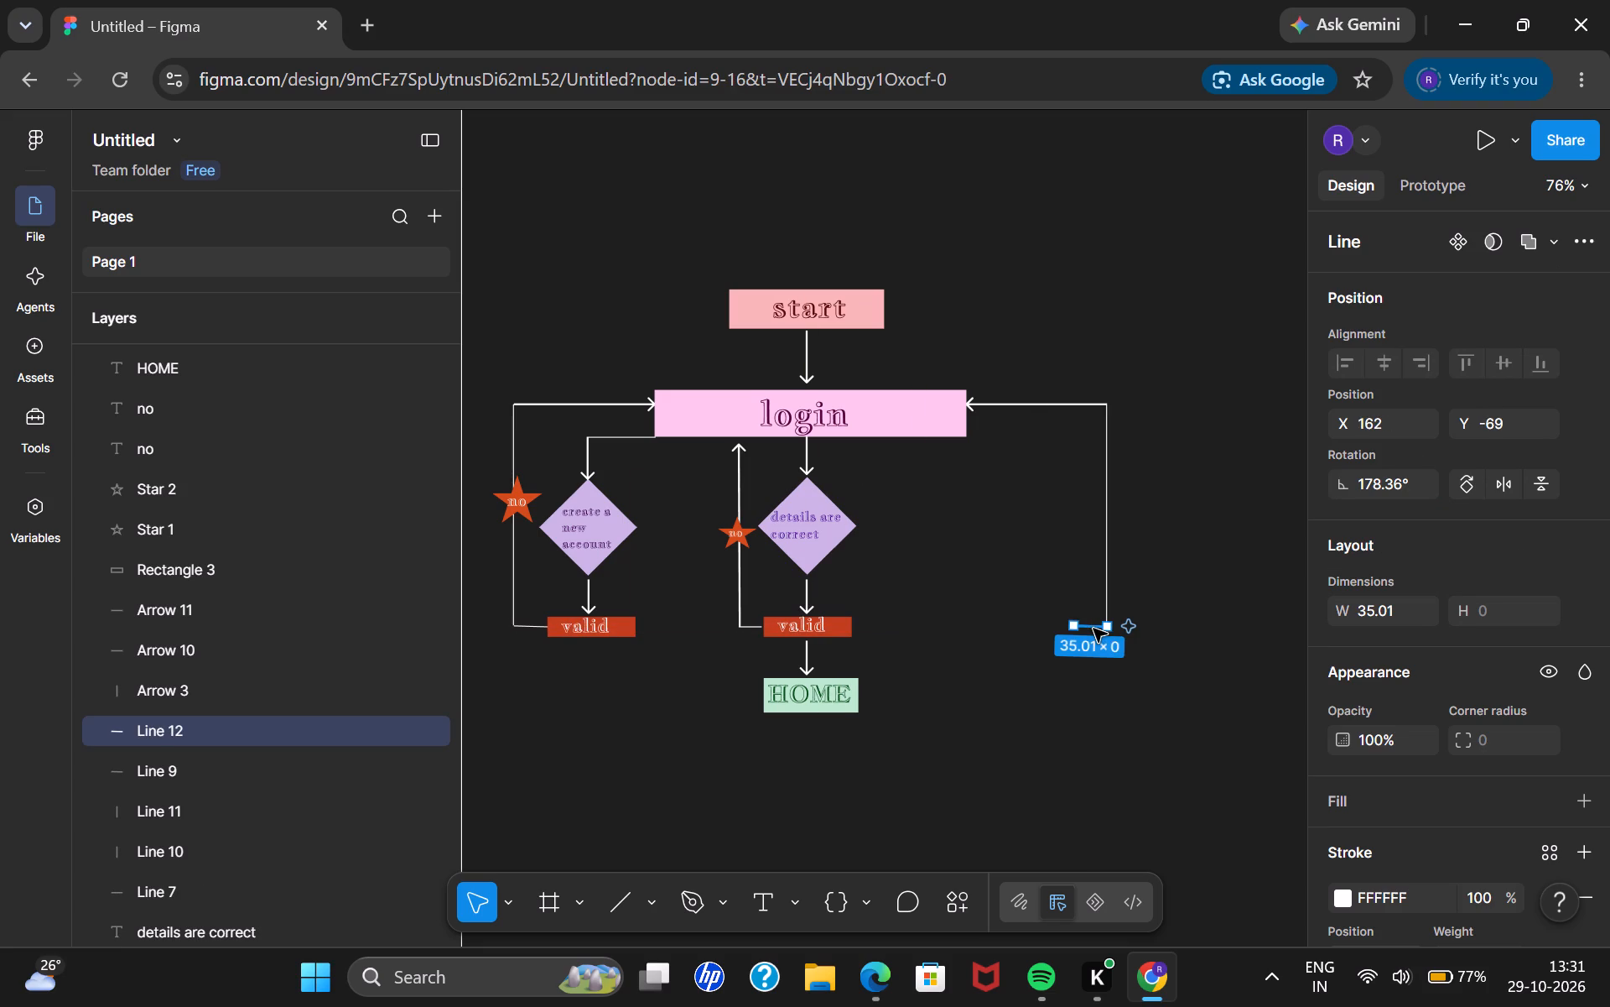
left_click(1073, 704)
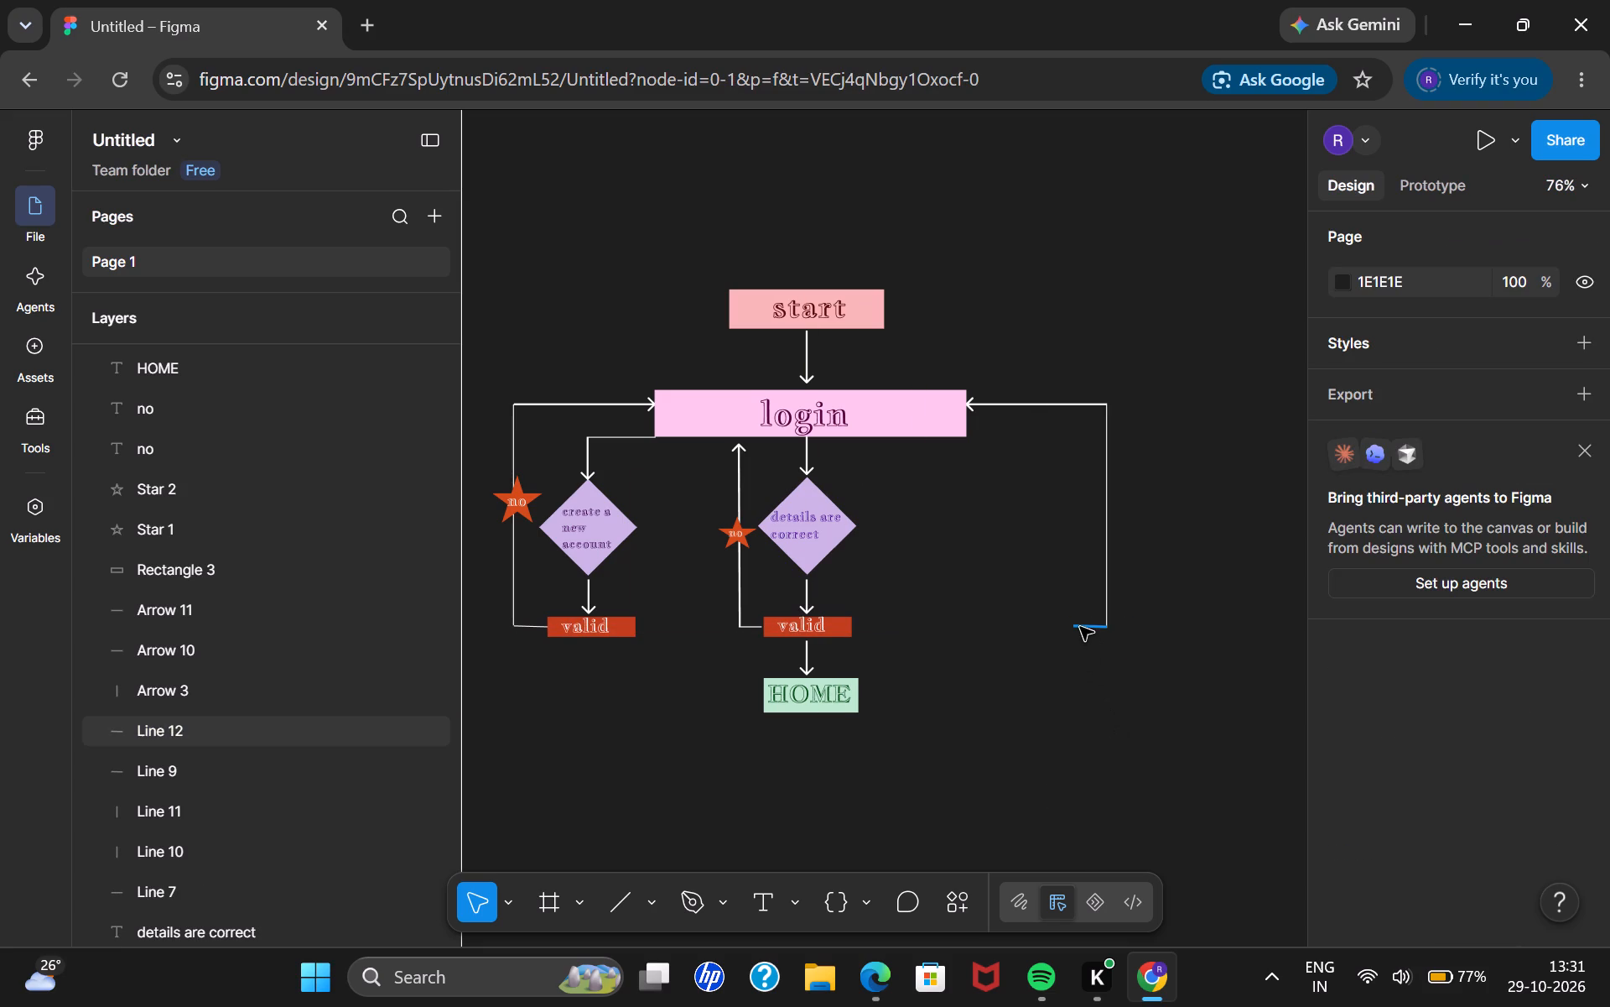
Set the copied short line's rotation to 180°.
left_click(1082, 625)
left_click(1382, 483)
key("BackSpace")
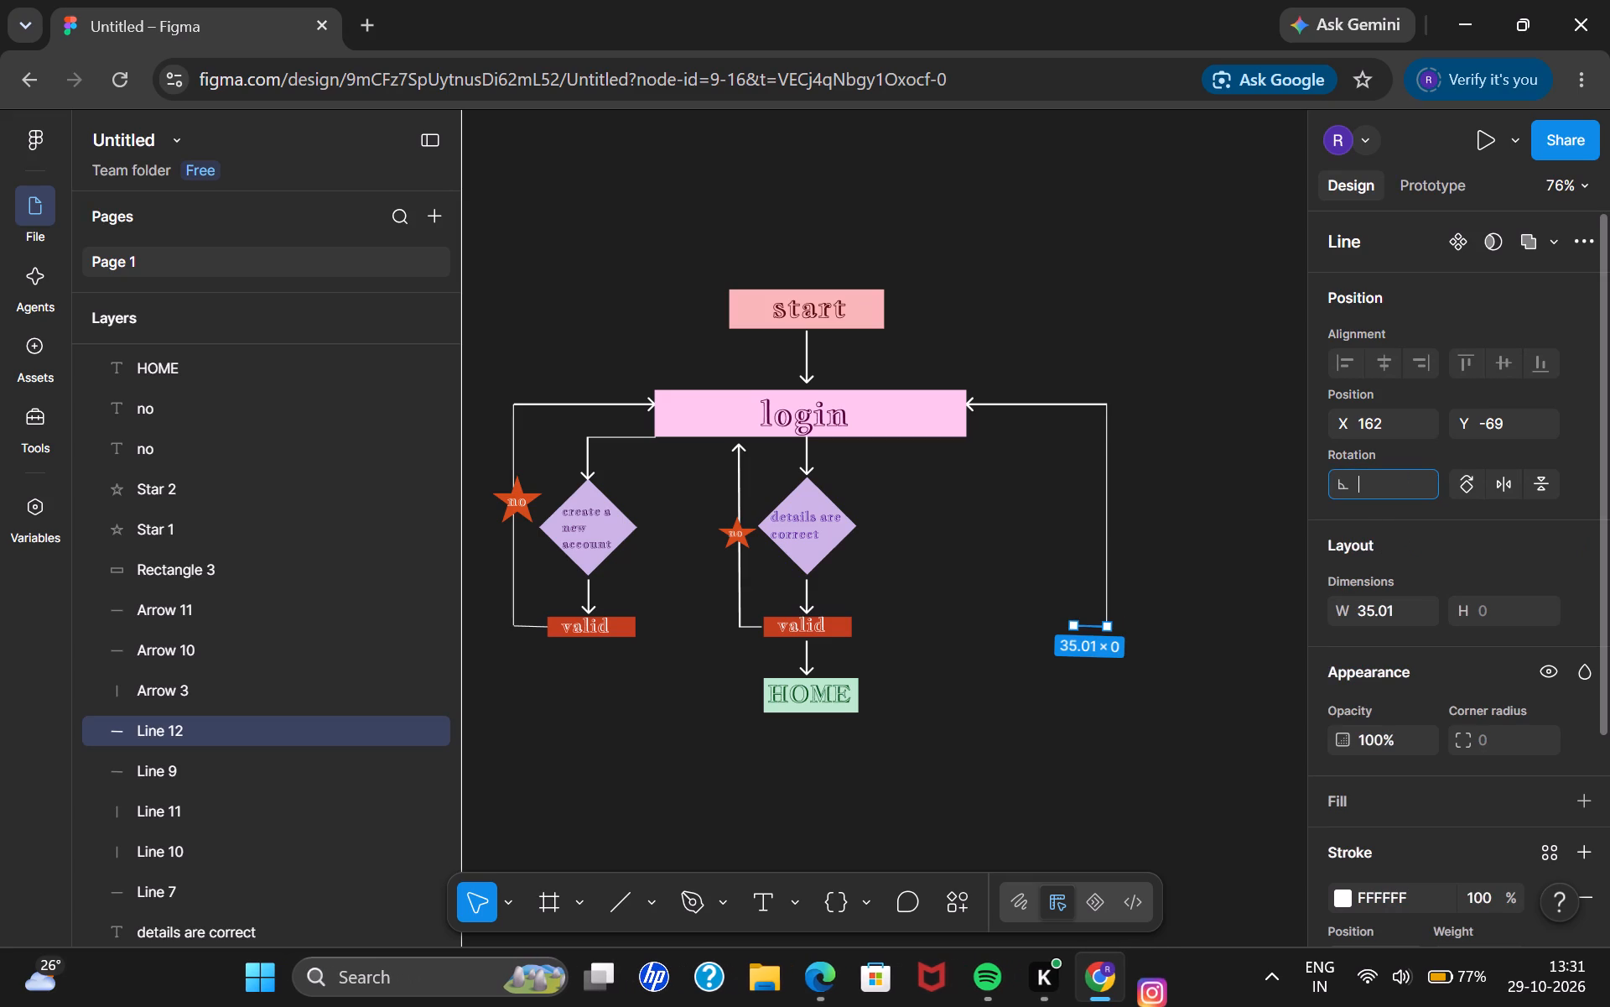
type("180")
key("Return")
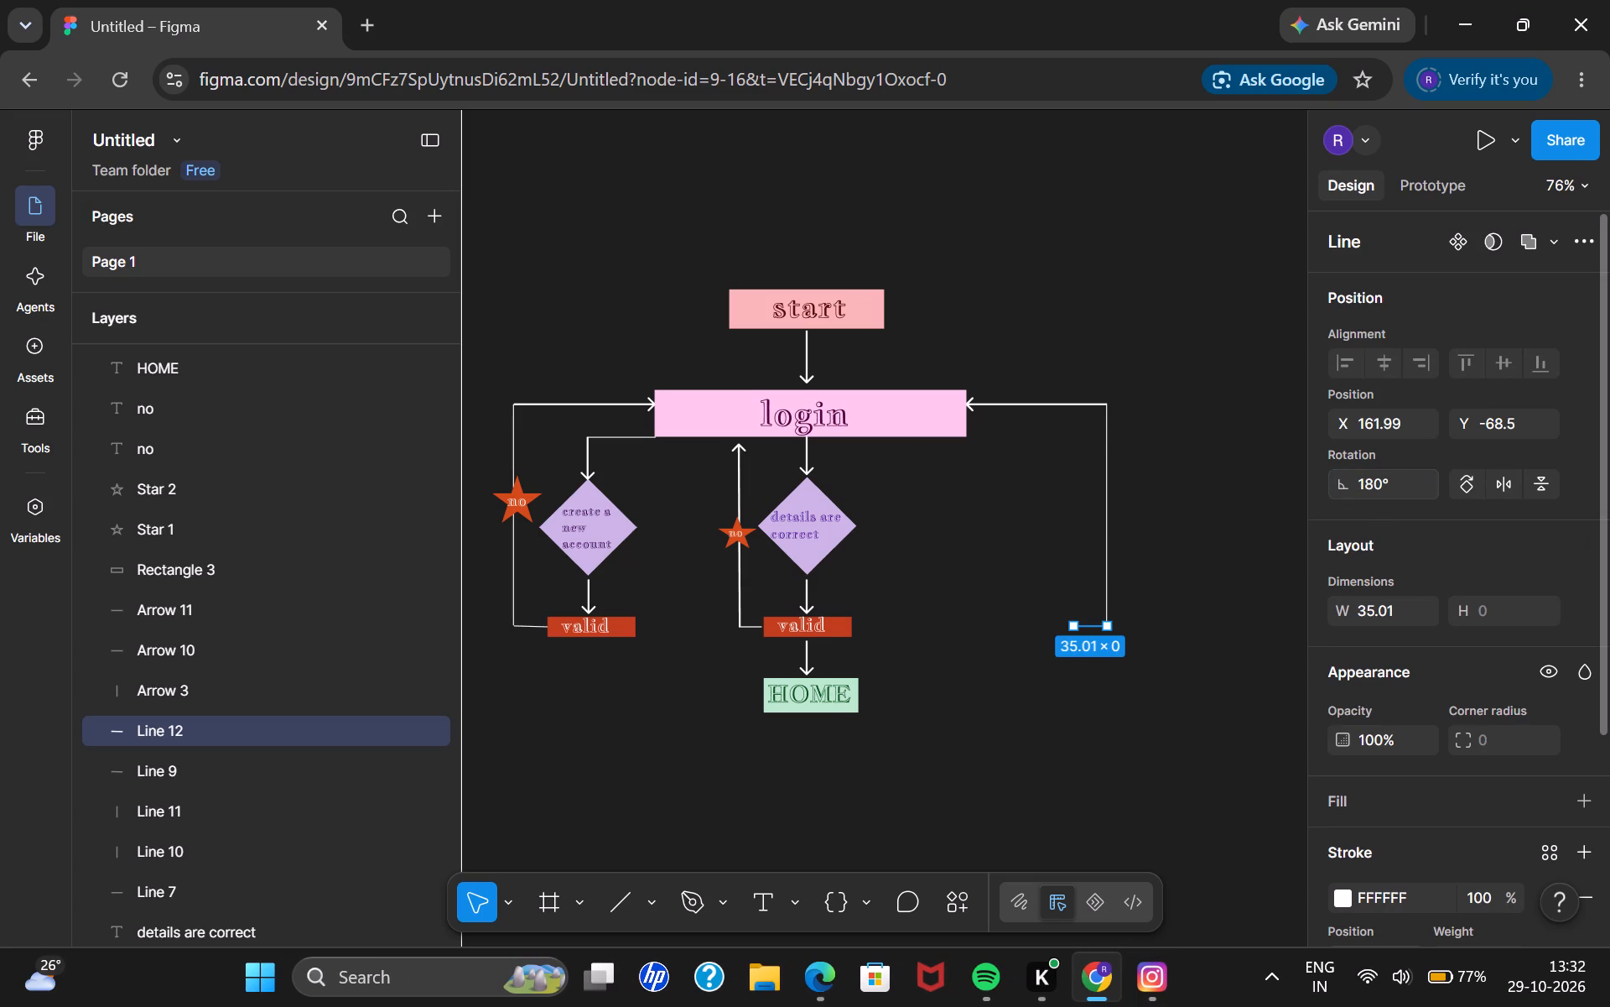
left_click(1182, 641)
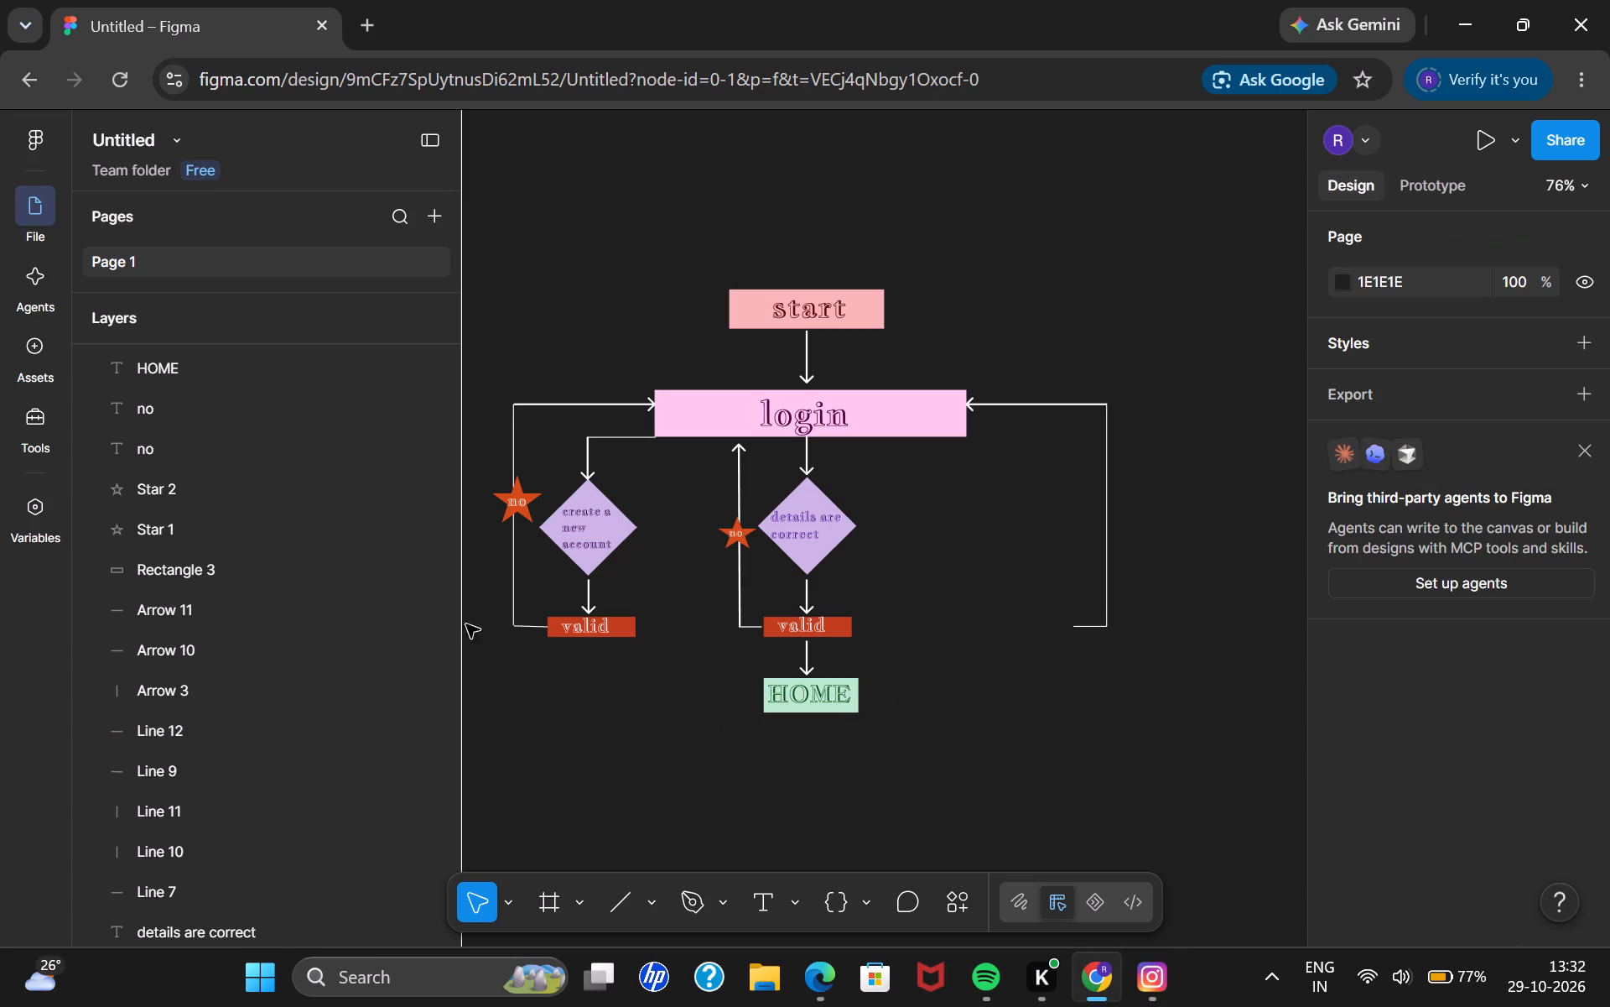
Set the rotation of the short line beside the left valid box to 180°.
left_click(522, 625)
left_click(1364, 482)
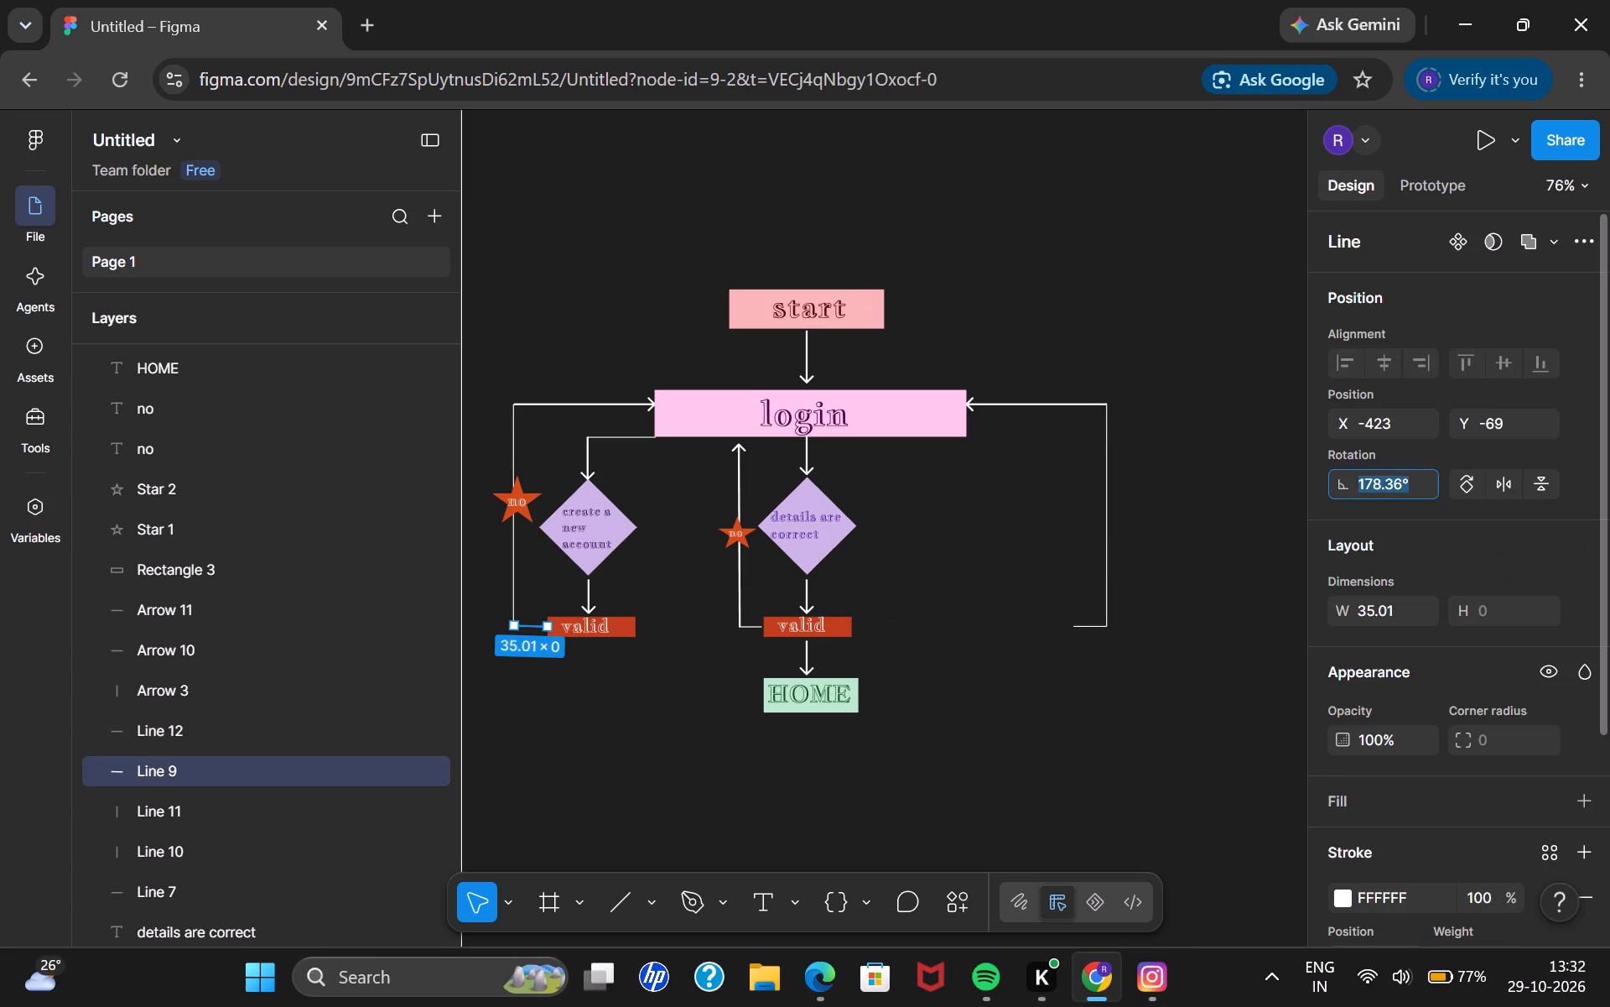
key("BackSpace")
type("180")
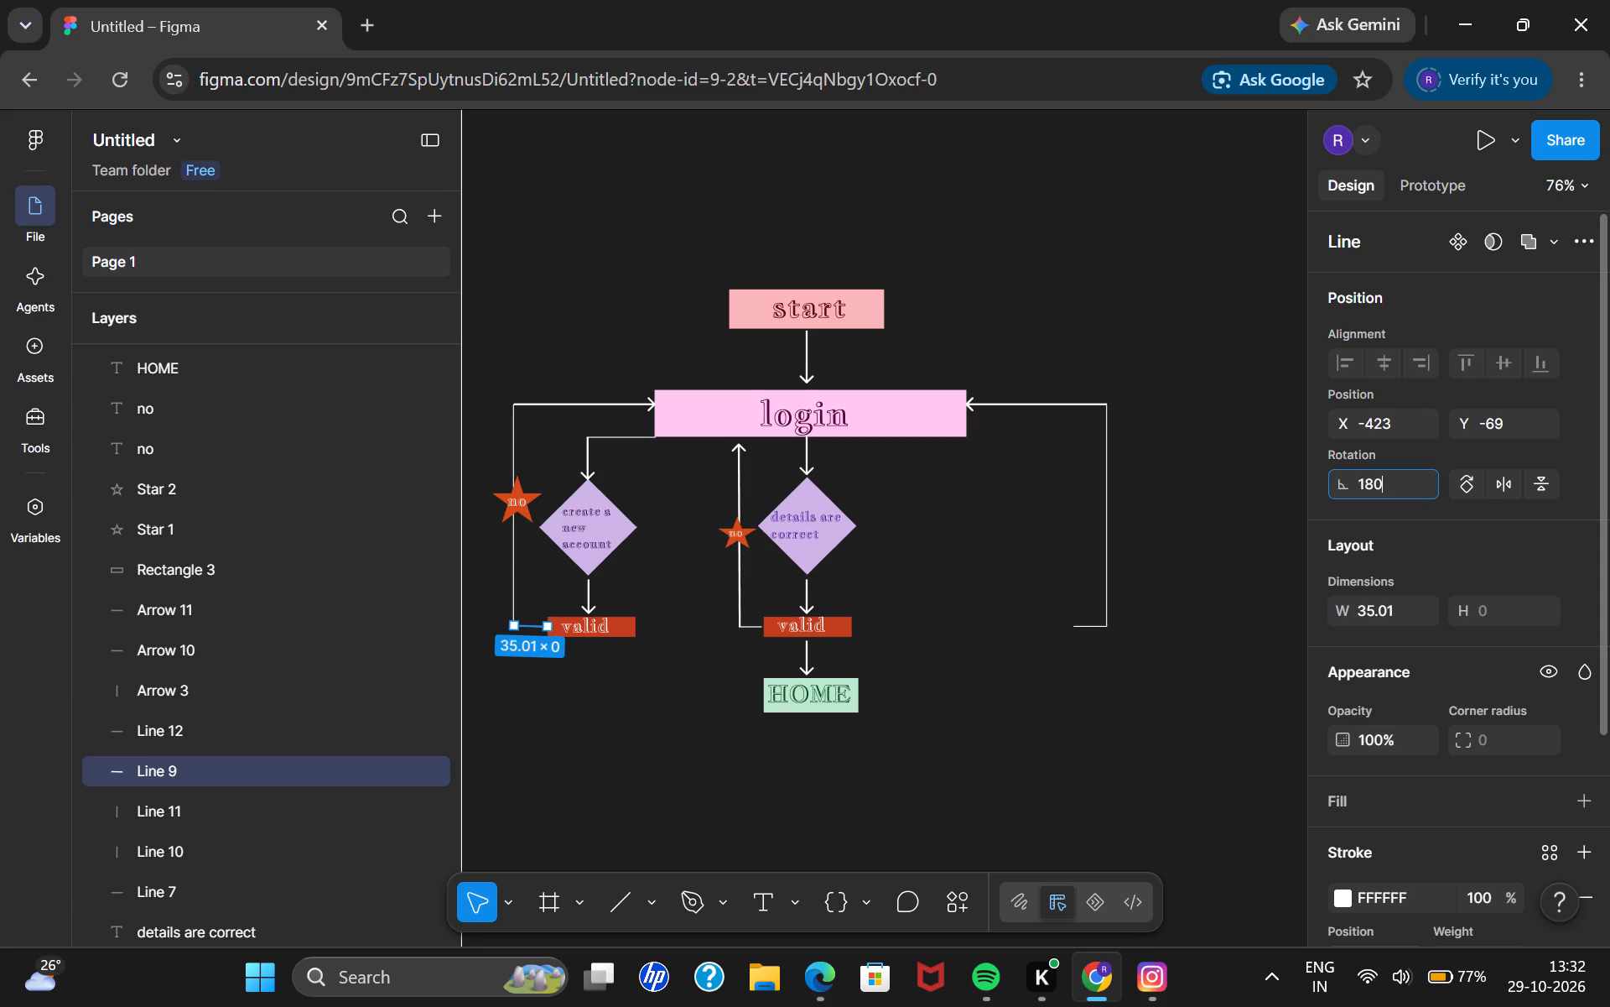
key("Return")
left_click(942, 804)
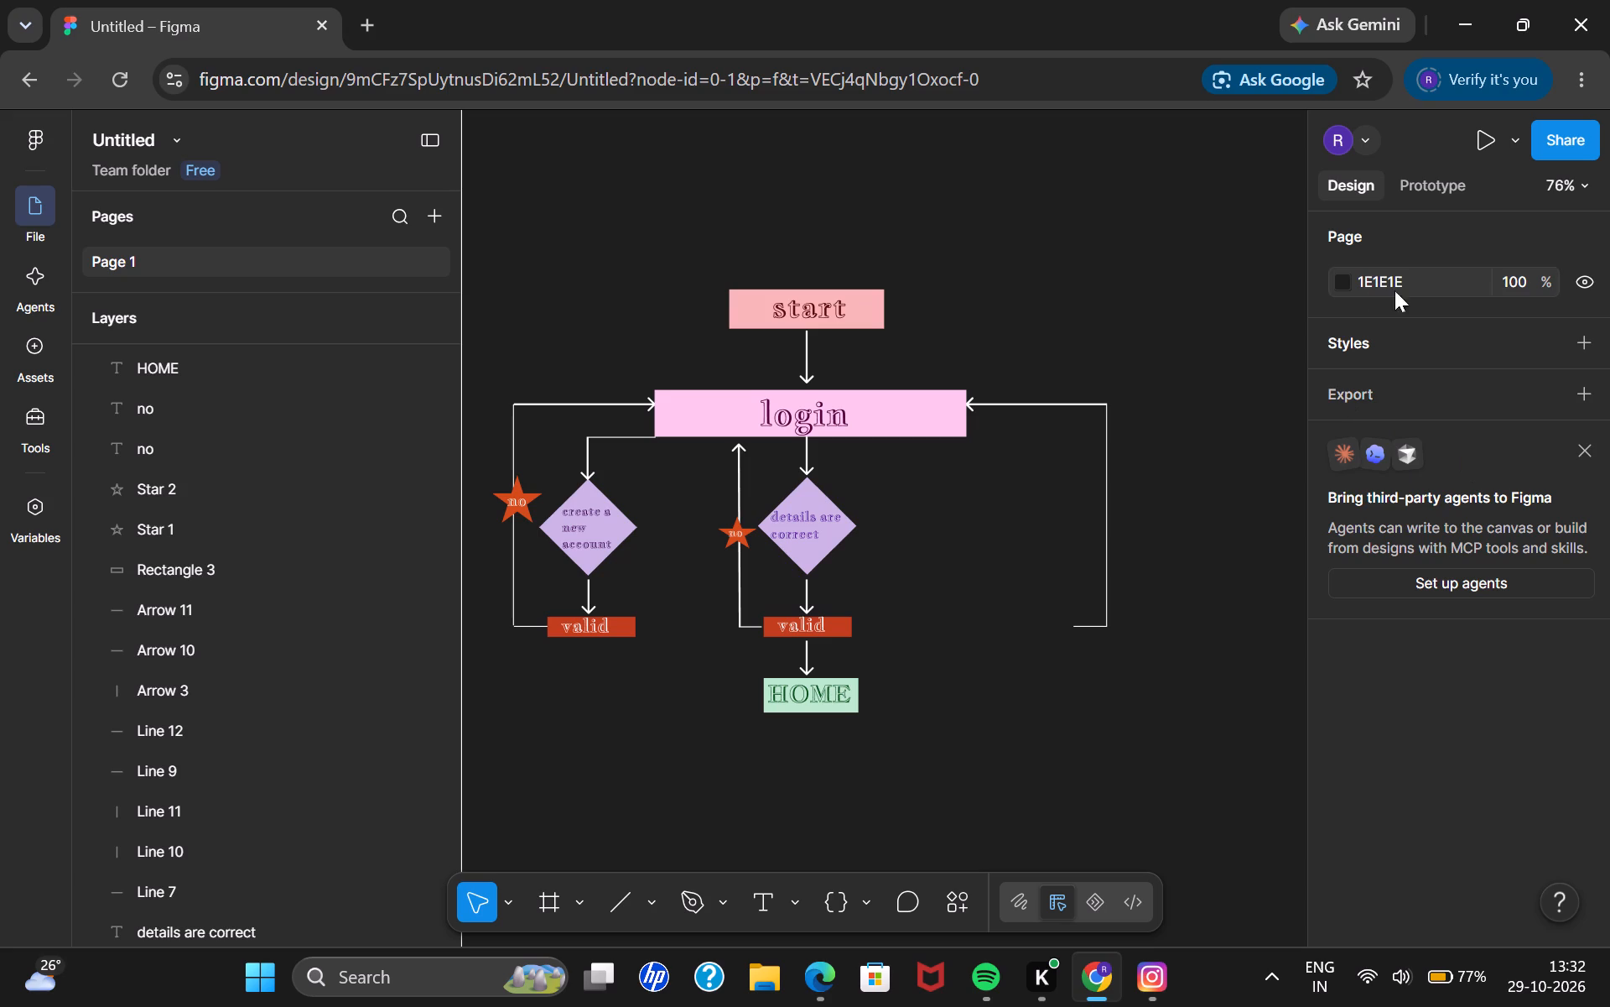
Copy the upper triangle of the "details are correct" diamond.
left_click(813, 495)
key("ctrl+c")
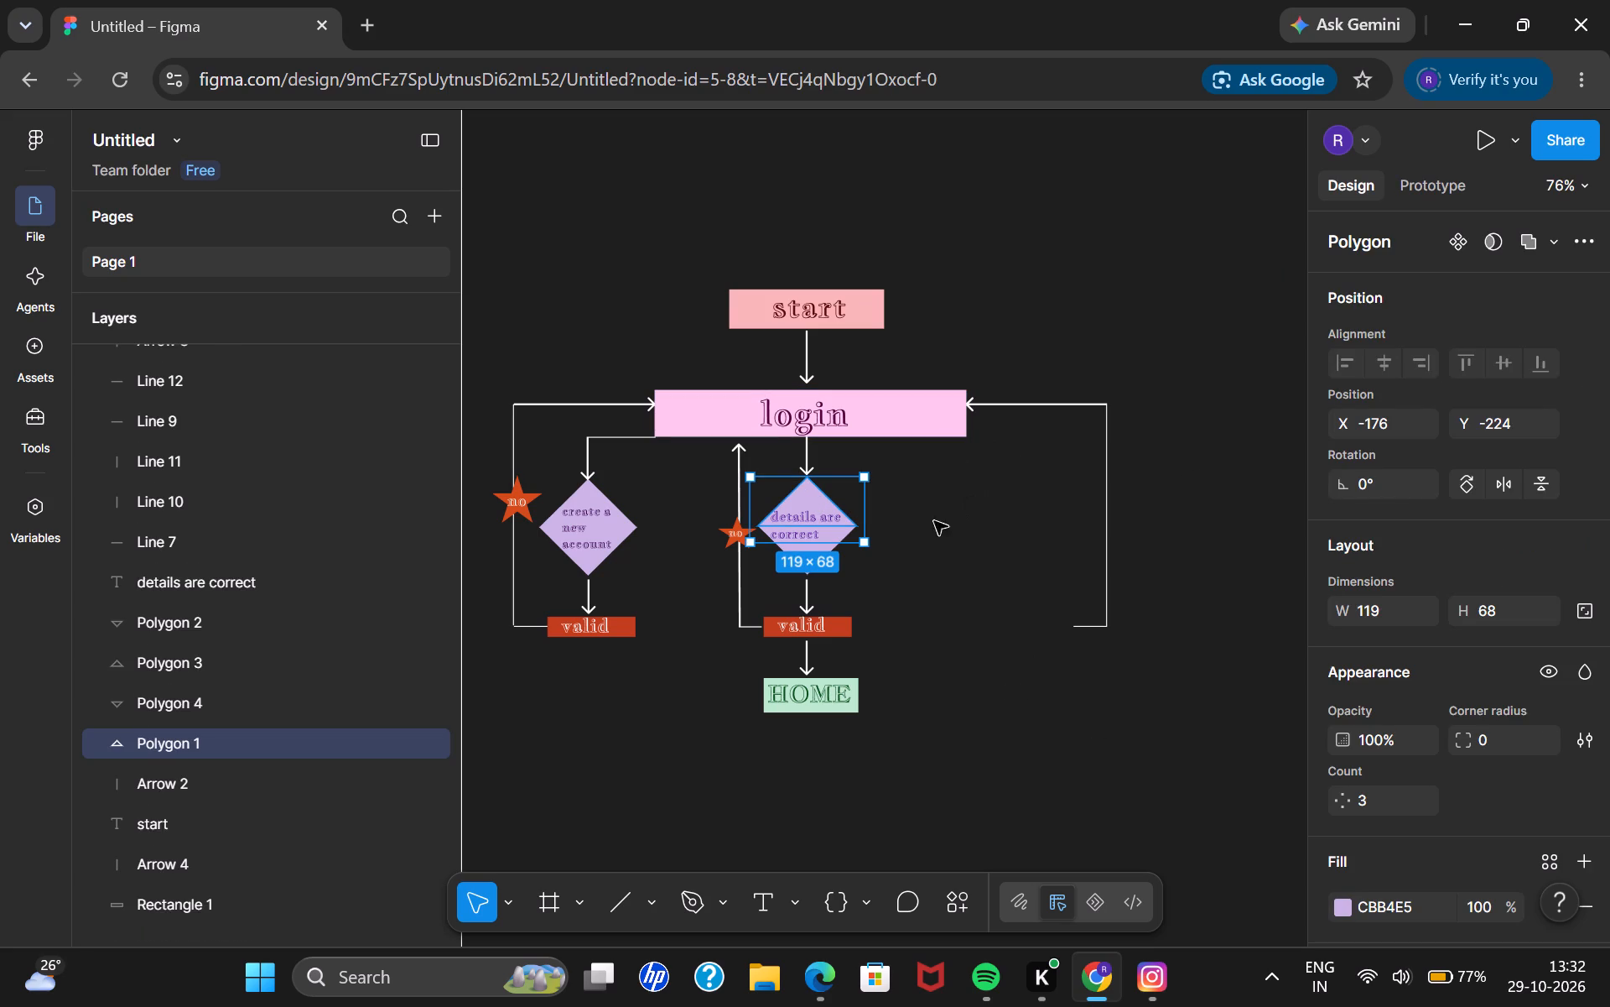
Select the horizontal branch line between the login box and the arrow down to "create a new account".
left_click(621, 443)
left_click(612, 435)
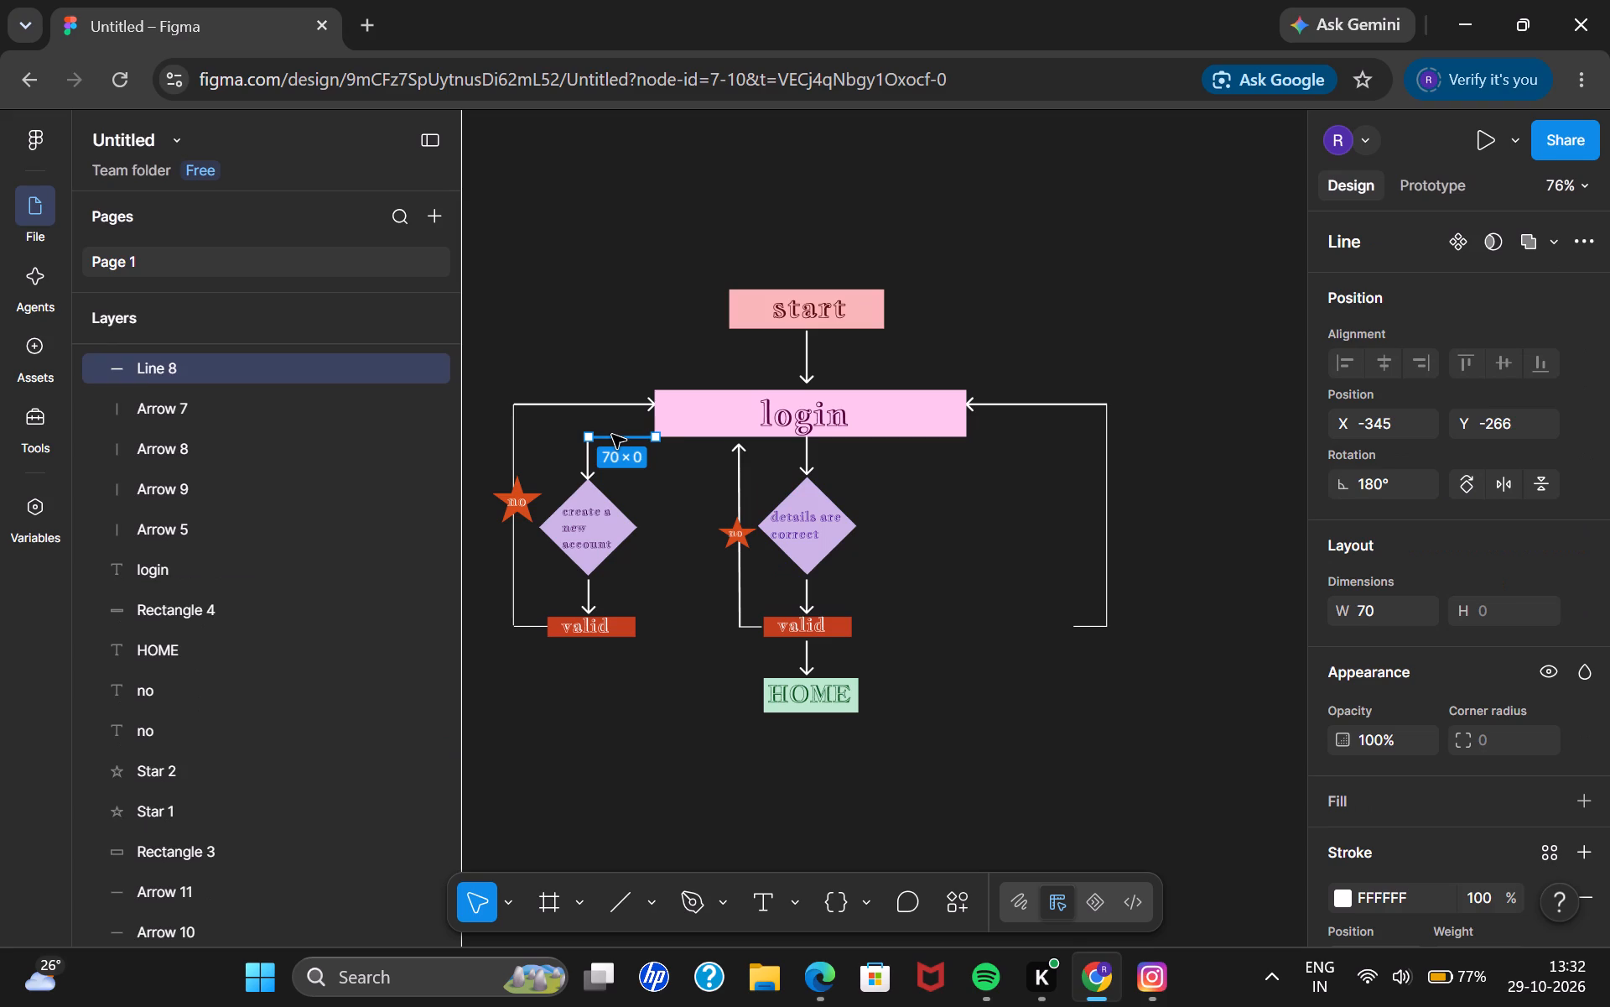
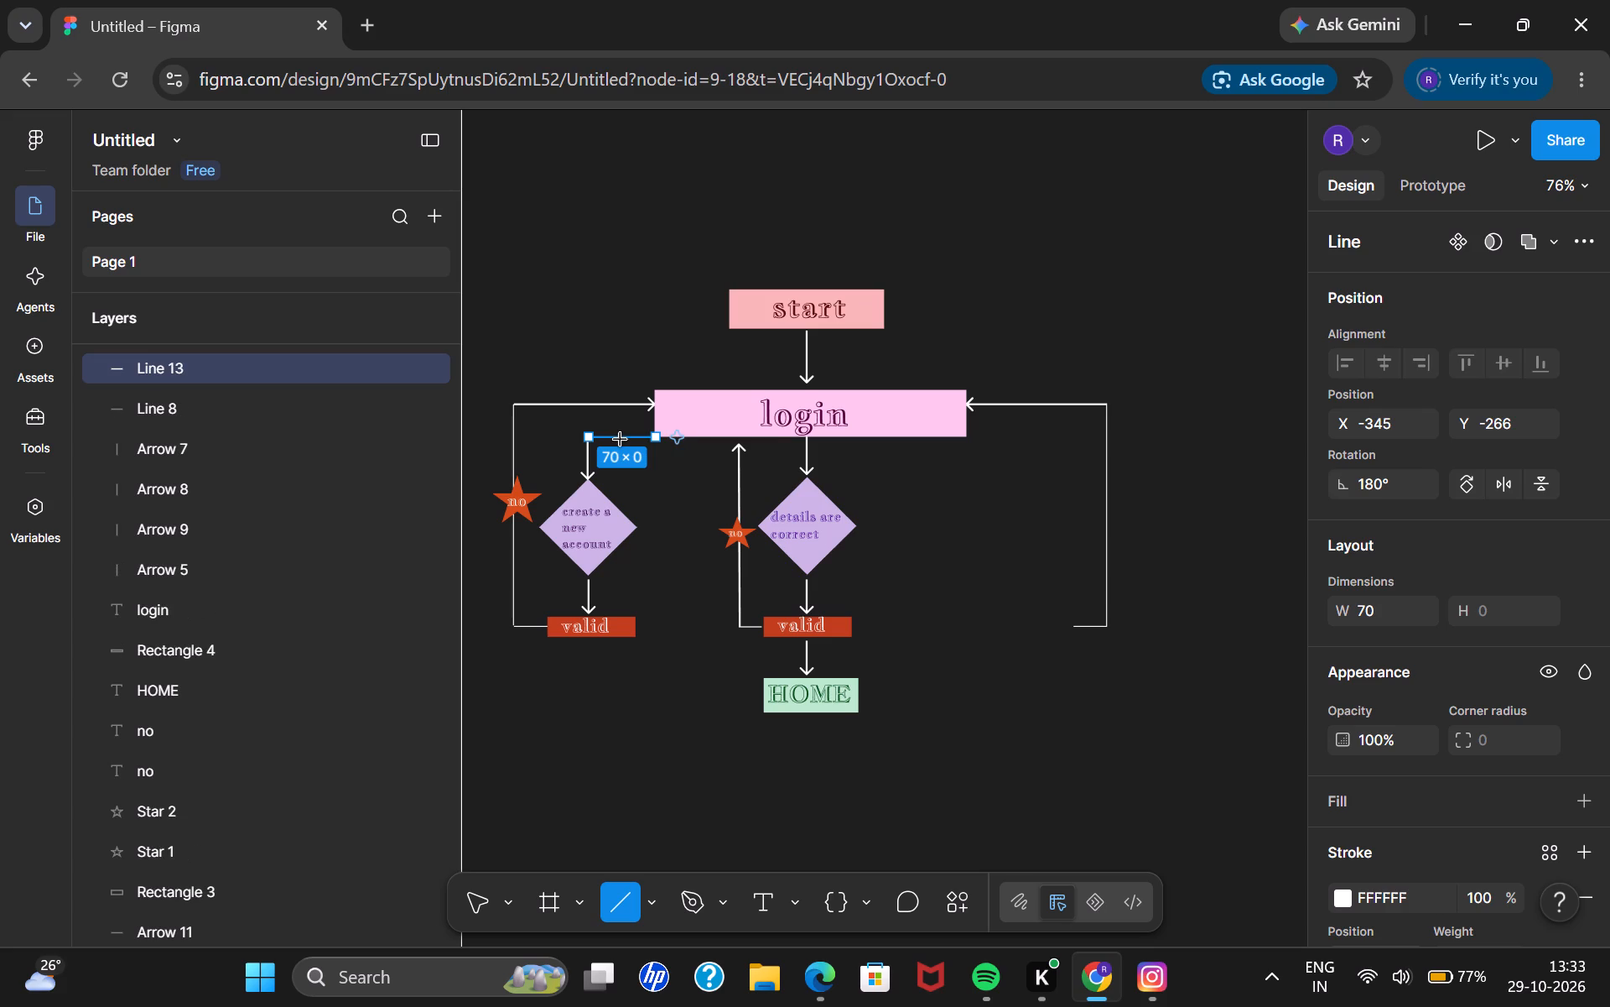
Move the duplicate horizontal branch line from the login box's left side so it extends outward from the box's lower-right corner.
left_click_drag(618, 437, 892, 445)
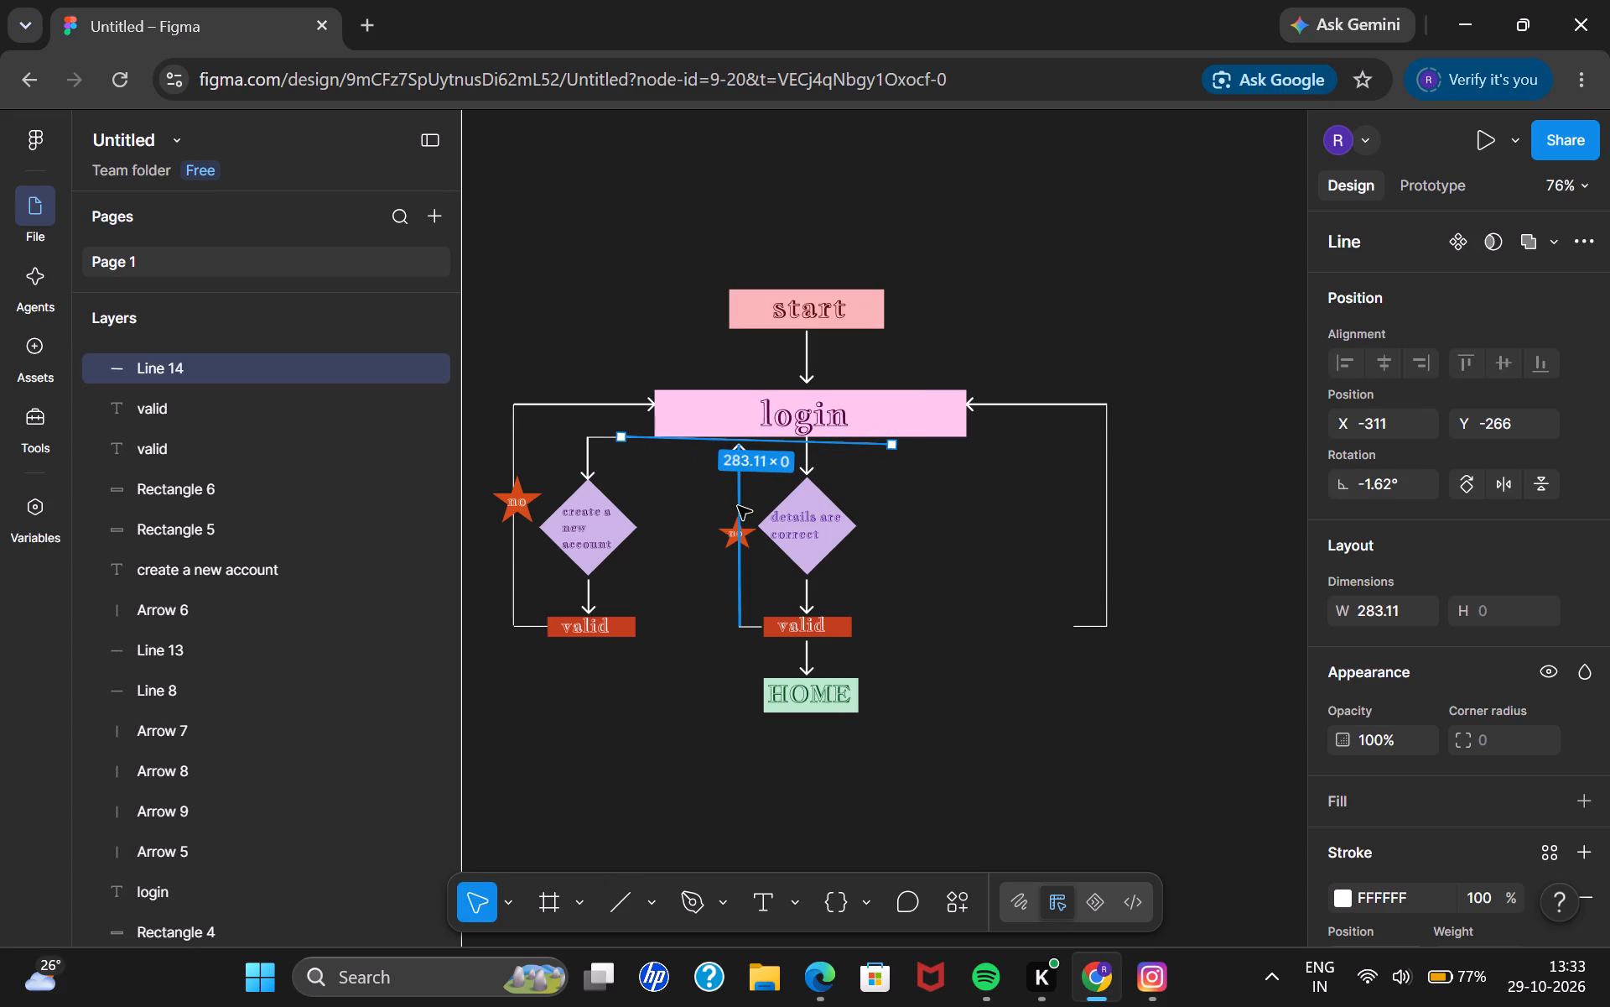
key("Delete")
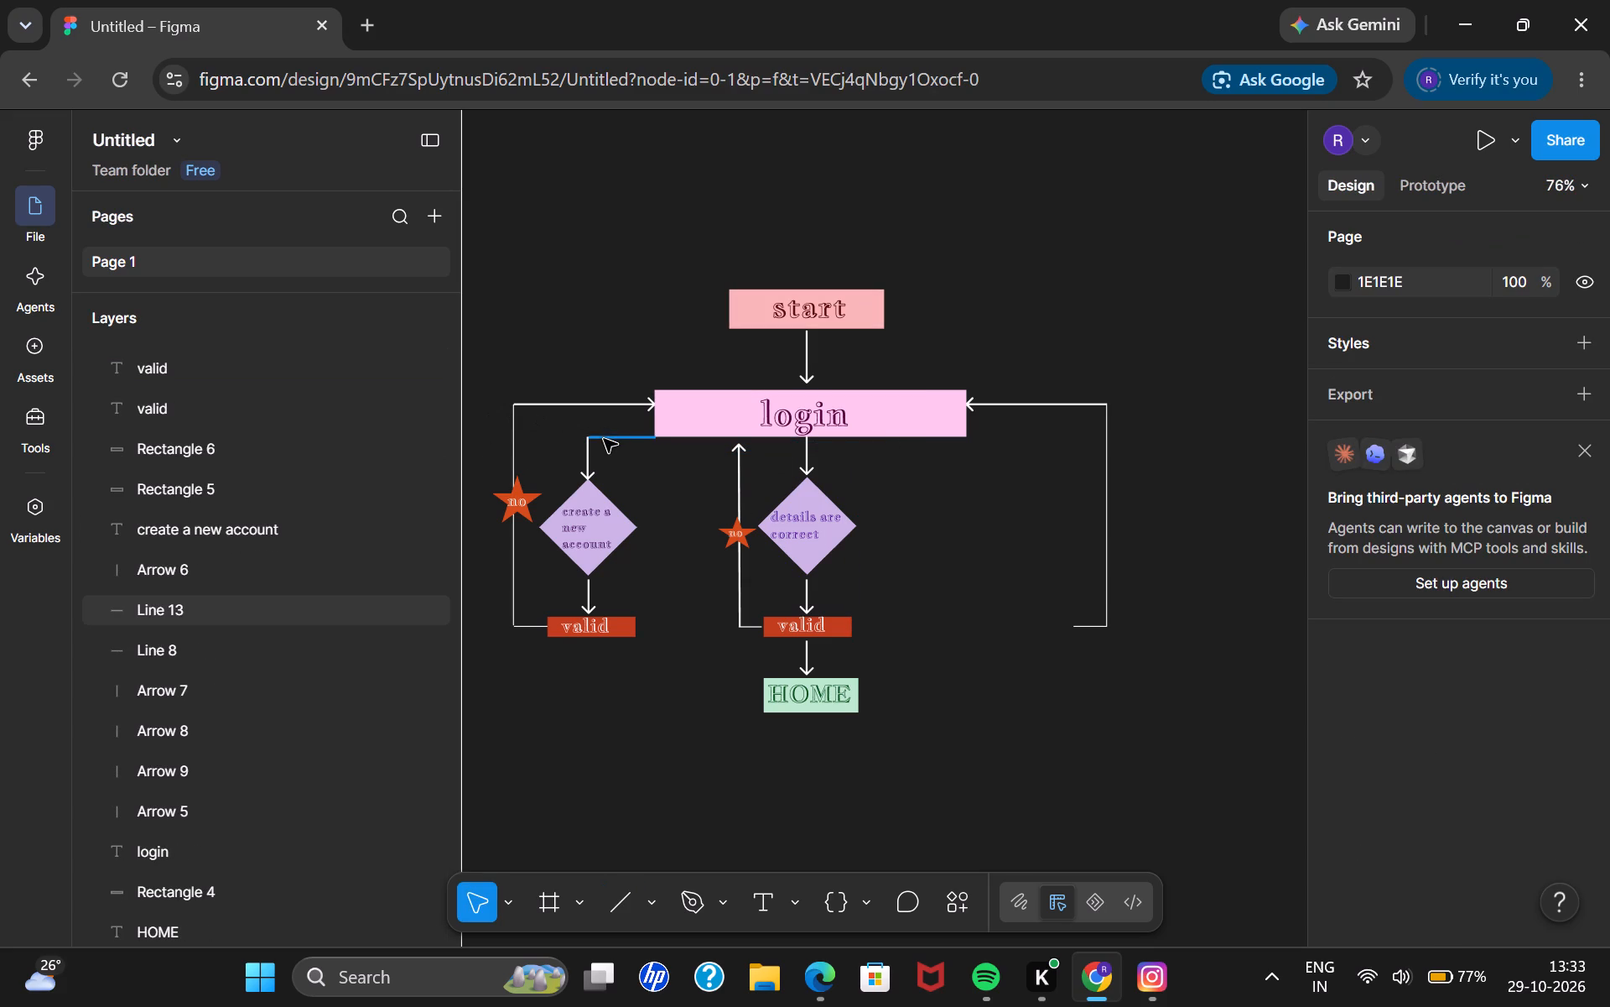
left_click_drag(604, 439, 951, 475)
left_click(608, 441)
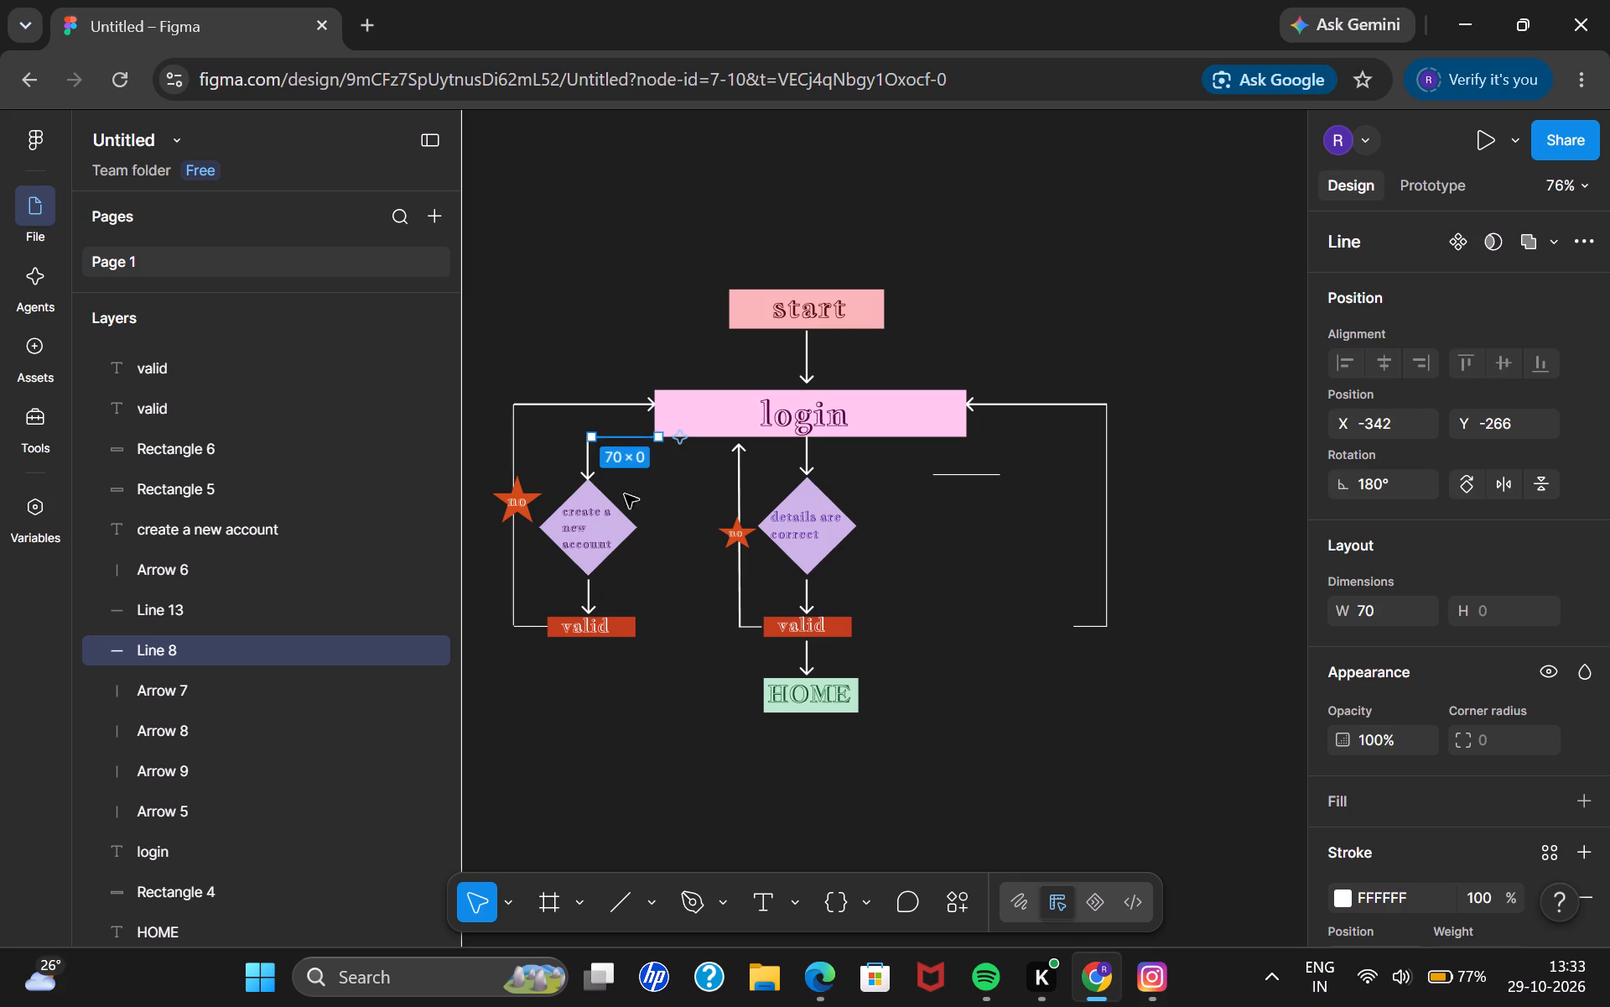
left_click(626, 501)
left_click(611, 433)
left_click(657, 537)
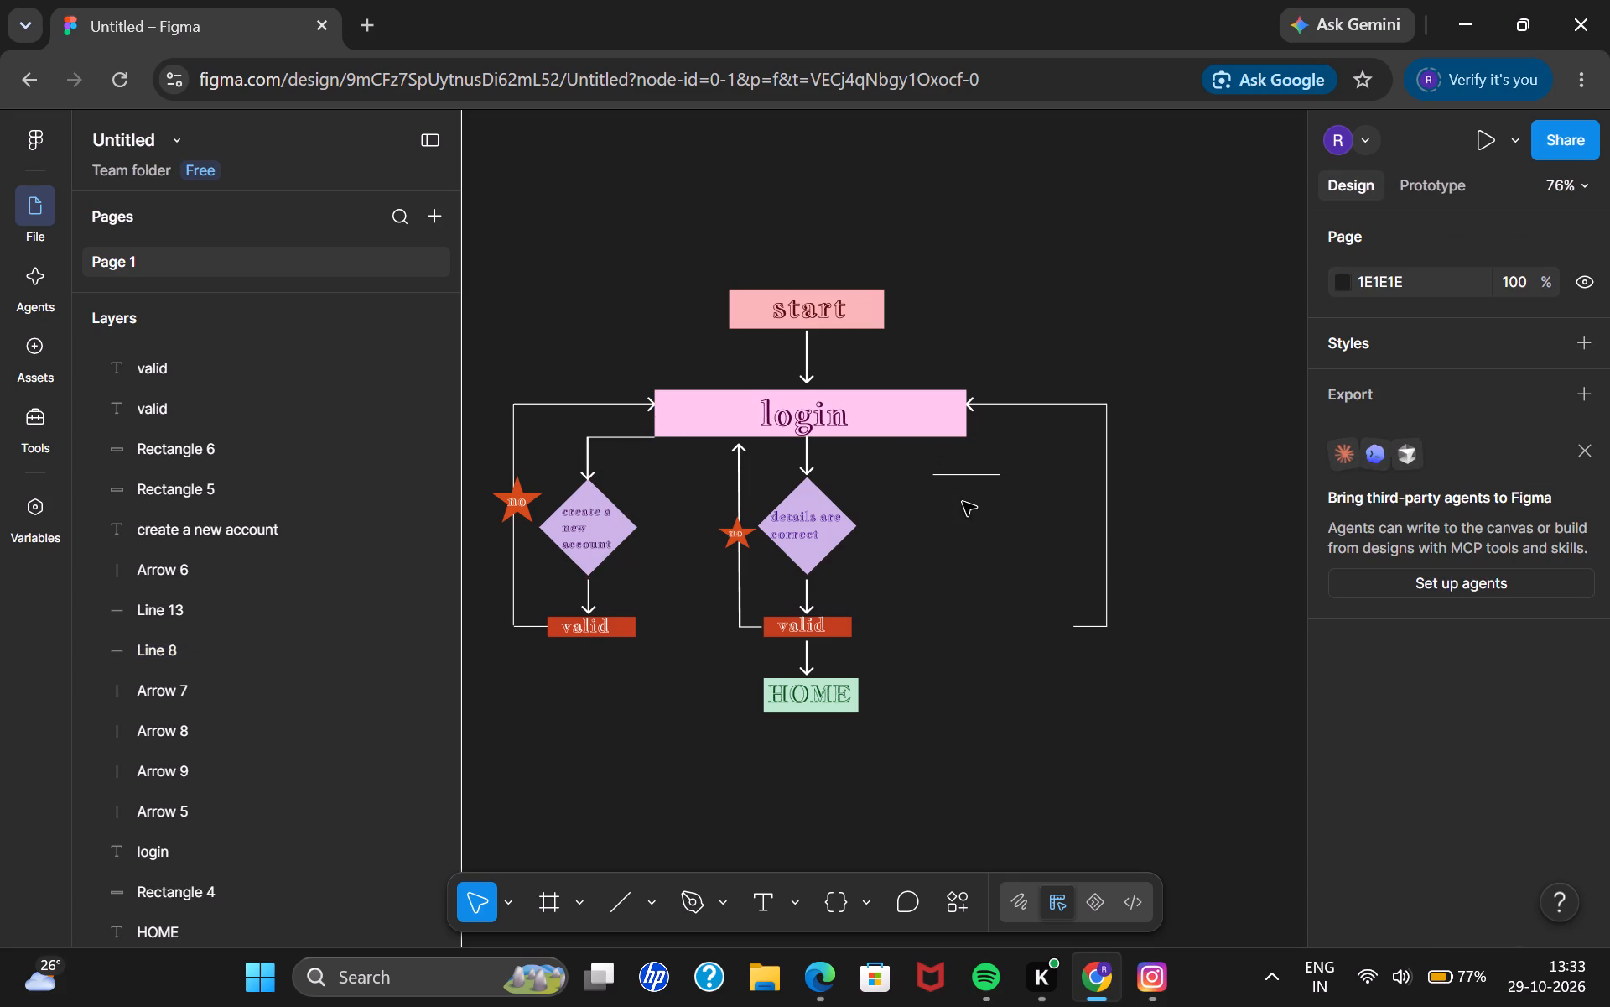
left_click_drag(960, 474, 989, 437)
left_click(953, 524)
Duplicate the arrow above "create a new account" and place the copy pointing down from the outer end of the right branch line.
left_click(584, 456)
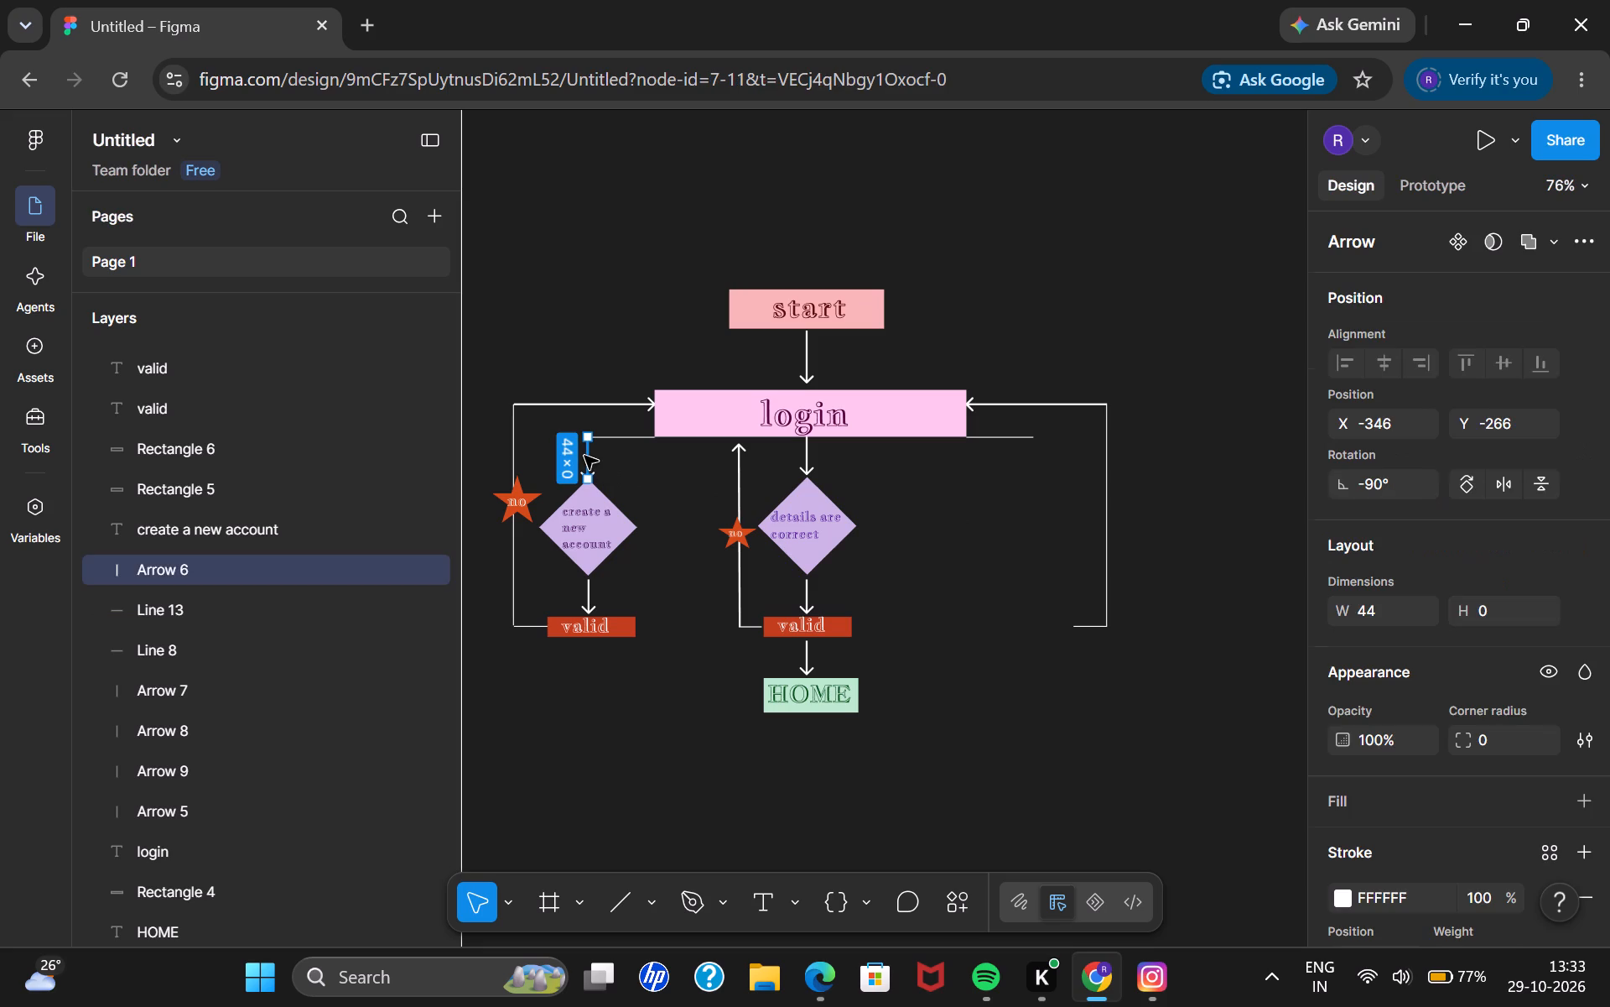
key("ctrl+c")
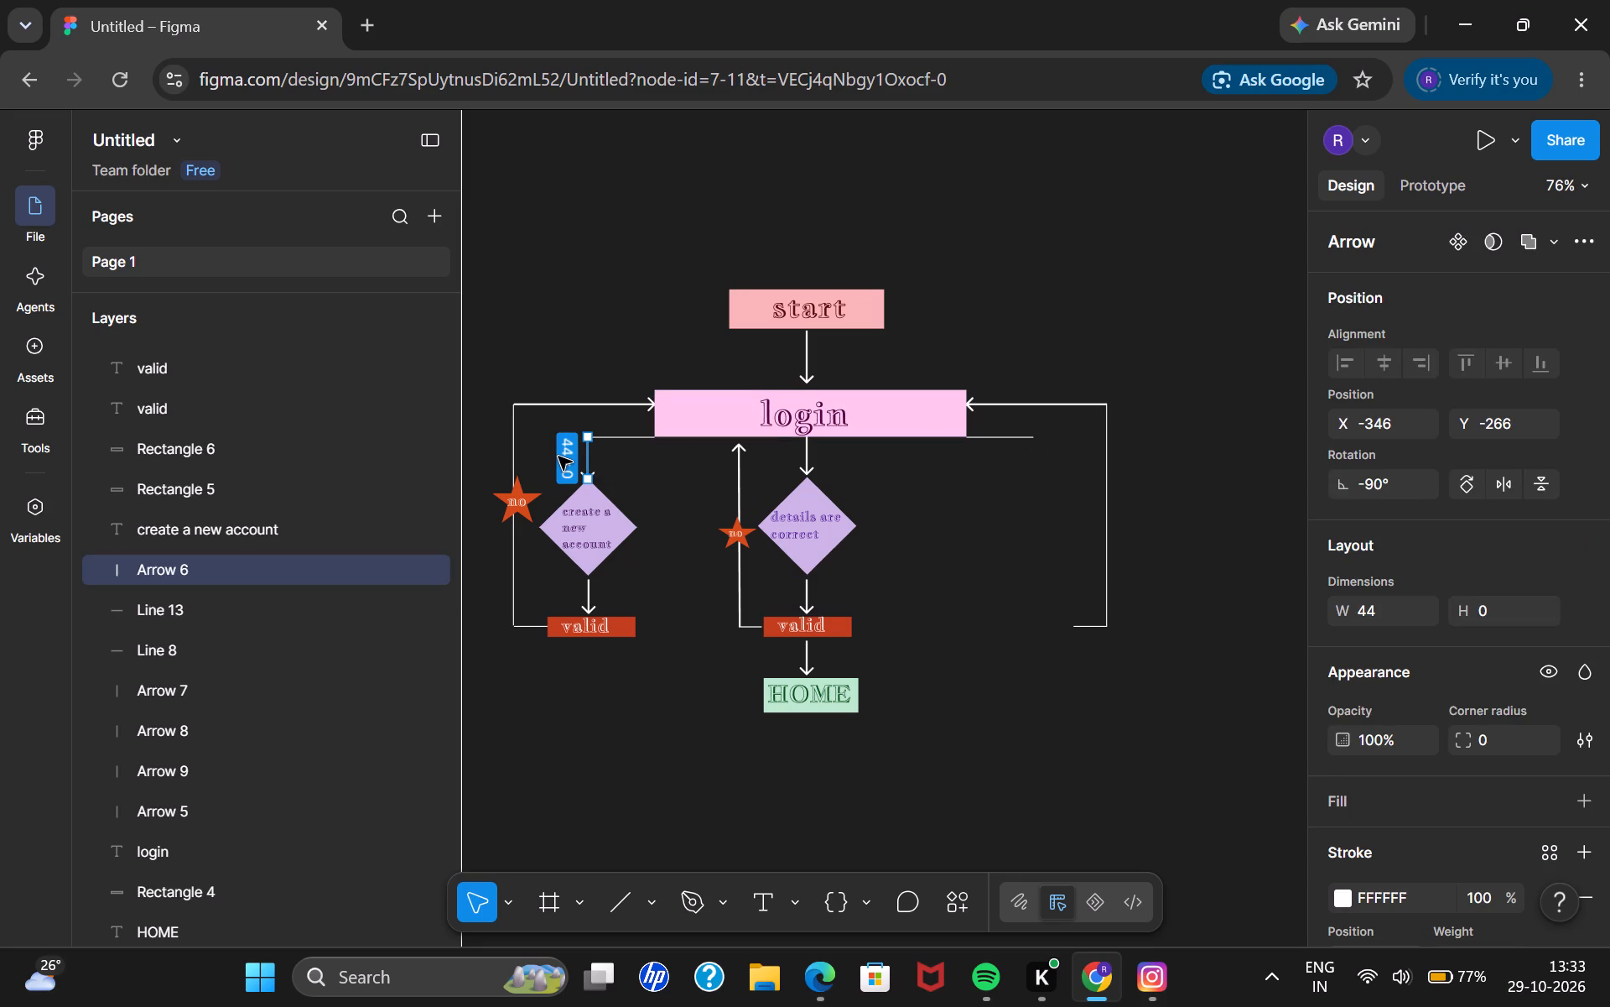
key("ctrl+v")
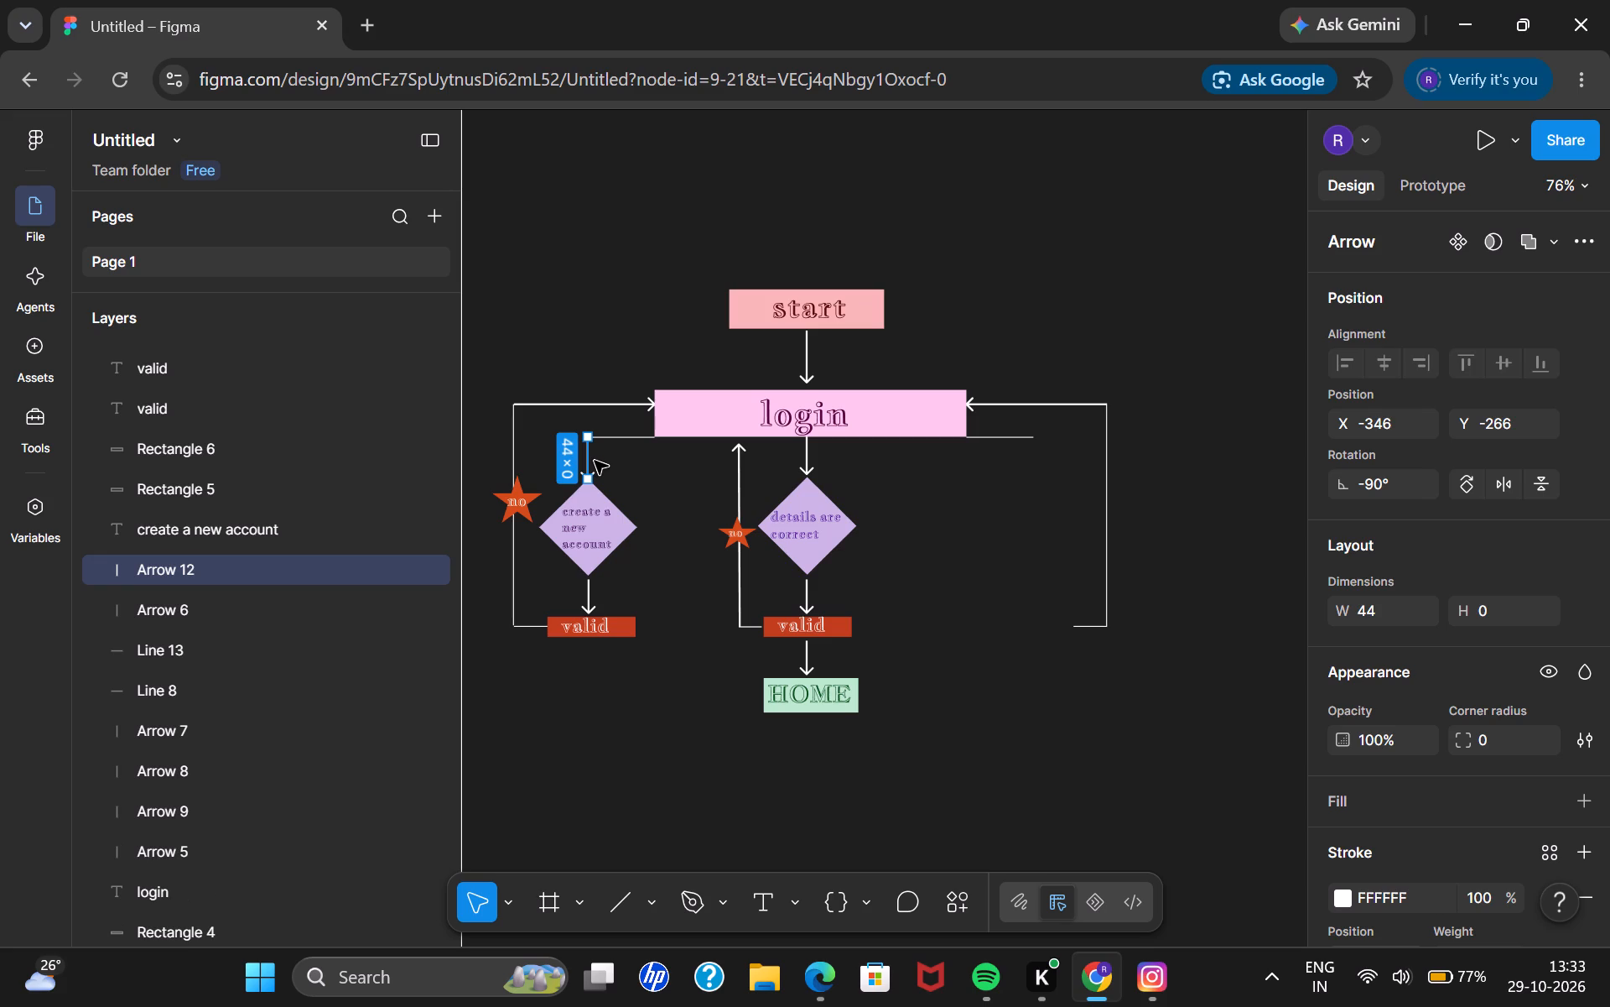
left_click_drag(589, 458, 987, 464)
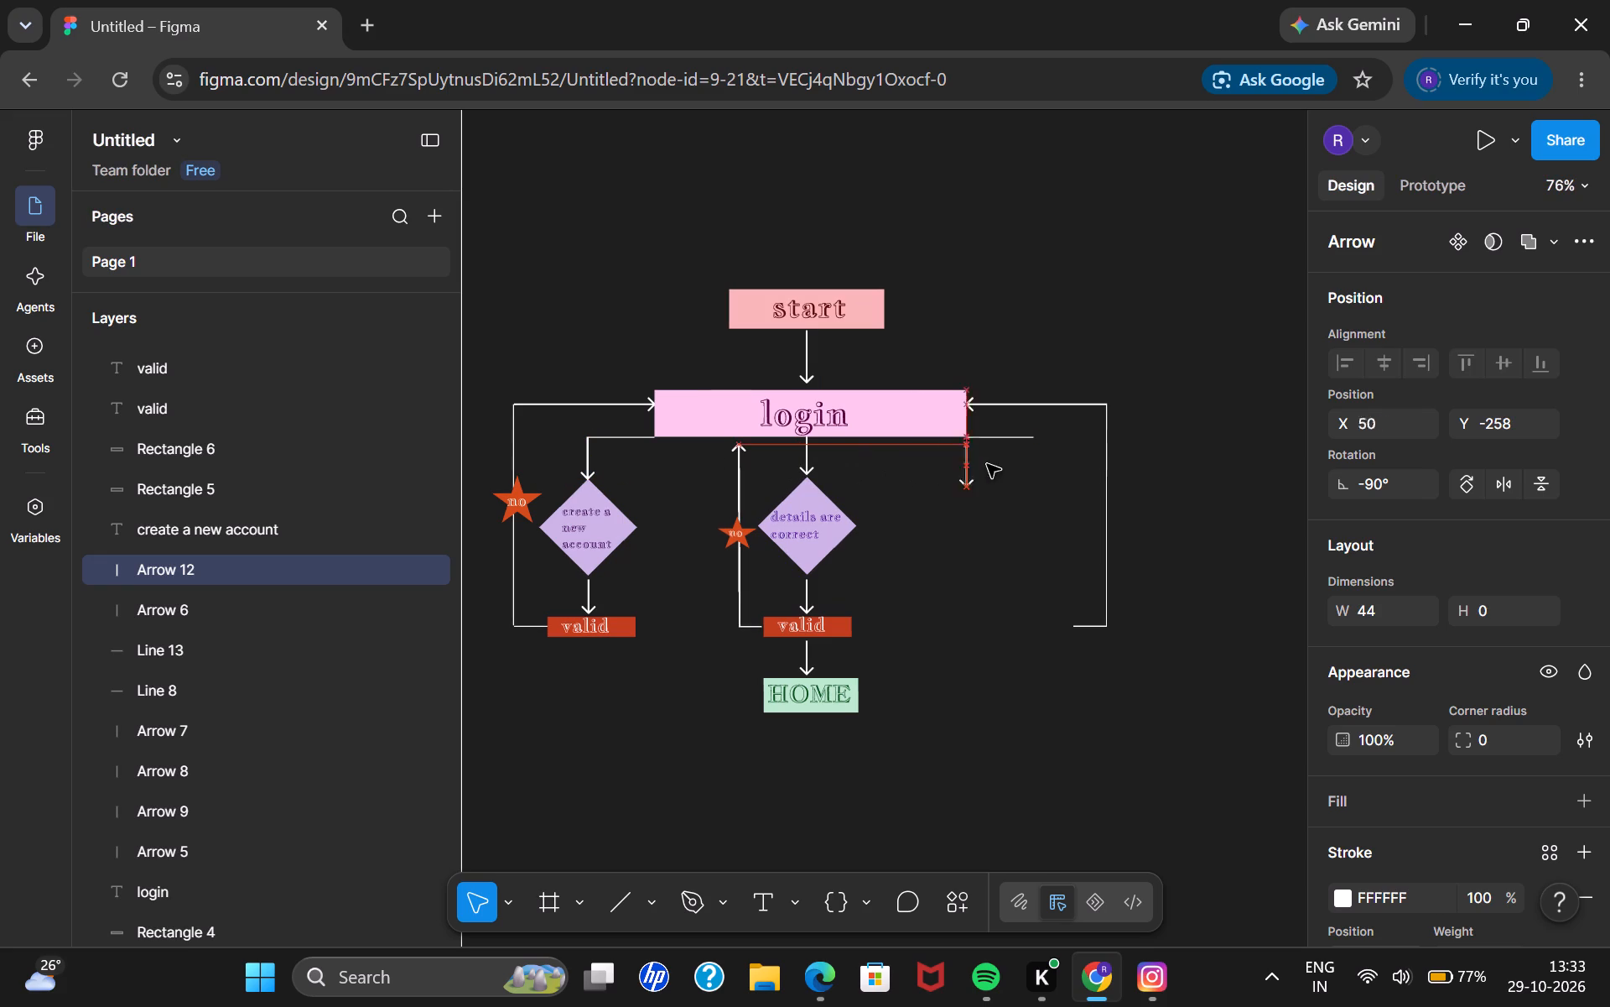
left_click_drag(987, 464, 1031, 460)
left_click(1188, 481)
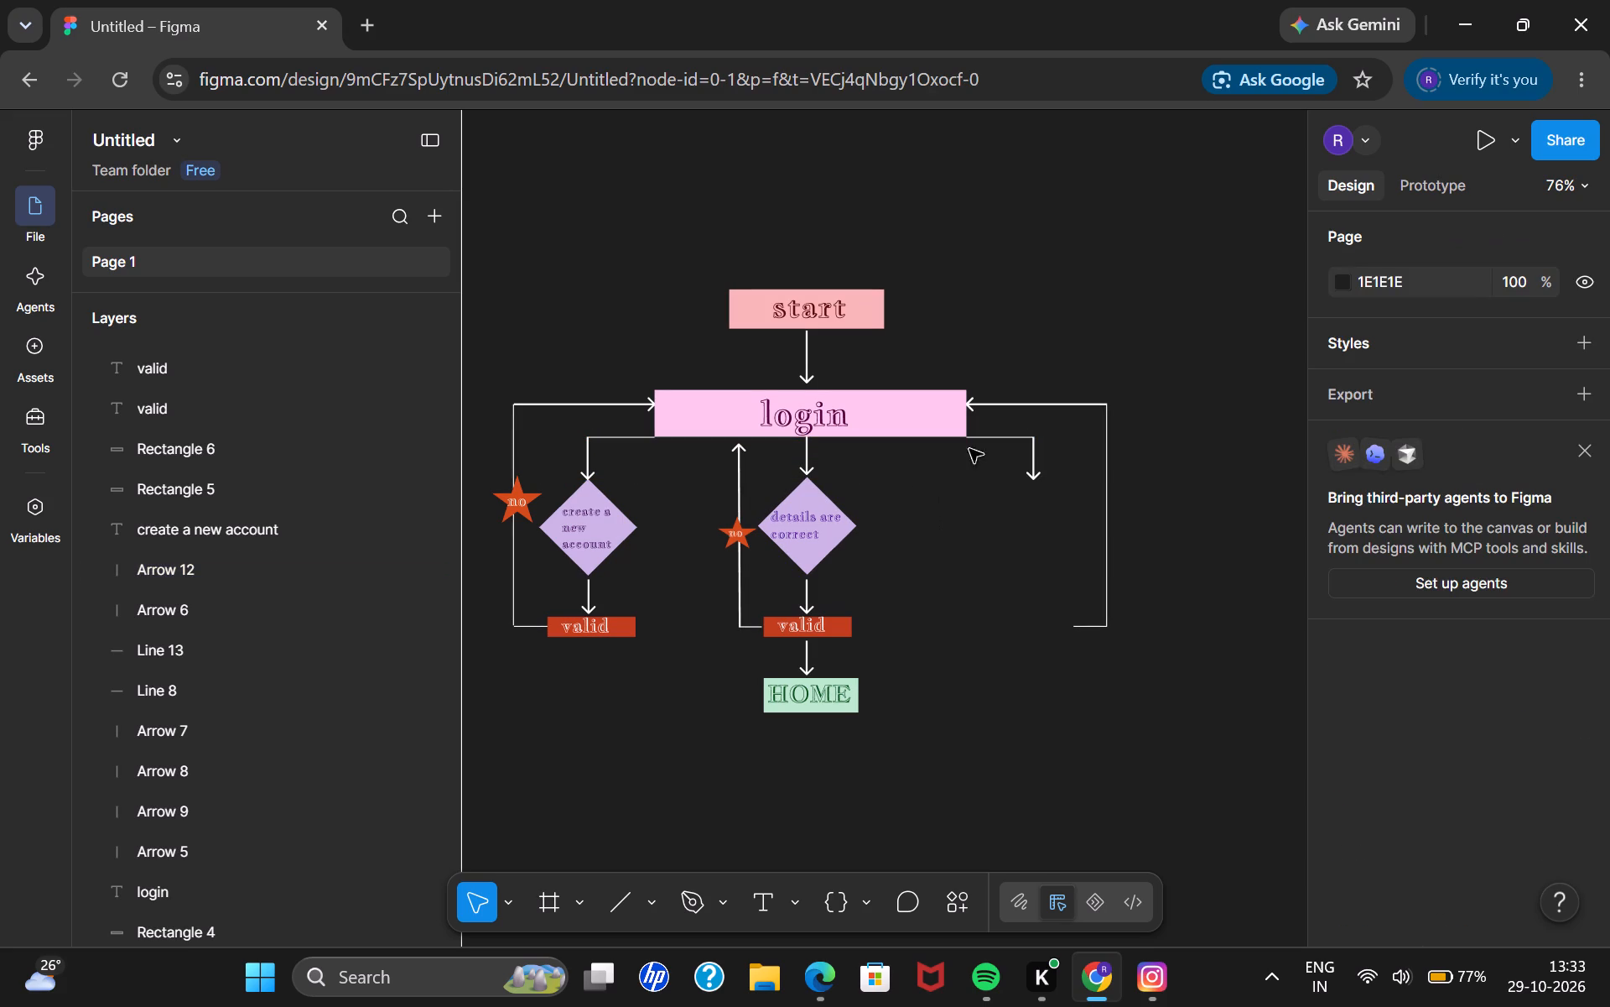
Copy the upper triangle of the "details are correct" diamond.
left_click(805, 490)
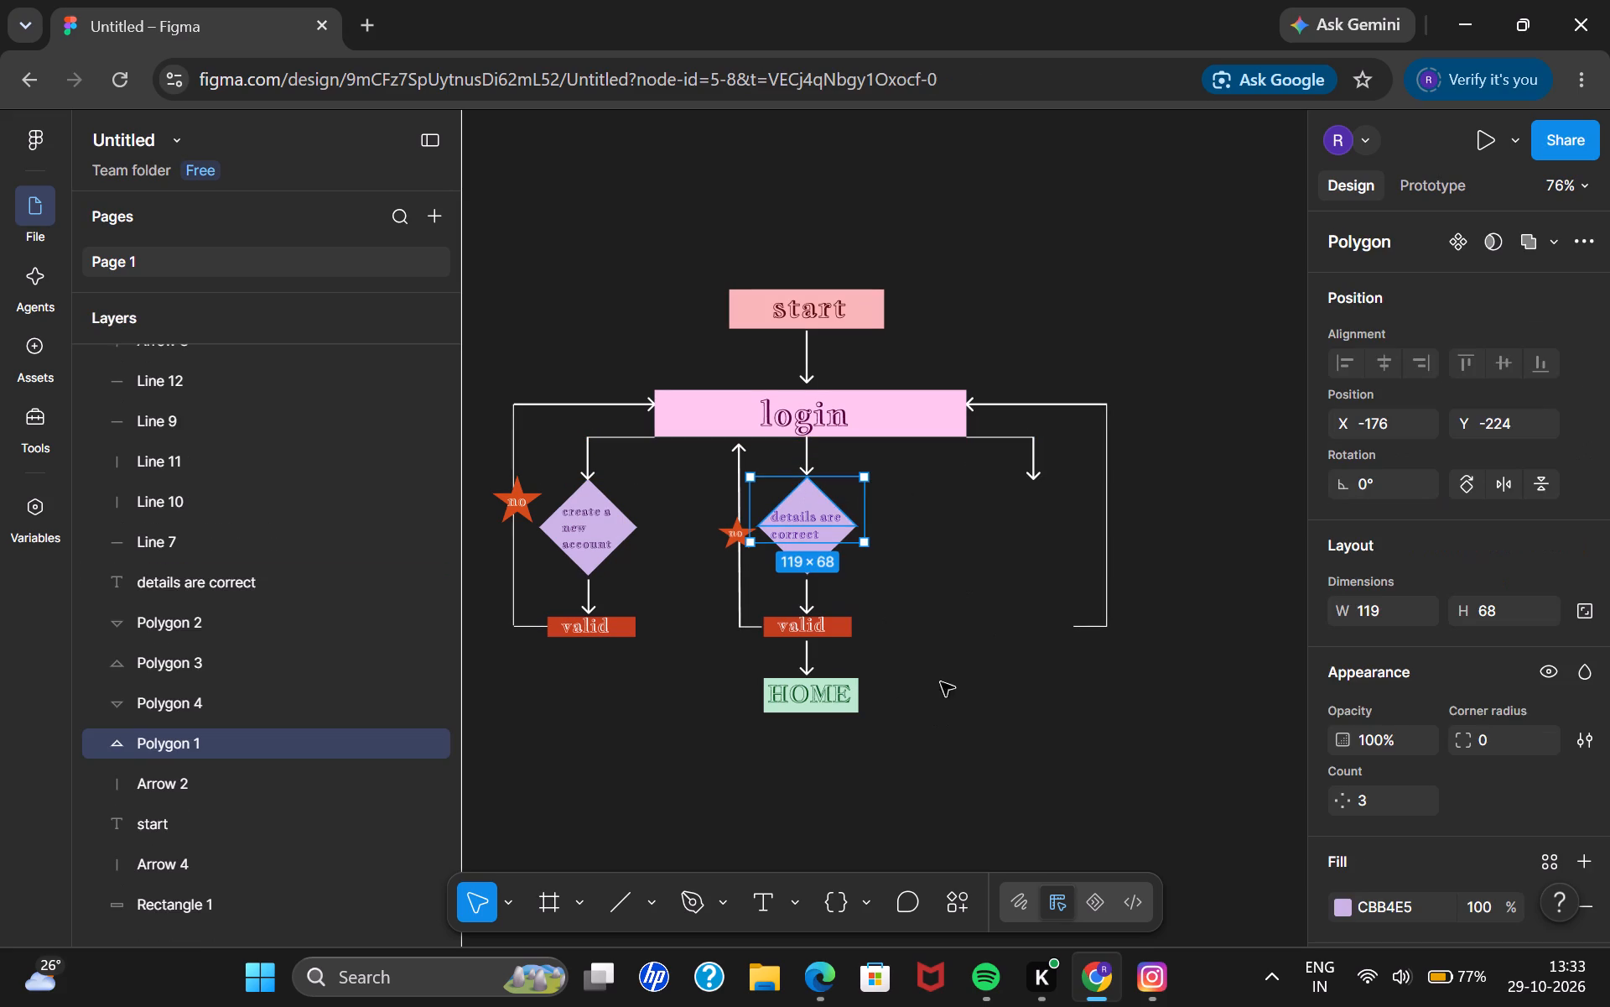
key("ctrl+c")
left_click(810, 504)
left_click(907, 584)
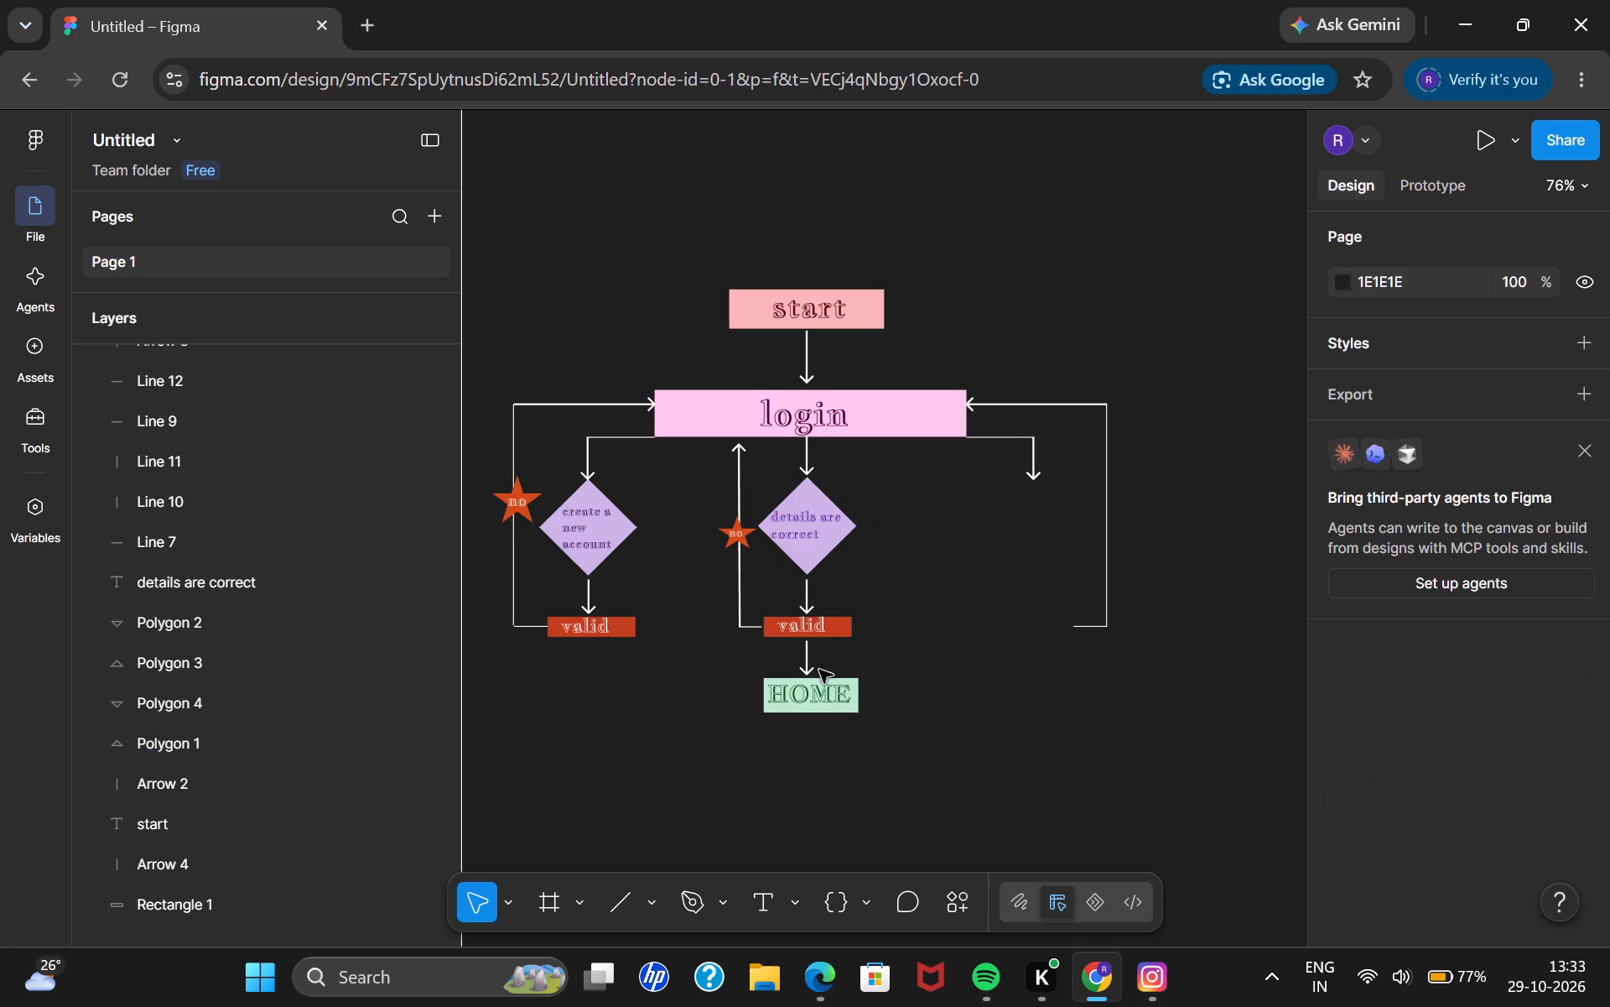
Move the HOME box, its label and the arrow leading into it further down, with the box at about Y 41.
left_click_drag(802, 714, 802, 768)
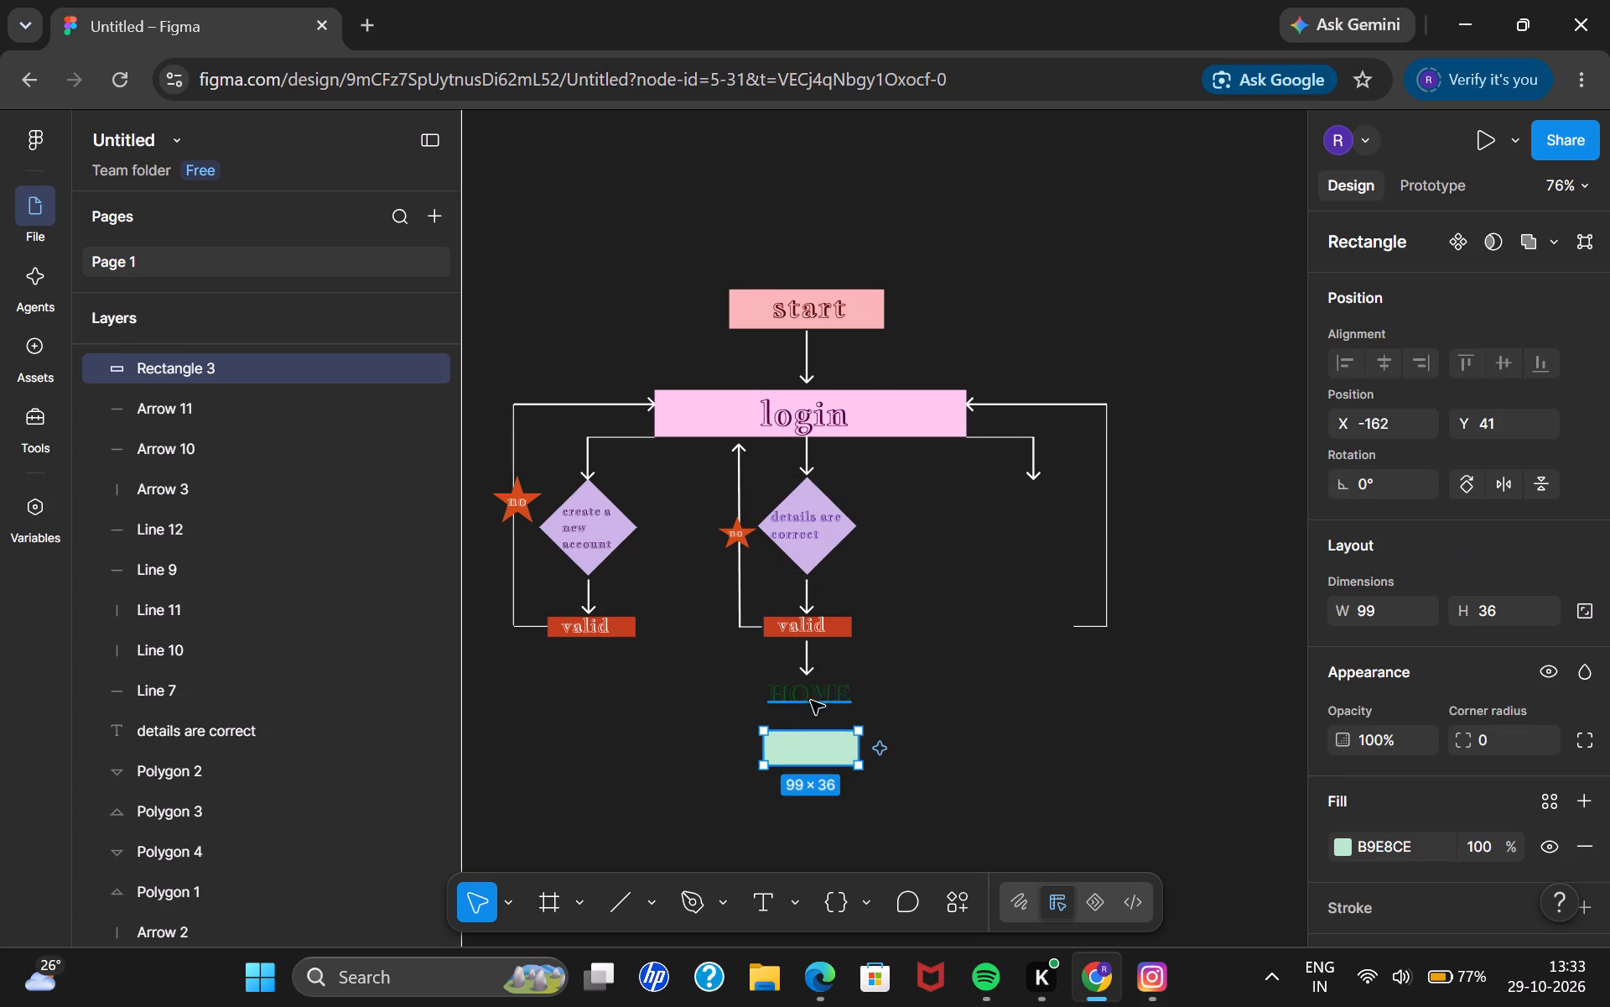
left_click_drag(812, 697, 814, 754)
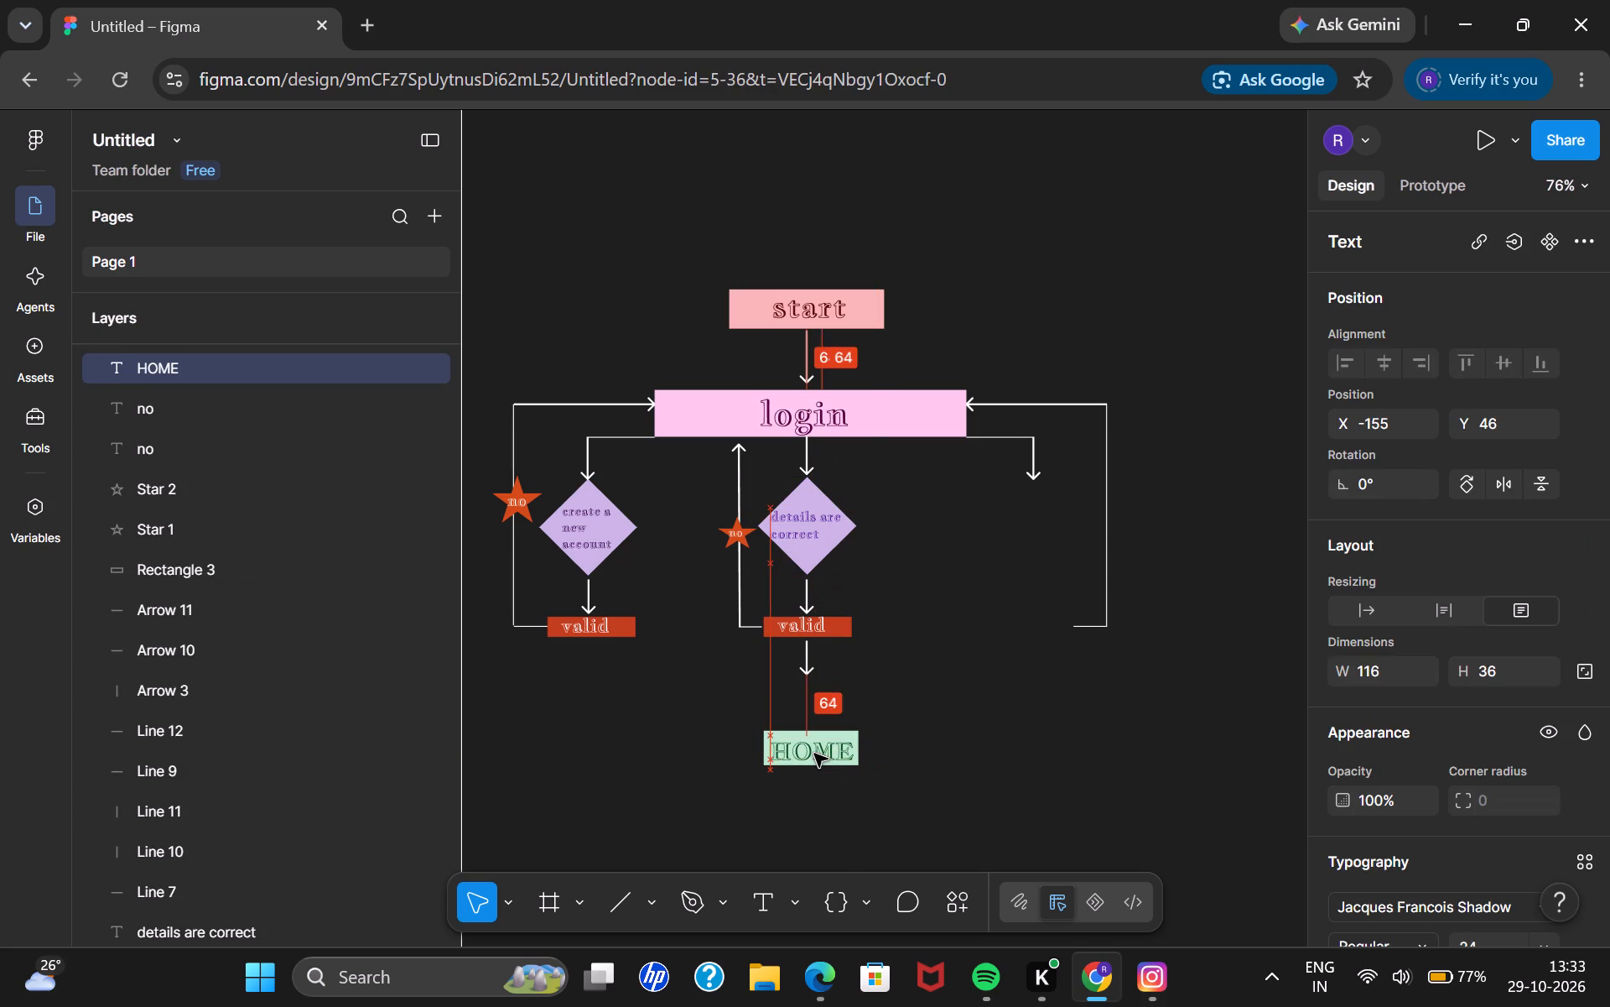
left_click_drag(814, 754, 812, 749)
left_click_drag(805, 655, 807, 686)
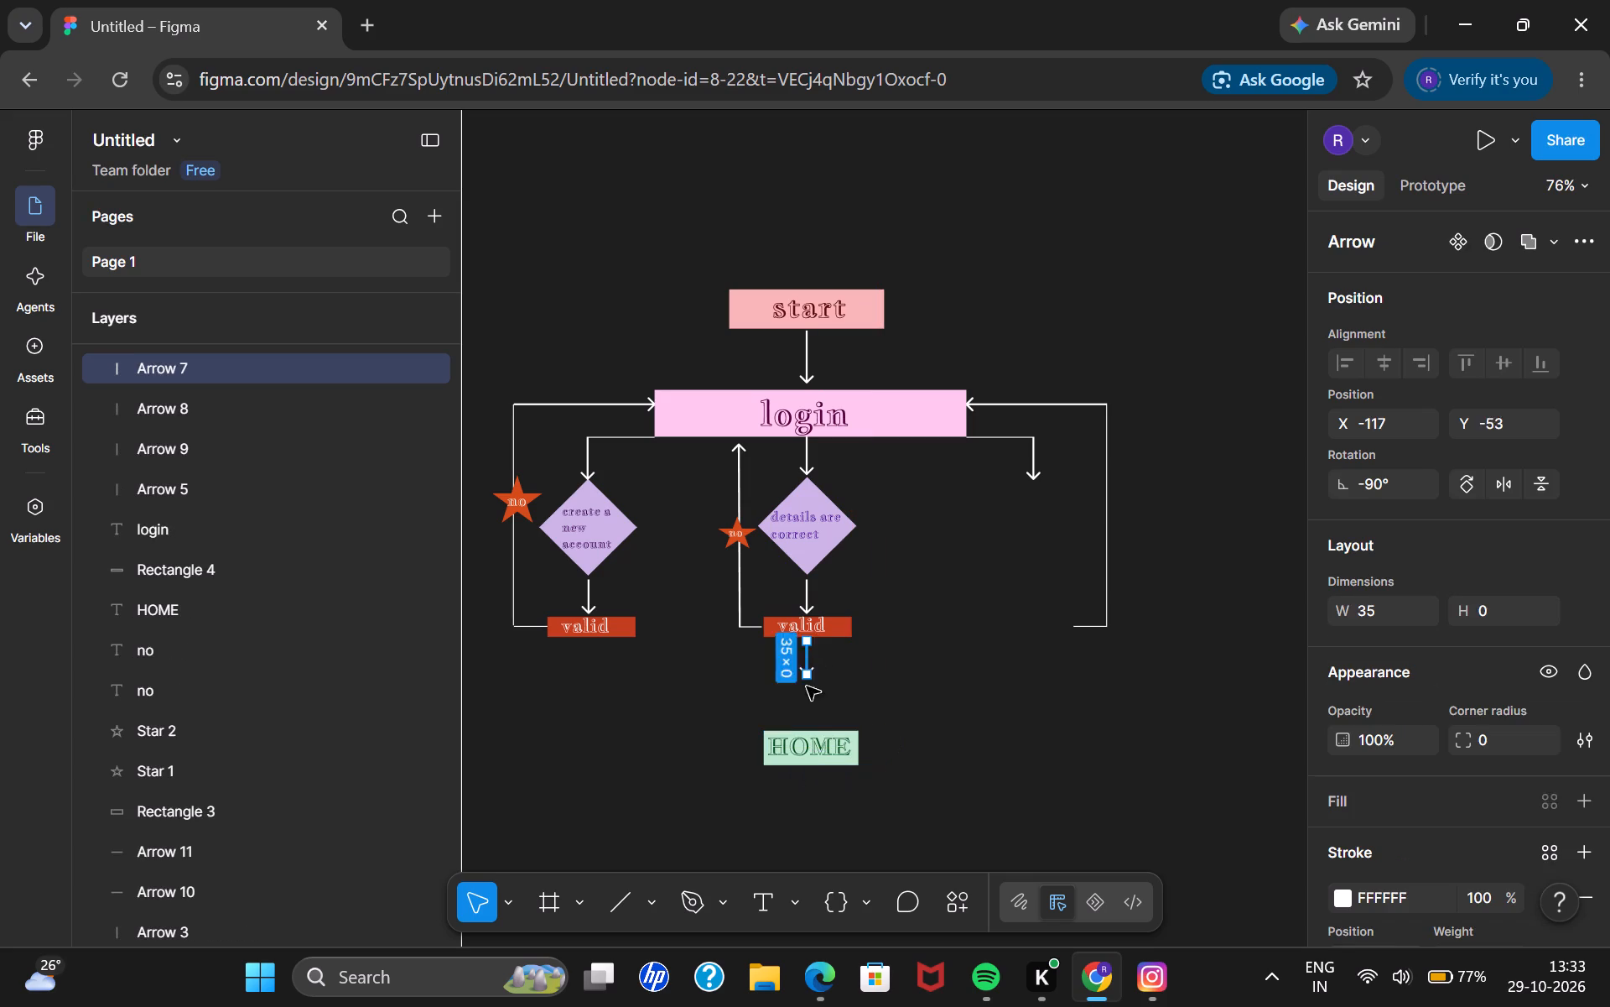
left_click_drag(807, 686, 804, 709)
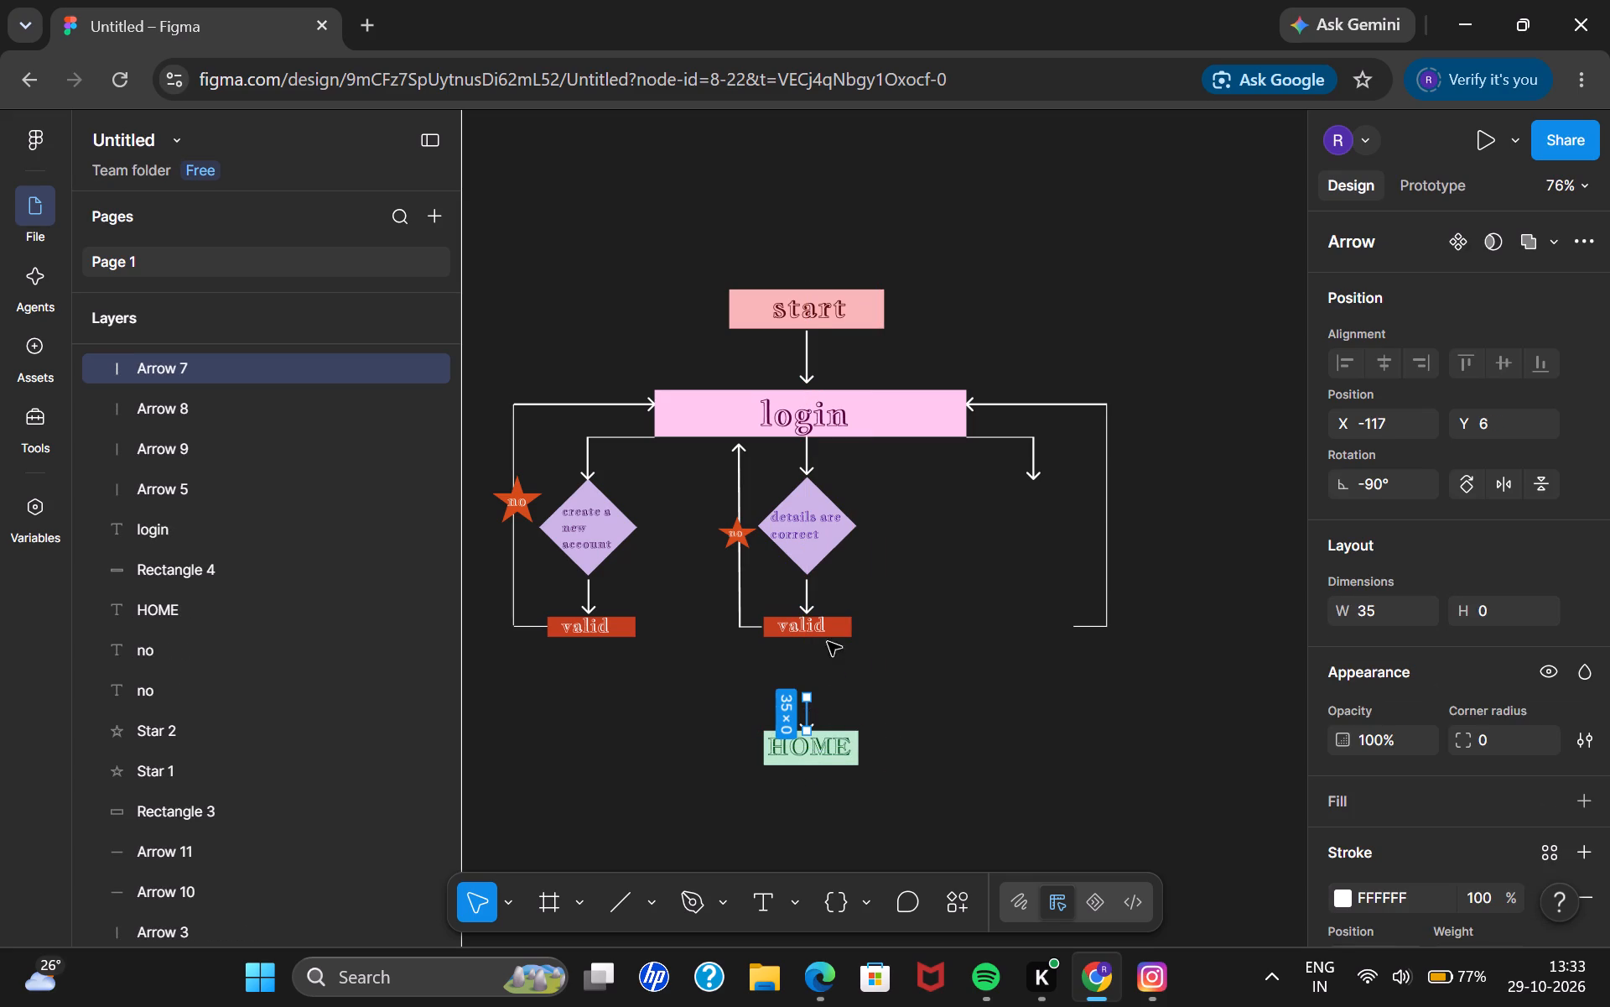
Move the middle "valid" label and its red box down to just above the arrow into HOME.
left_click_drag(834, 632, 838, 686)
left_click_drag(834, 629, 838, 681)
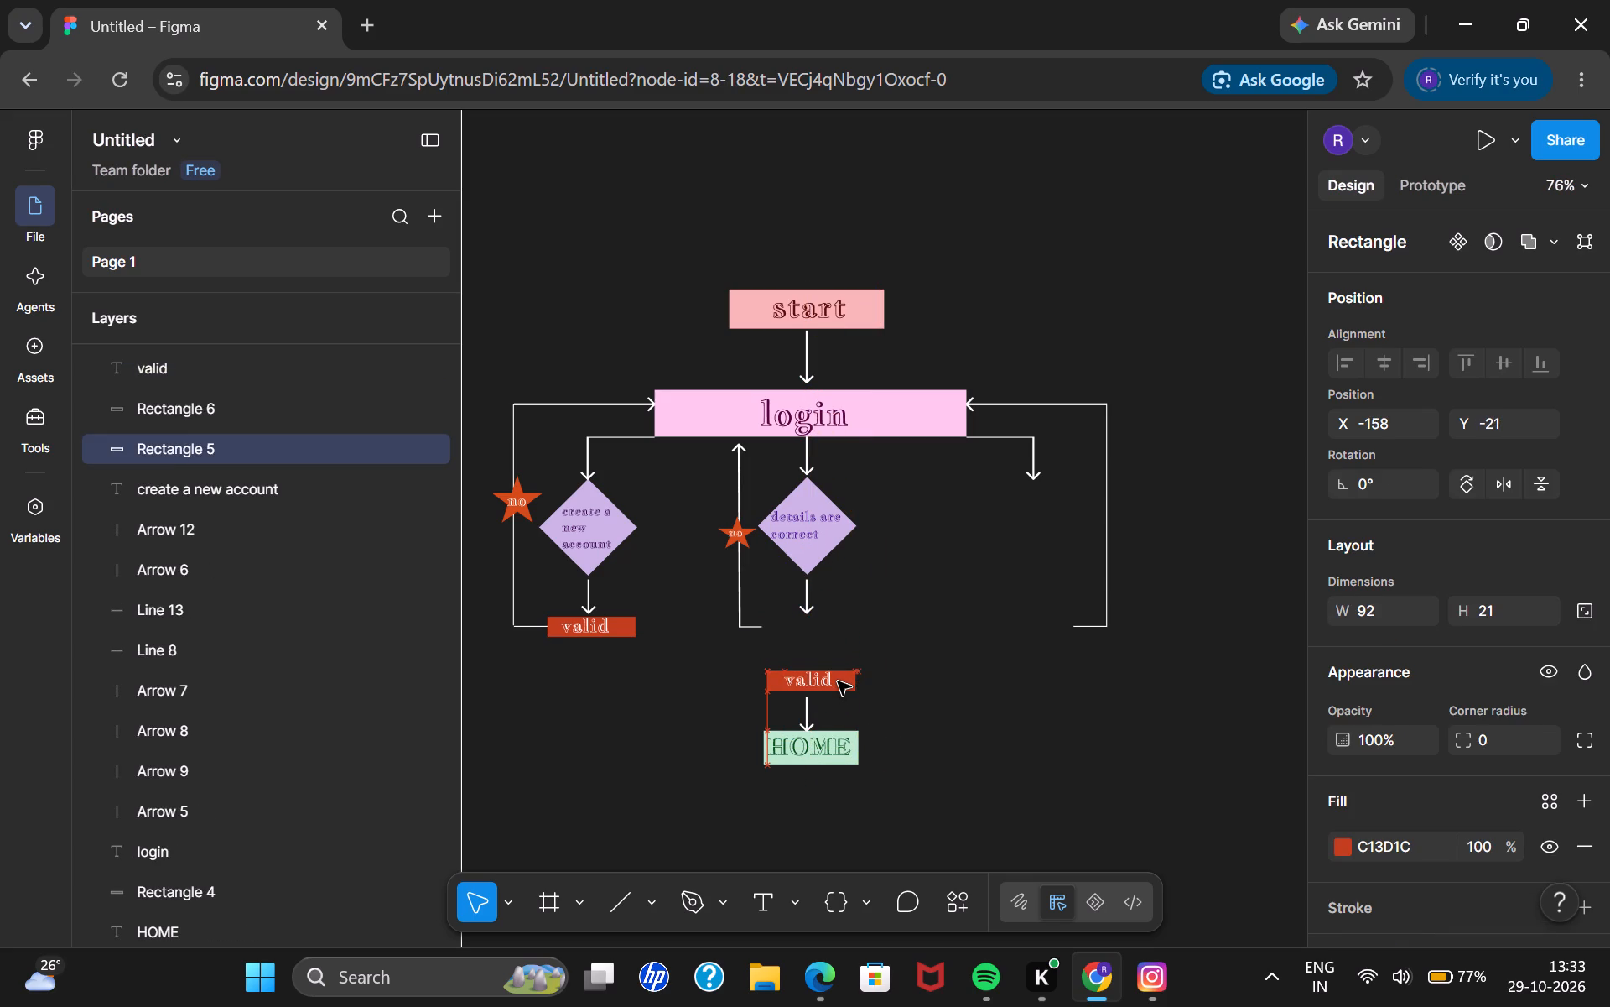
left_click_drag(838, 681, 838, 680)
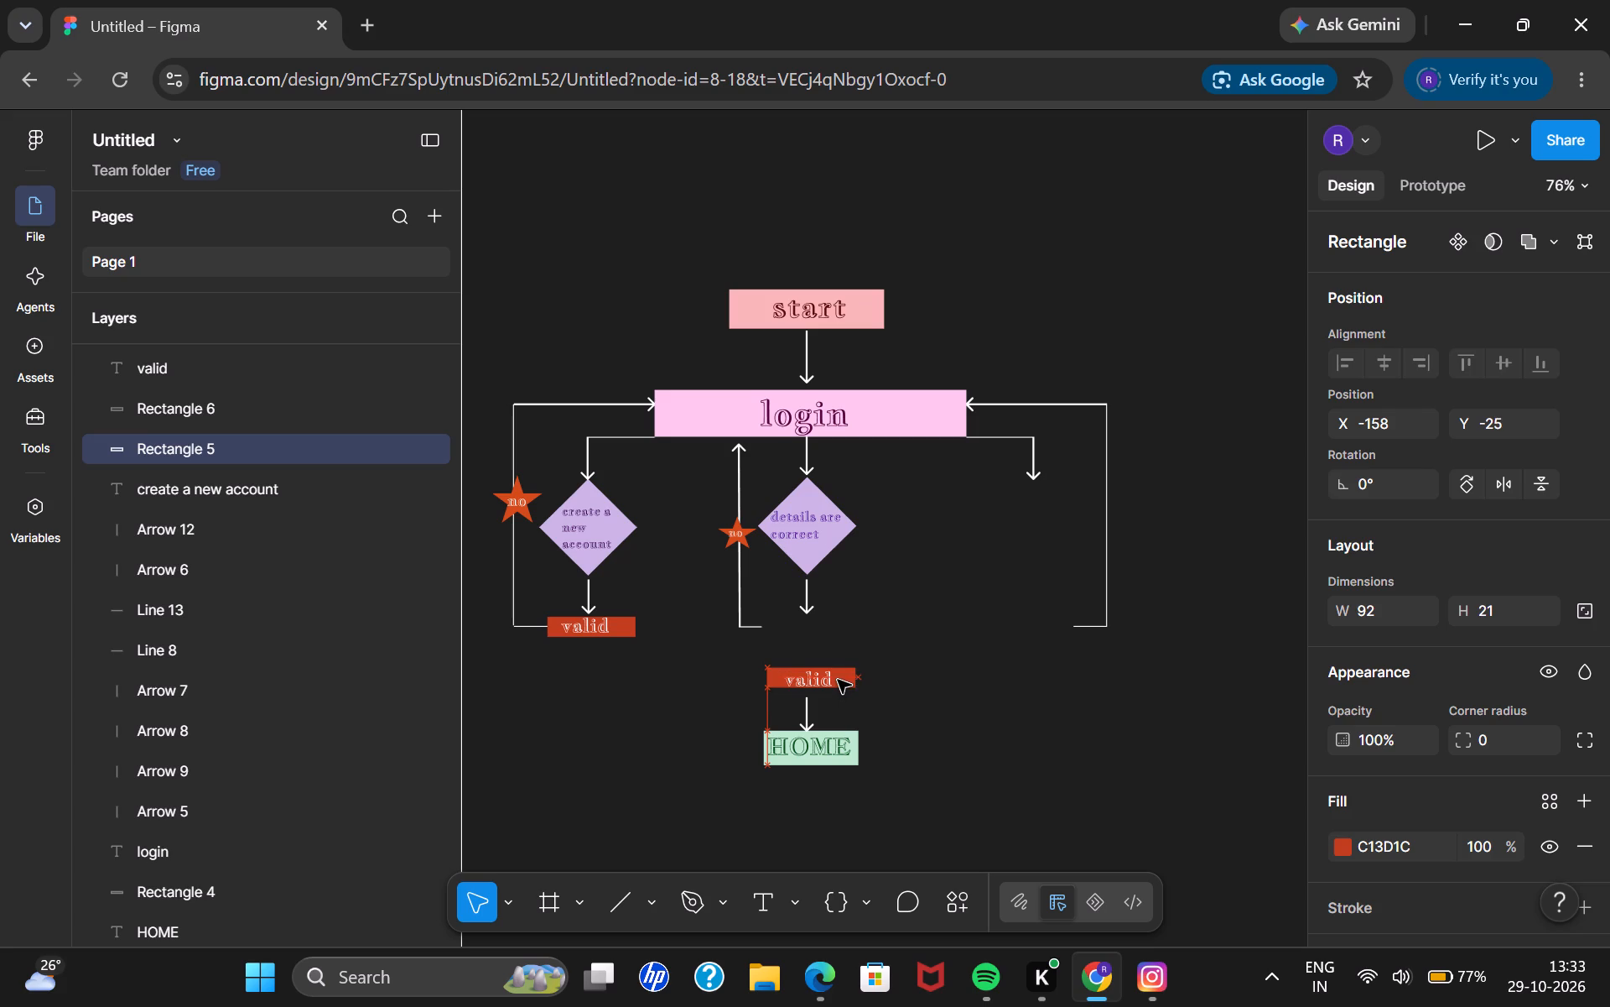
left_click_drag(838, 680, 842, 679)
Stretch the duplicate arrow below the "details are correct" diamond down to the valid box, and delete that duplicate.
left_click(811, 606)
left_click_drag(809, 616, 809, 644)
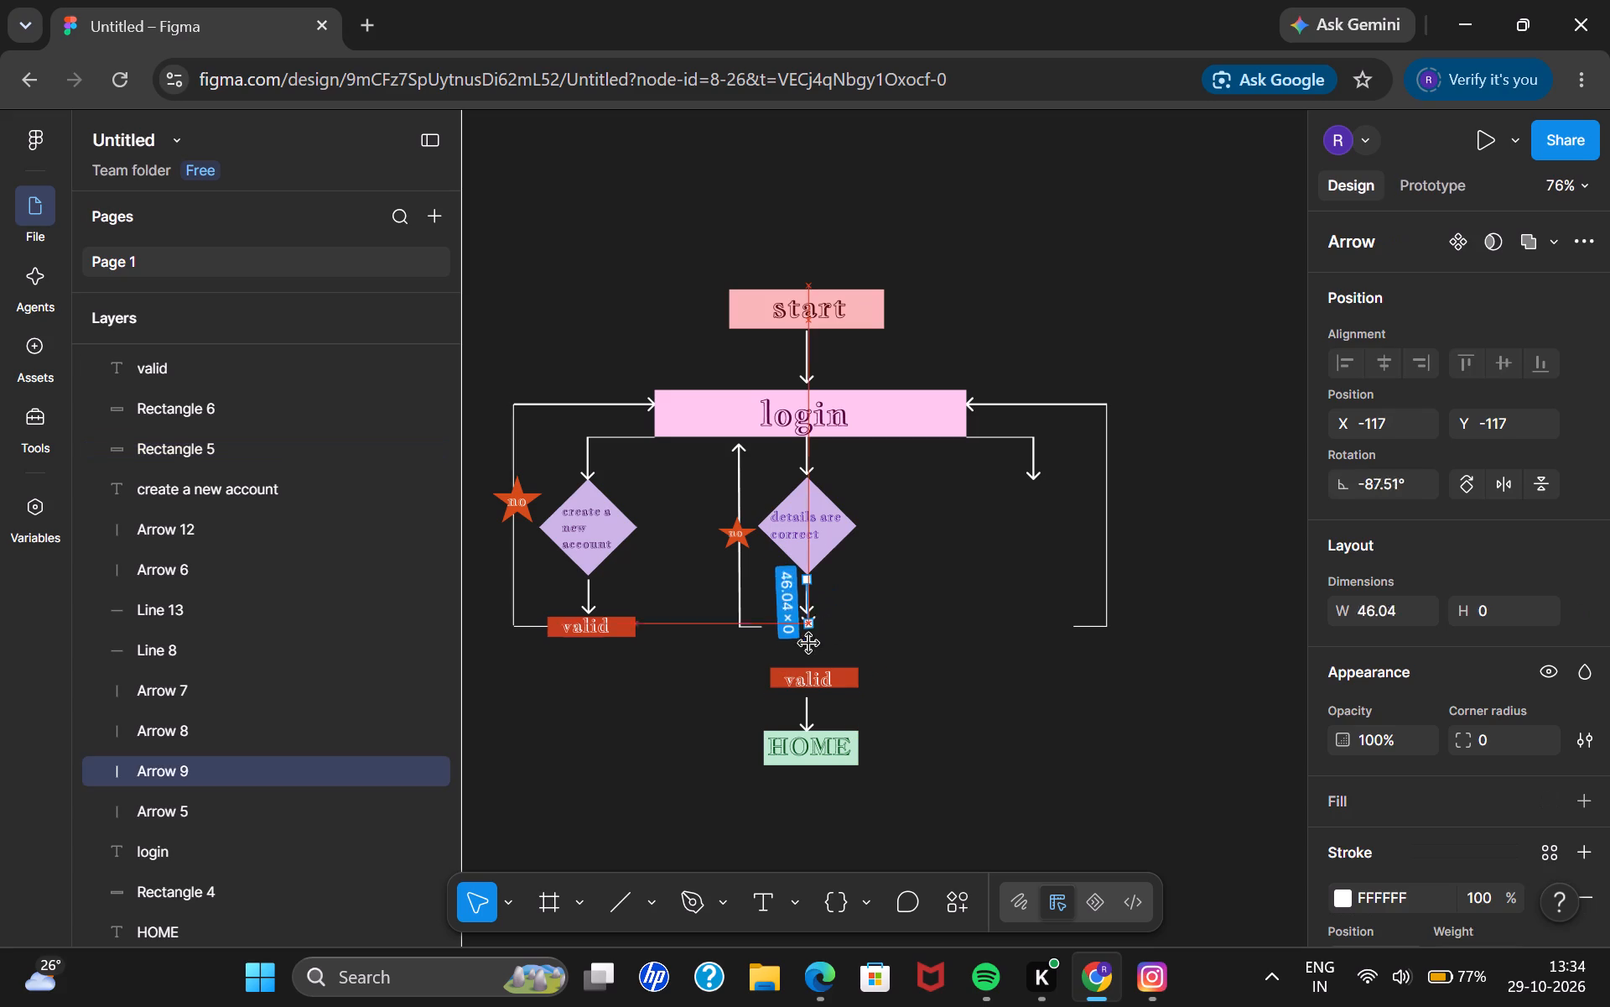
left_click_drag(809, 644, 809, 664)
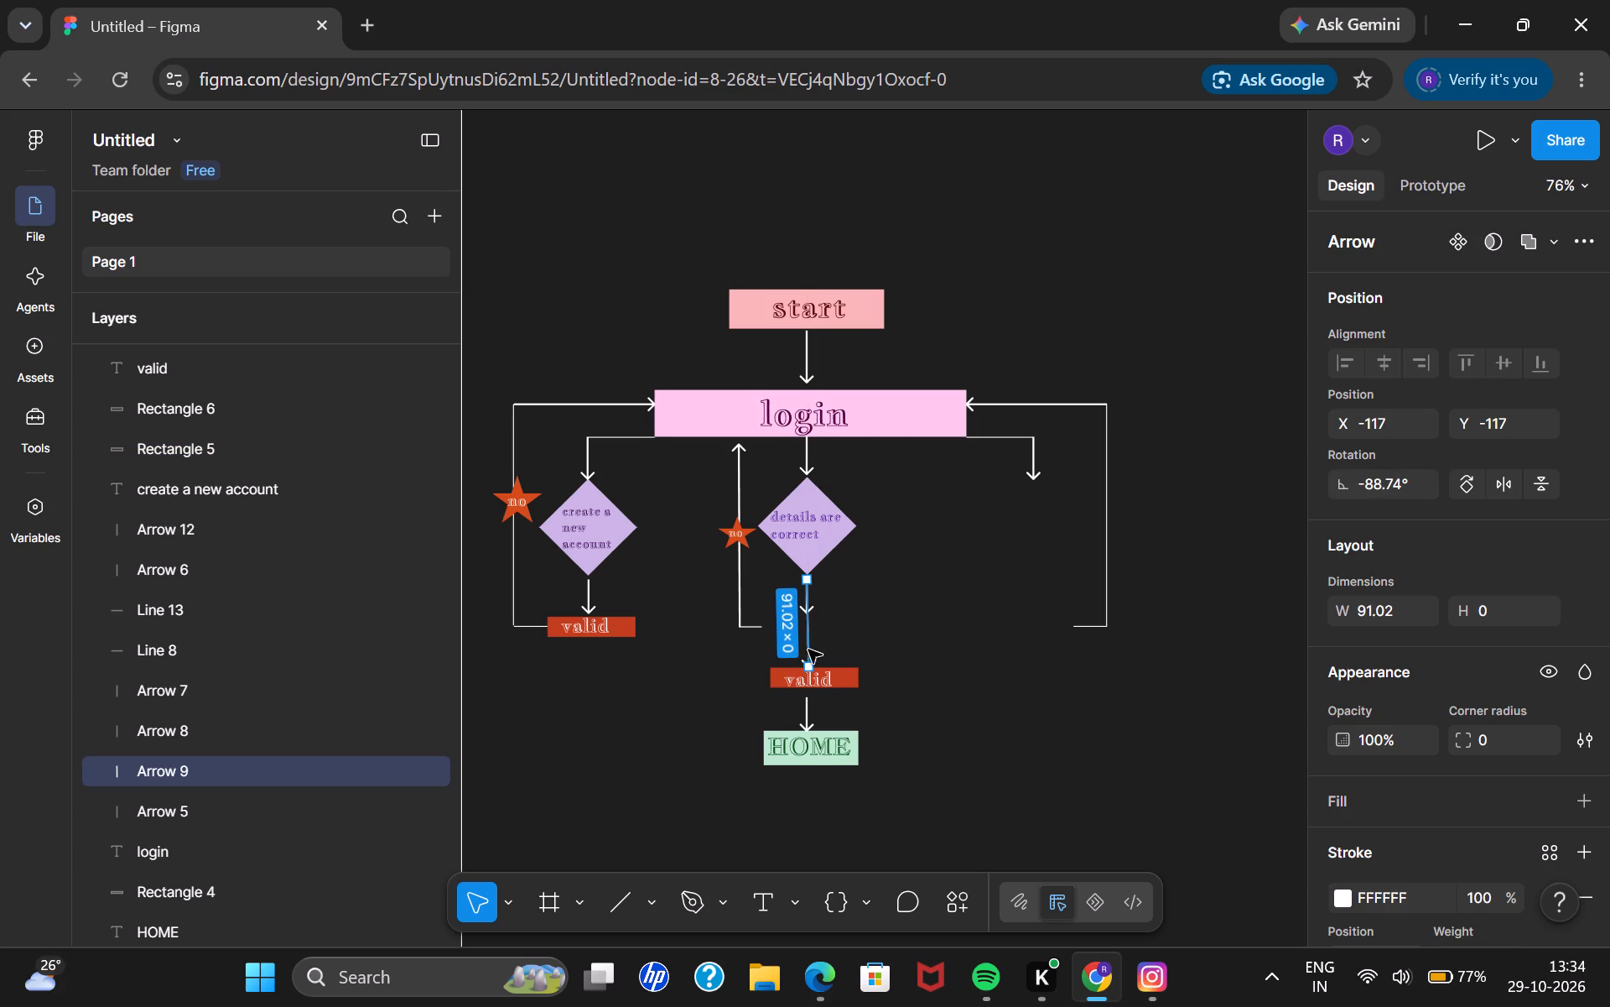
left_click(870, 625)
key("Delete")
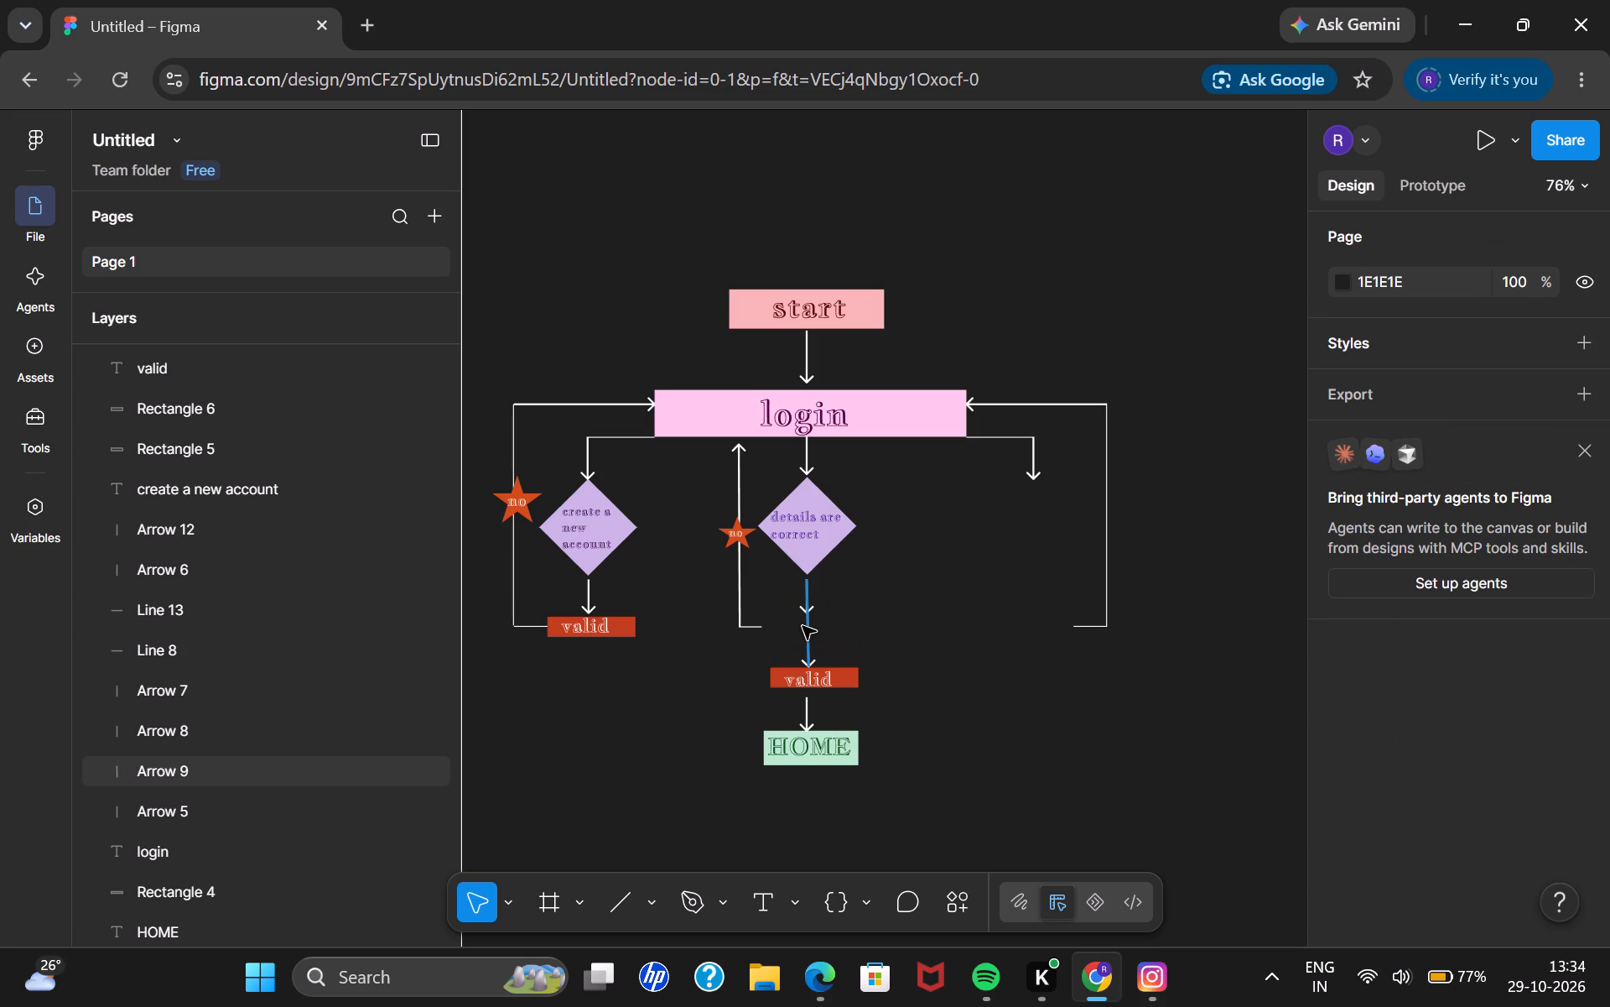
left_click(808, 634)
key("Delete")
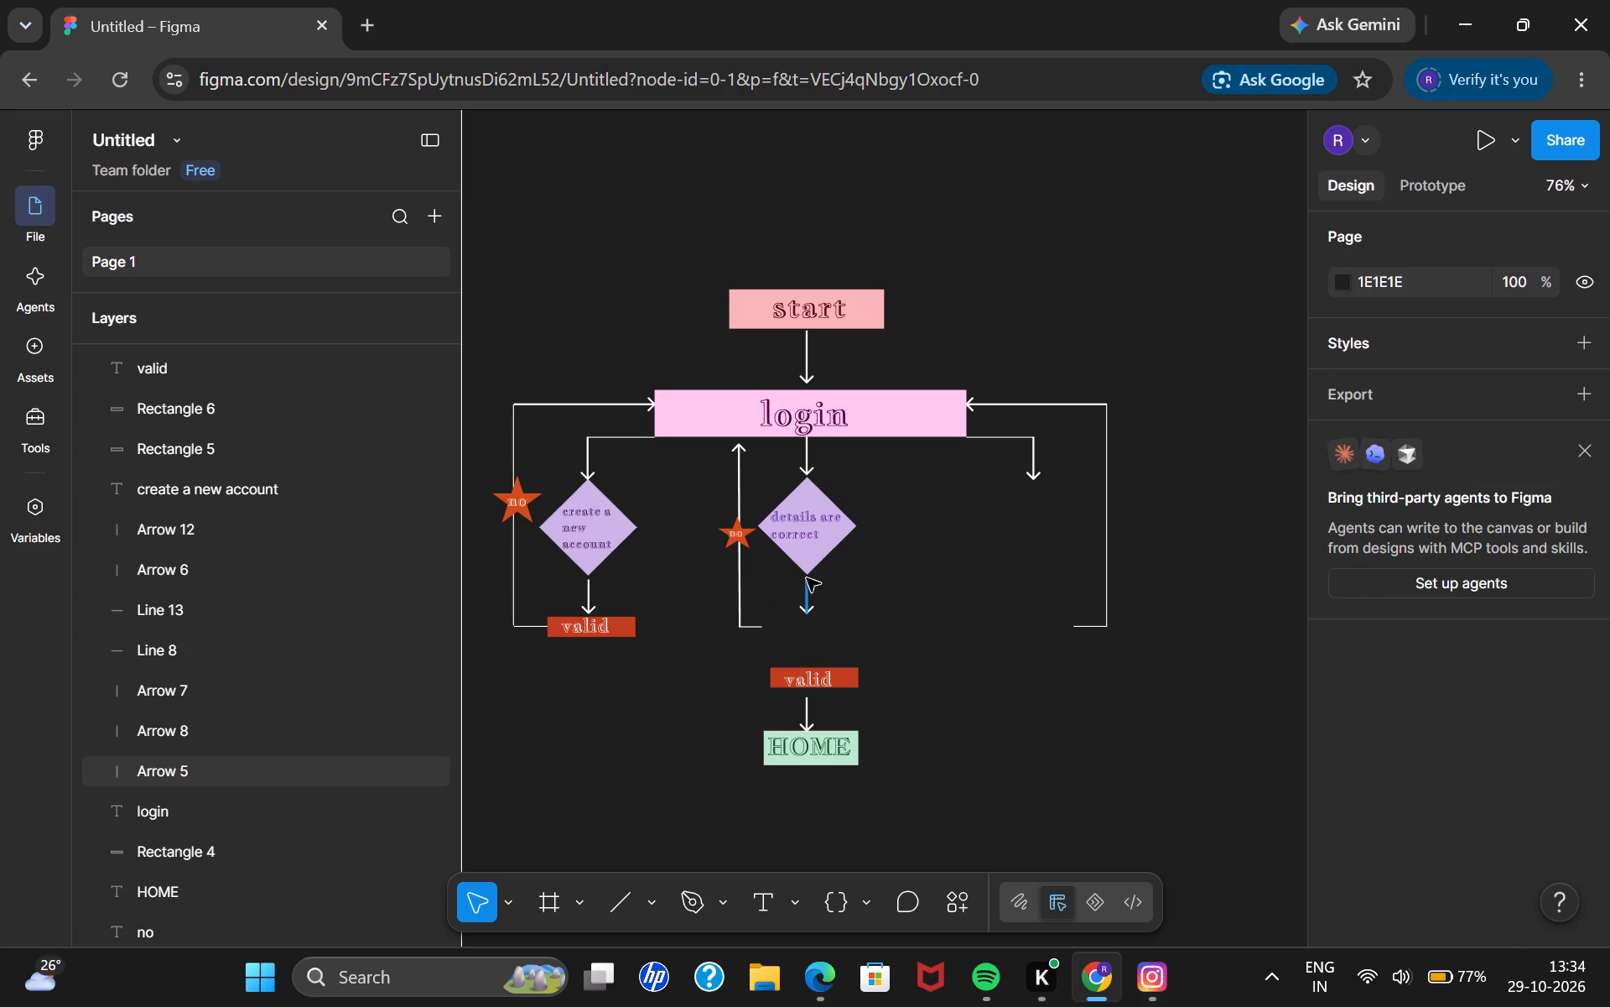
Lengthen the remaining arrow below the "details are correct" diamond so it reaches the top of the lowered valid box.
left_click(804, 587)
left_click_drag(810, 618, 809, 657)
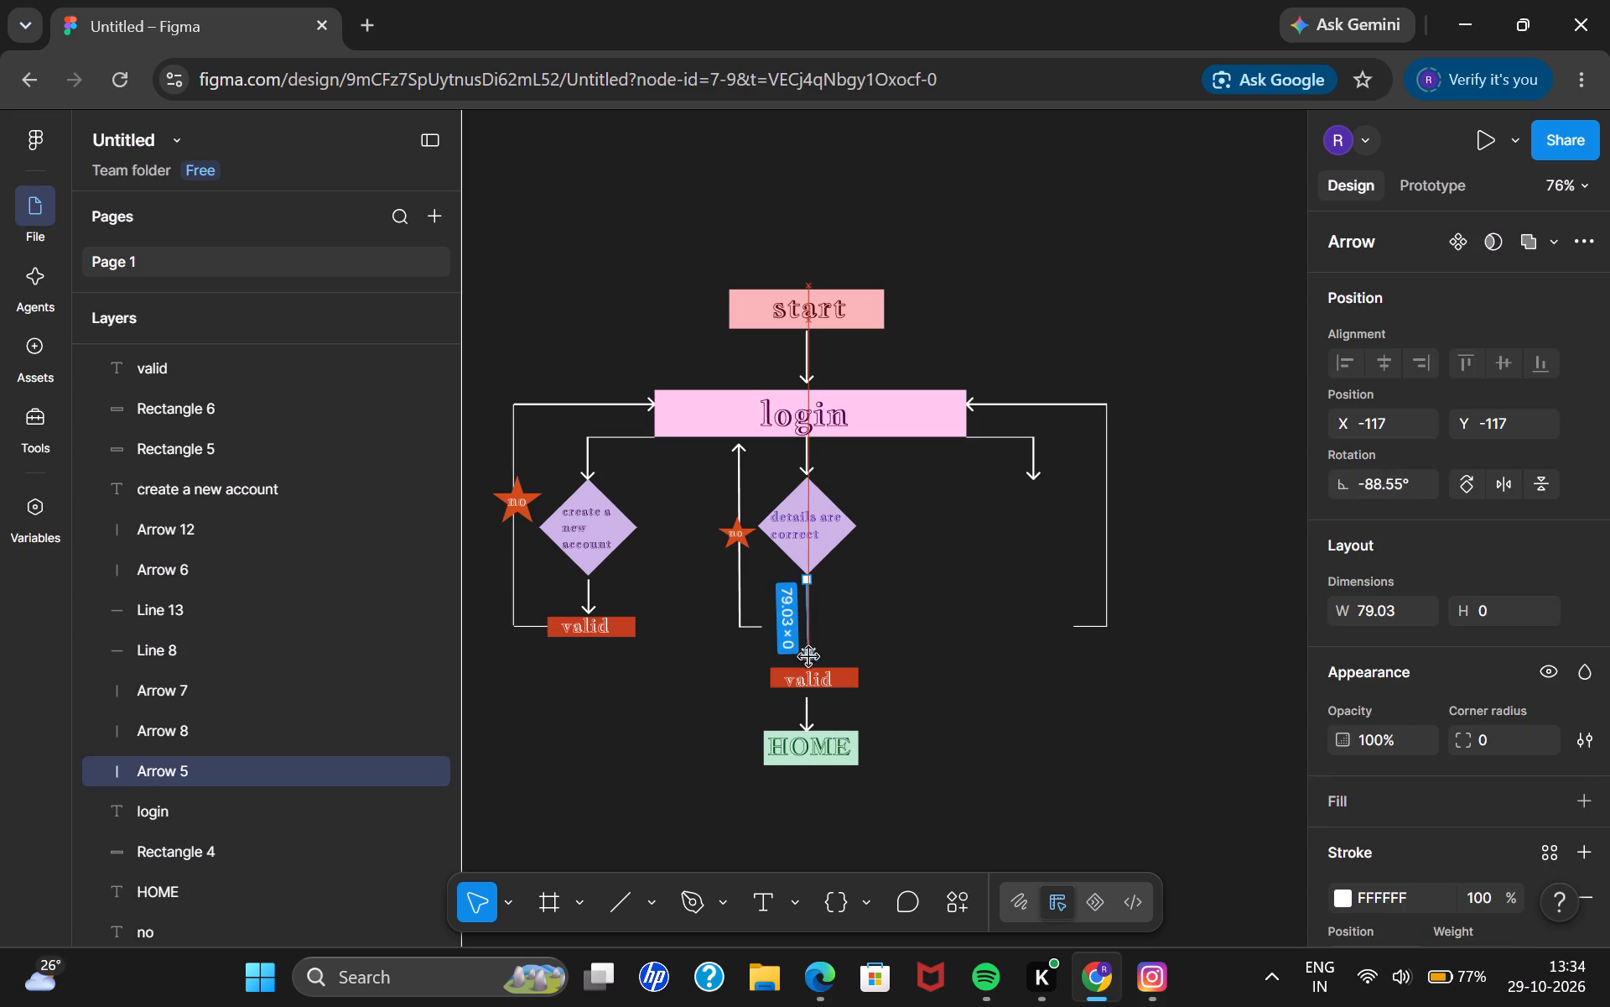
left_click_drag(809, 657, 808, 664)
left_click(844, 655)
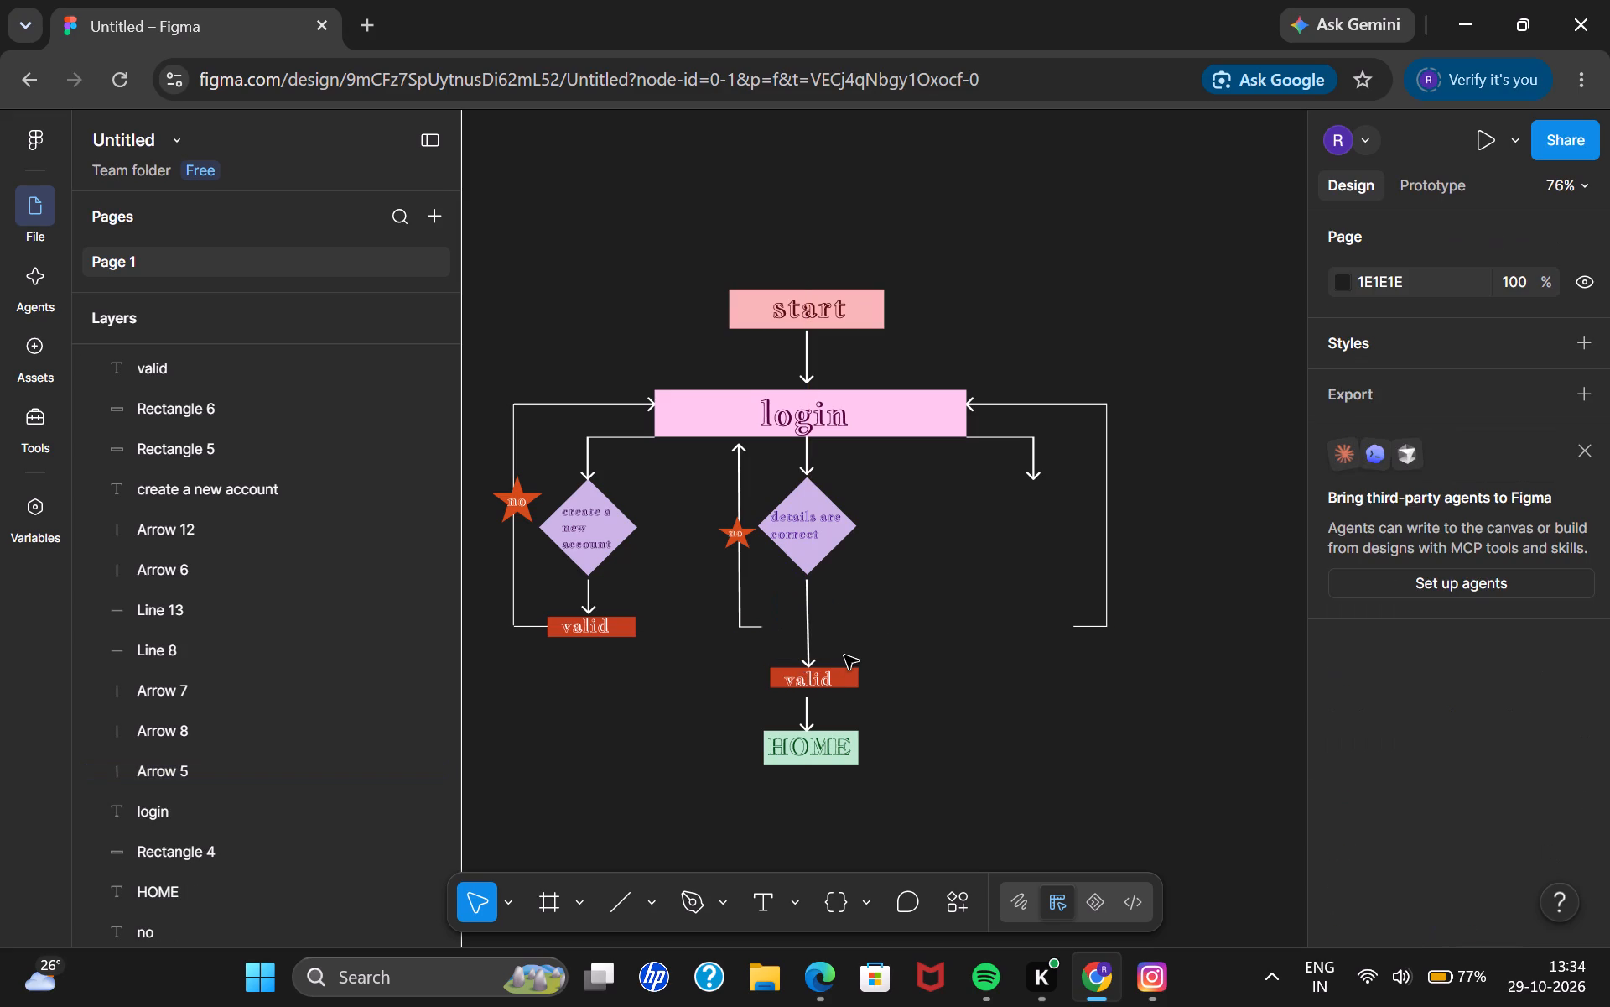
Move the short horizontal line down beside the left edge of the lowered valid box, at about X -182, Y -15.
left_click(749, 627)
left_click_drag(749, 627, 756, 681)
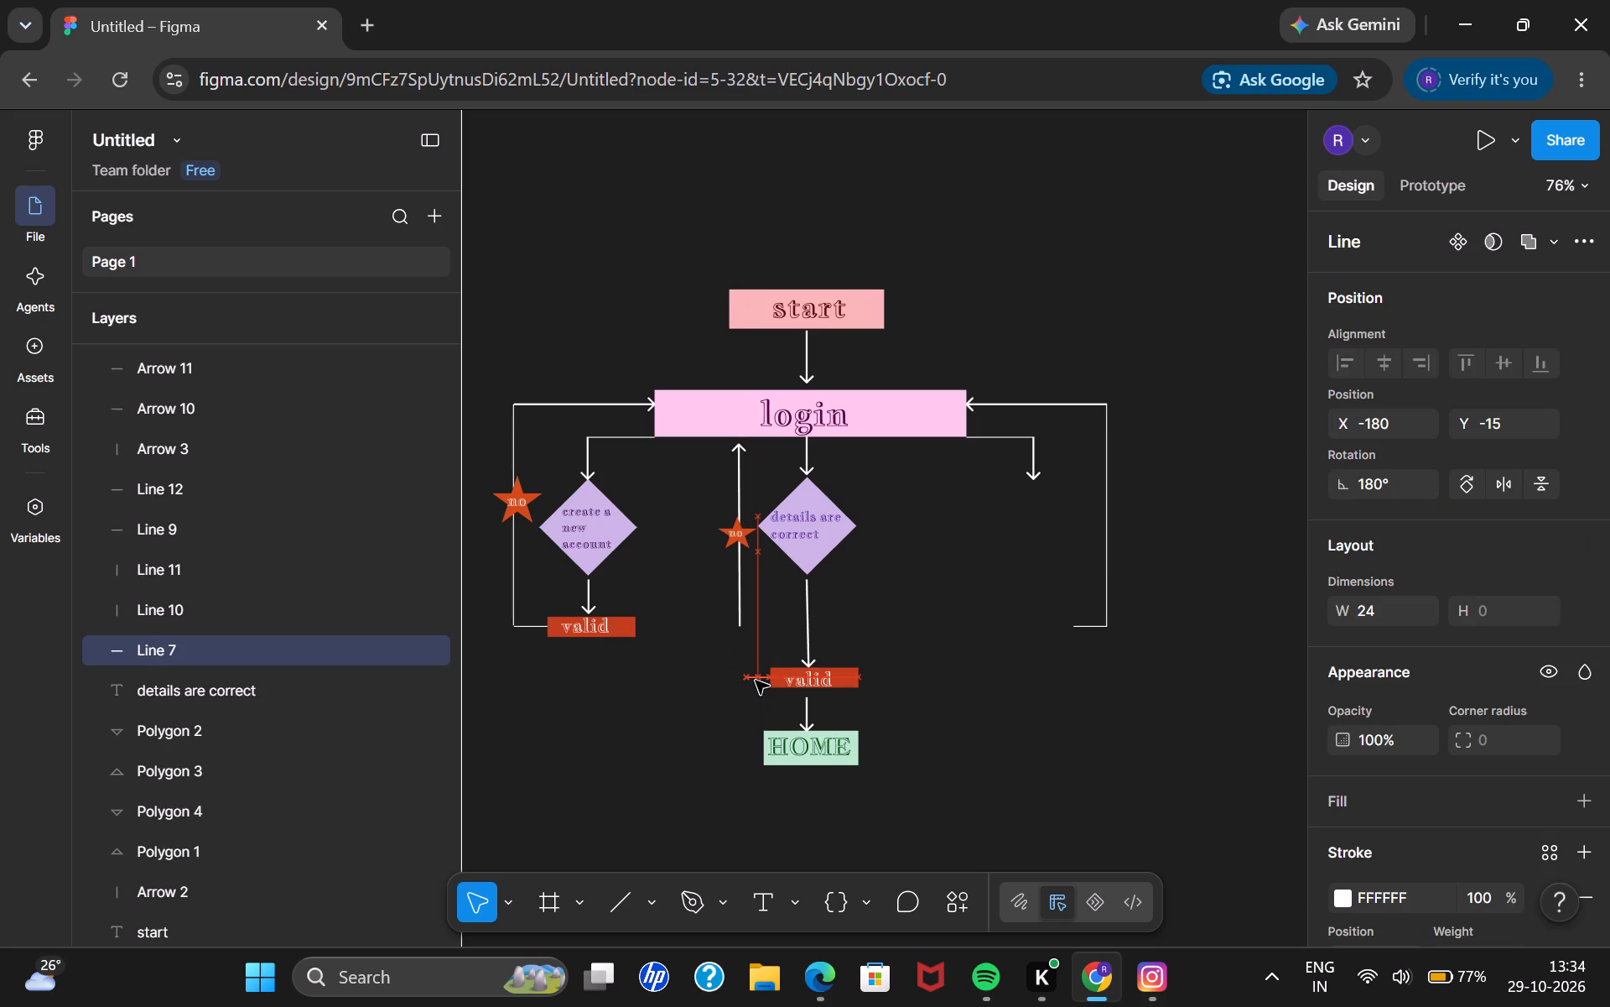
left_click_drag(756, 681, 754, 680)
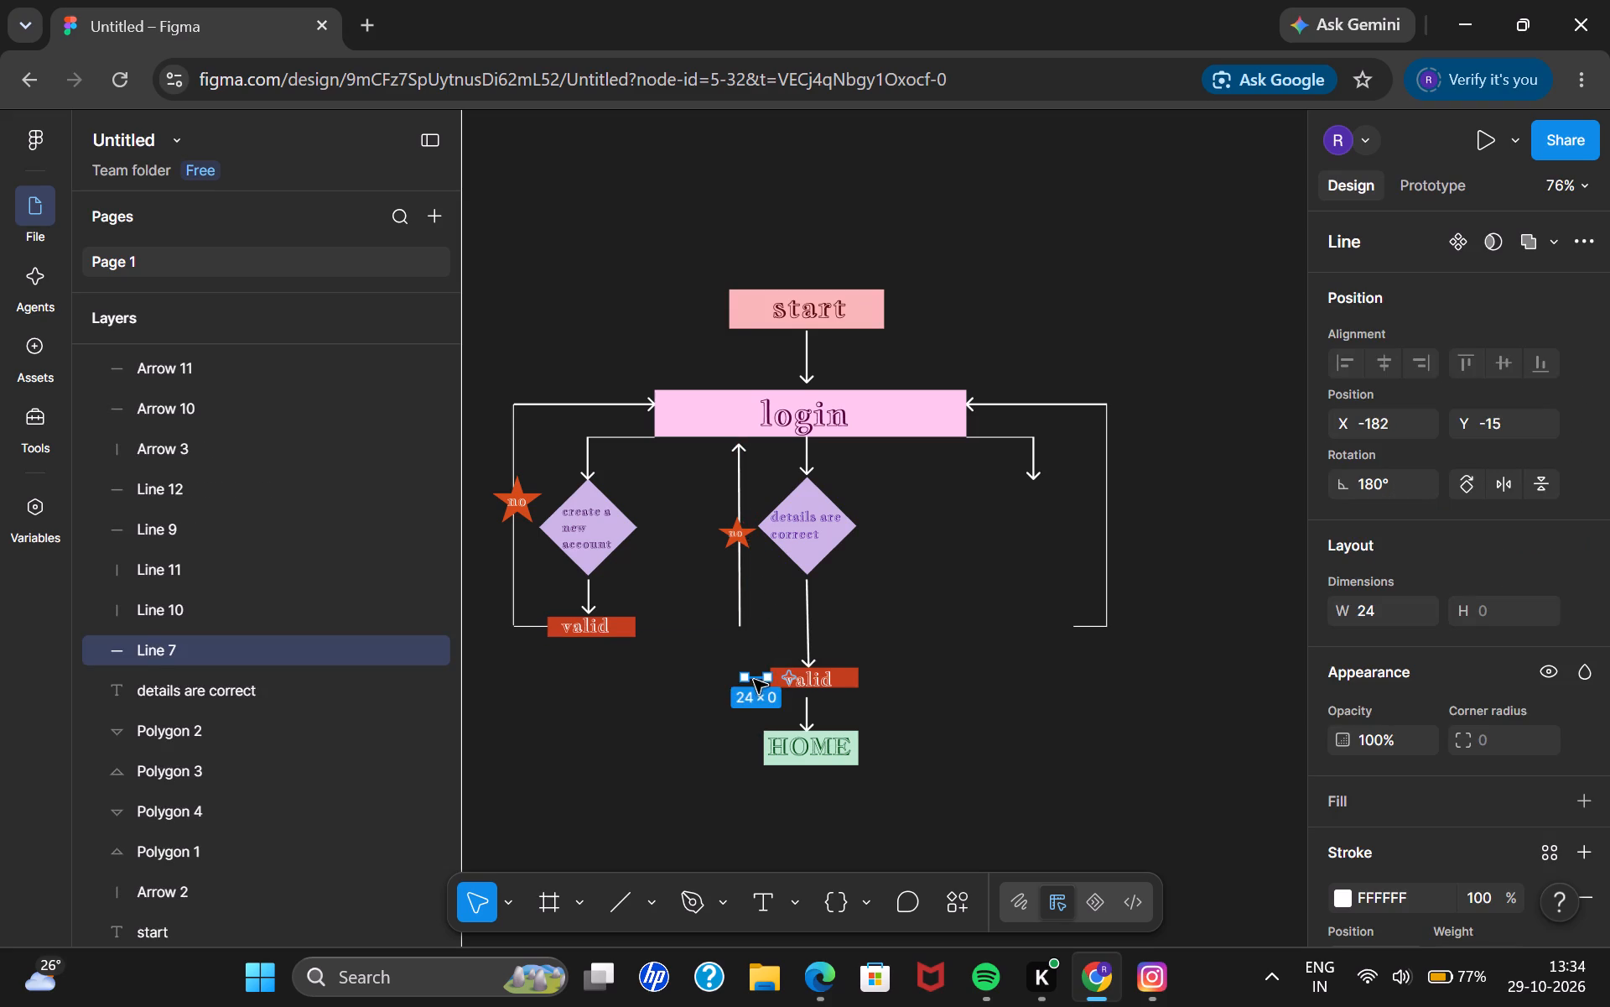
left_click(767, 582)
Extend the middle "no" return arrow's lower end down to the short line's level, making it about 243 long.
left_click(740, 623)
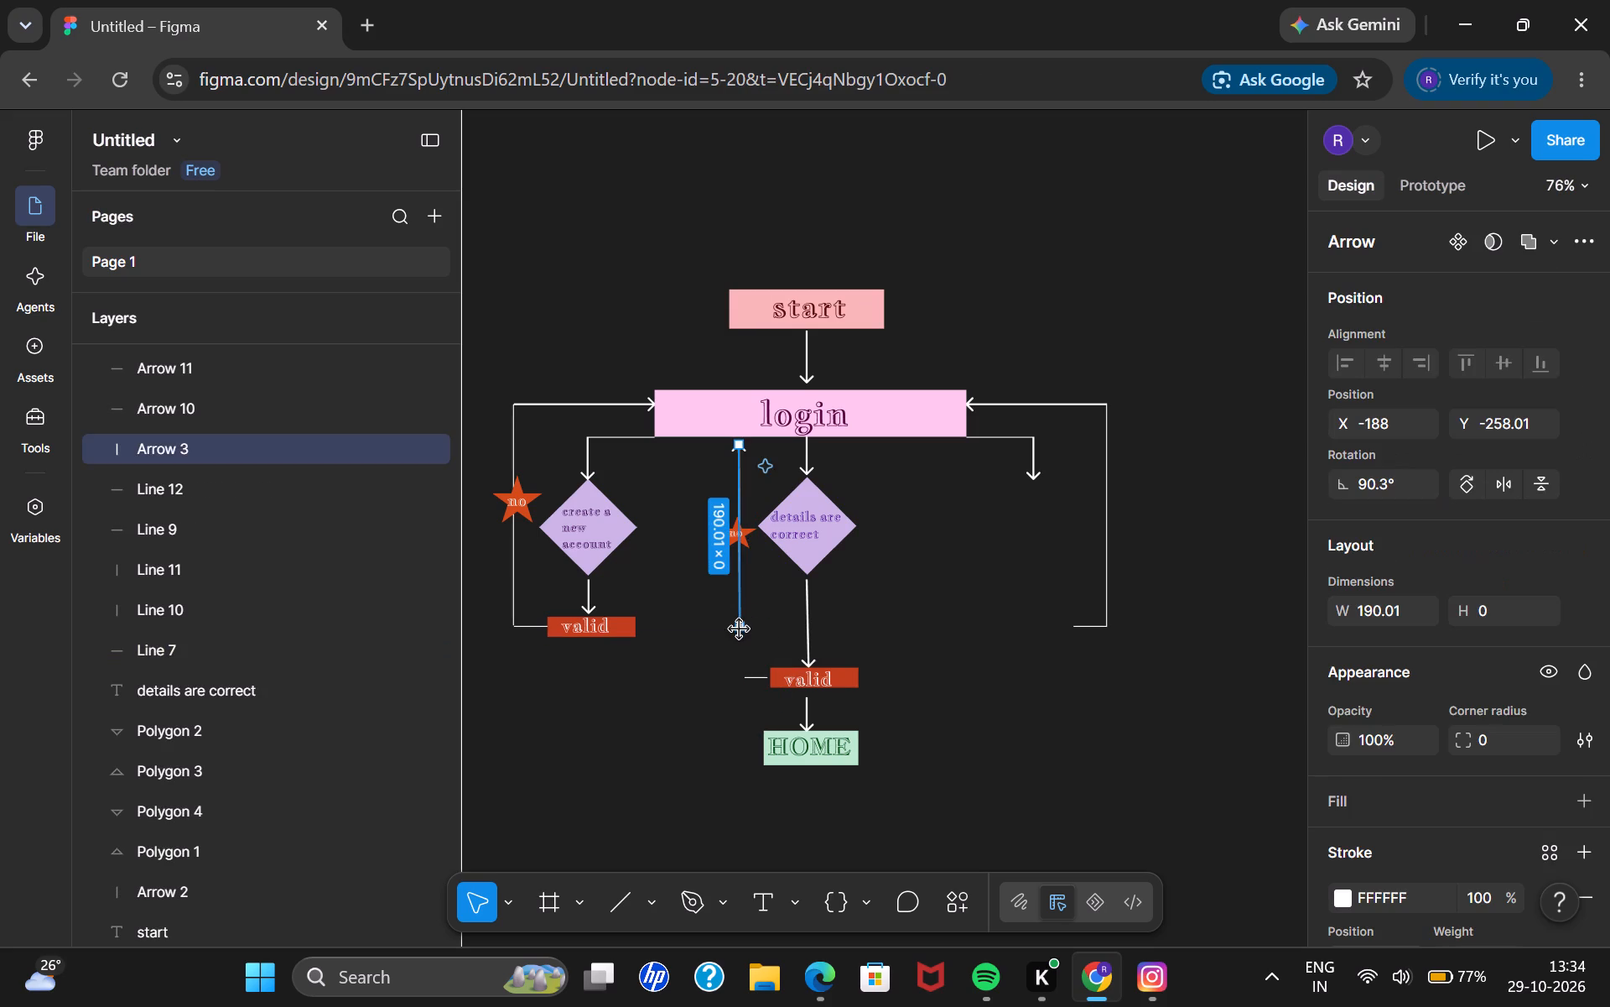
left_click_drag(740, 629, 738, 676)
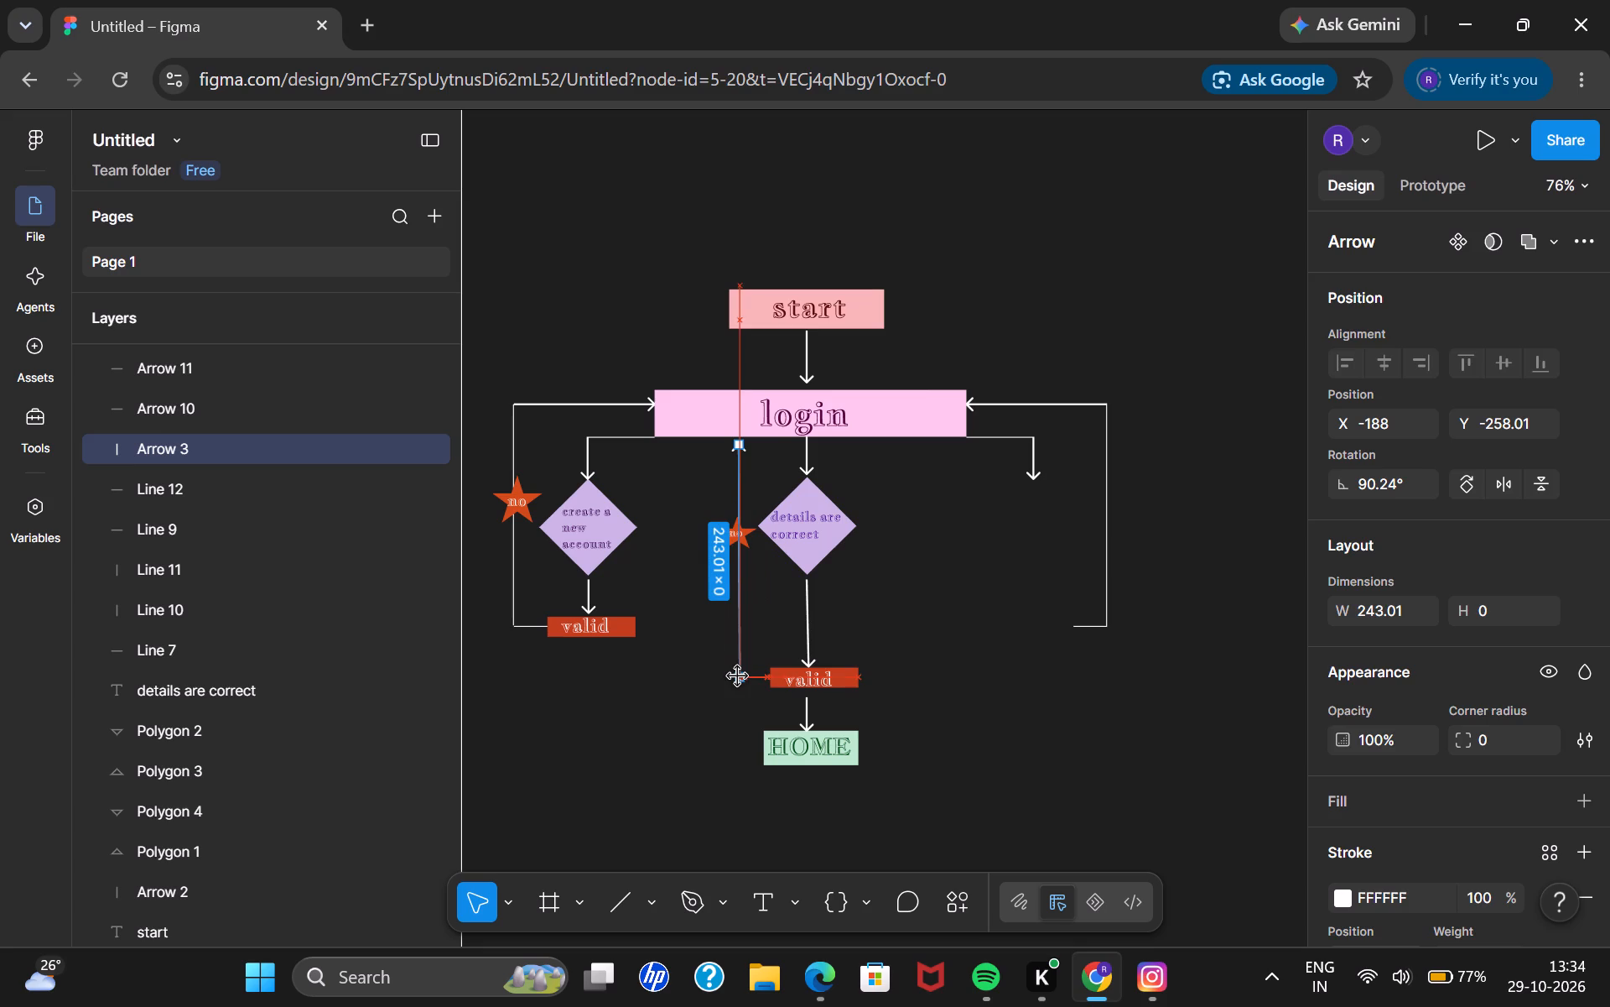
left_click(683, 703)
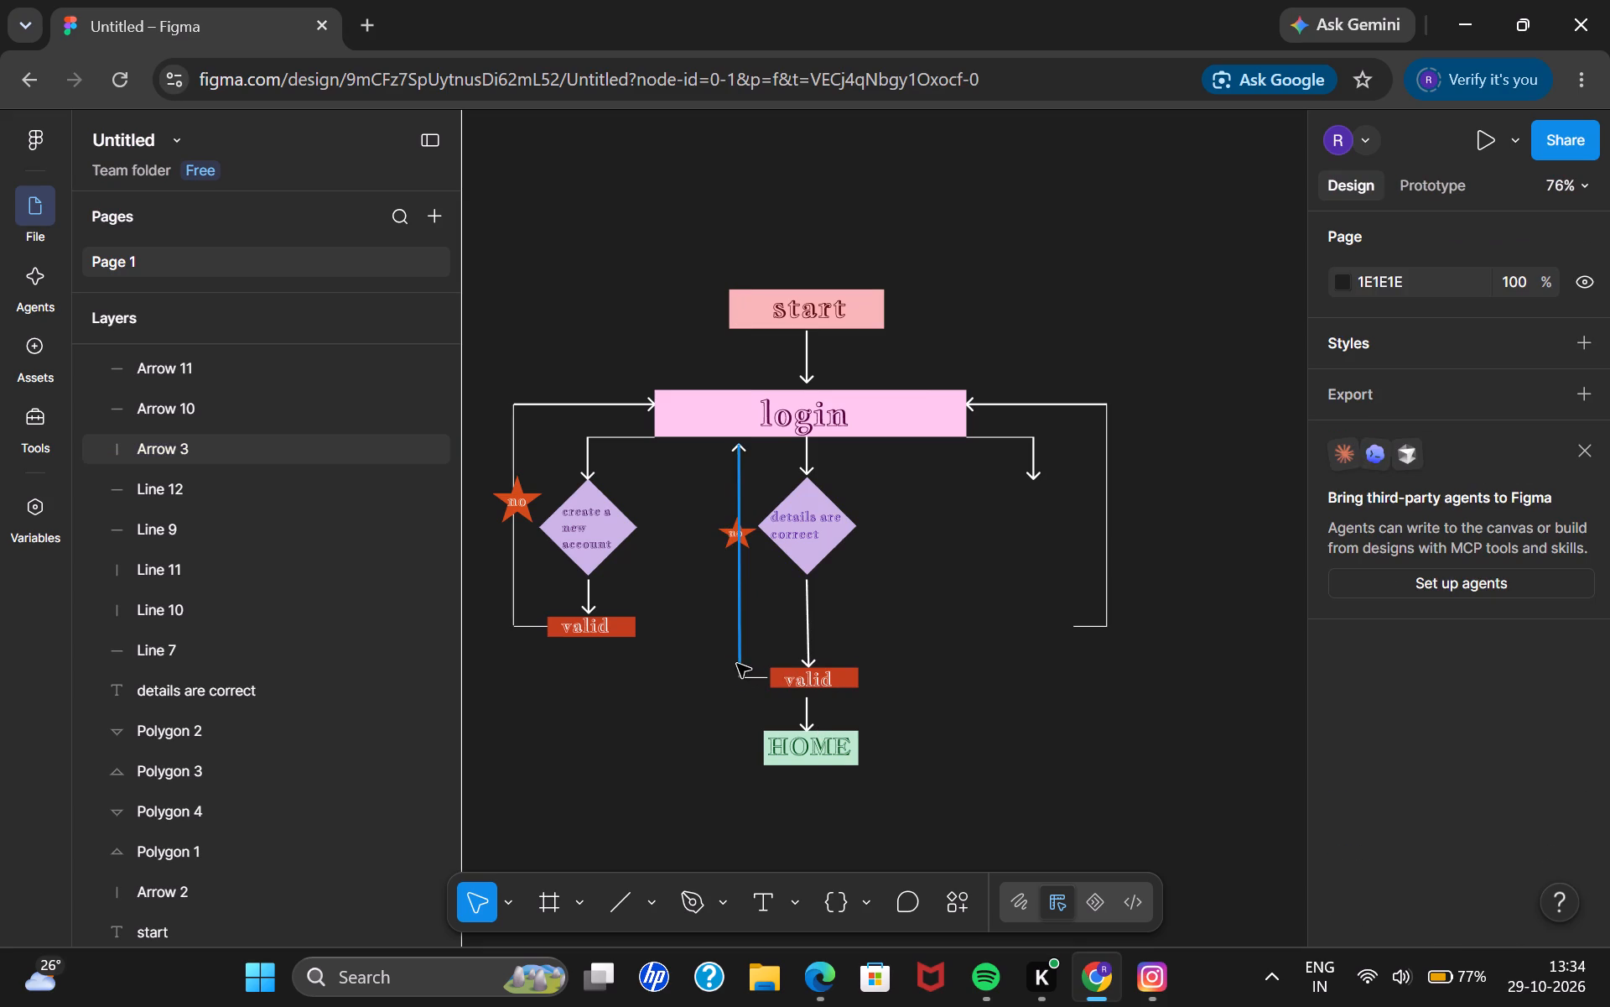
left_click(735, 663)
left_click(740, 684)
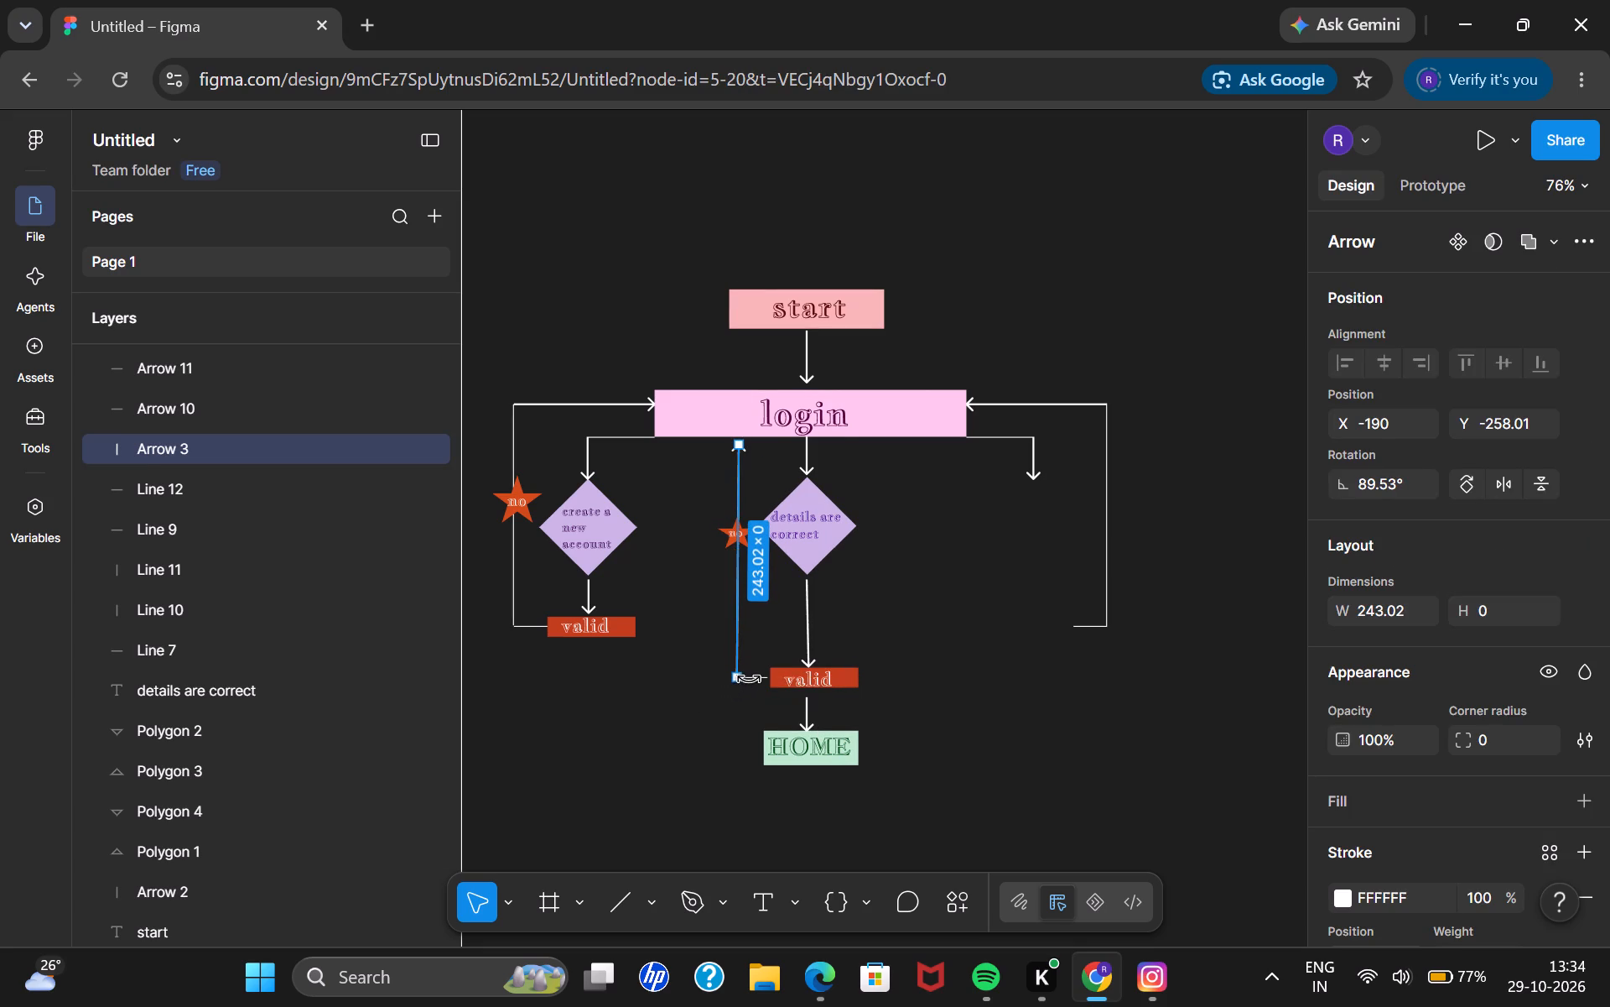
Shift the short horizontal line to meet the lower end of the middle "no" return arrow, making it about 26 long at X -188, Y -15.
left_click(757, 683)
left_click(757, 681)
left_click_drag(745, 679, 734, 678)
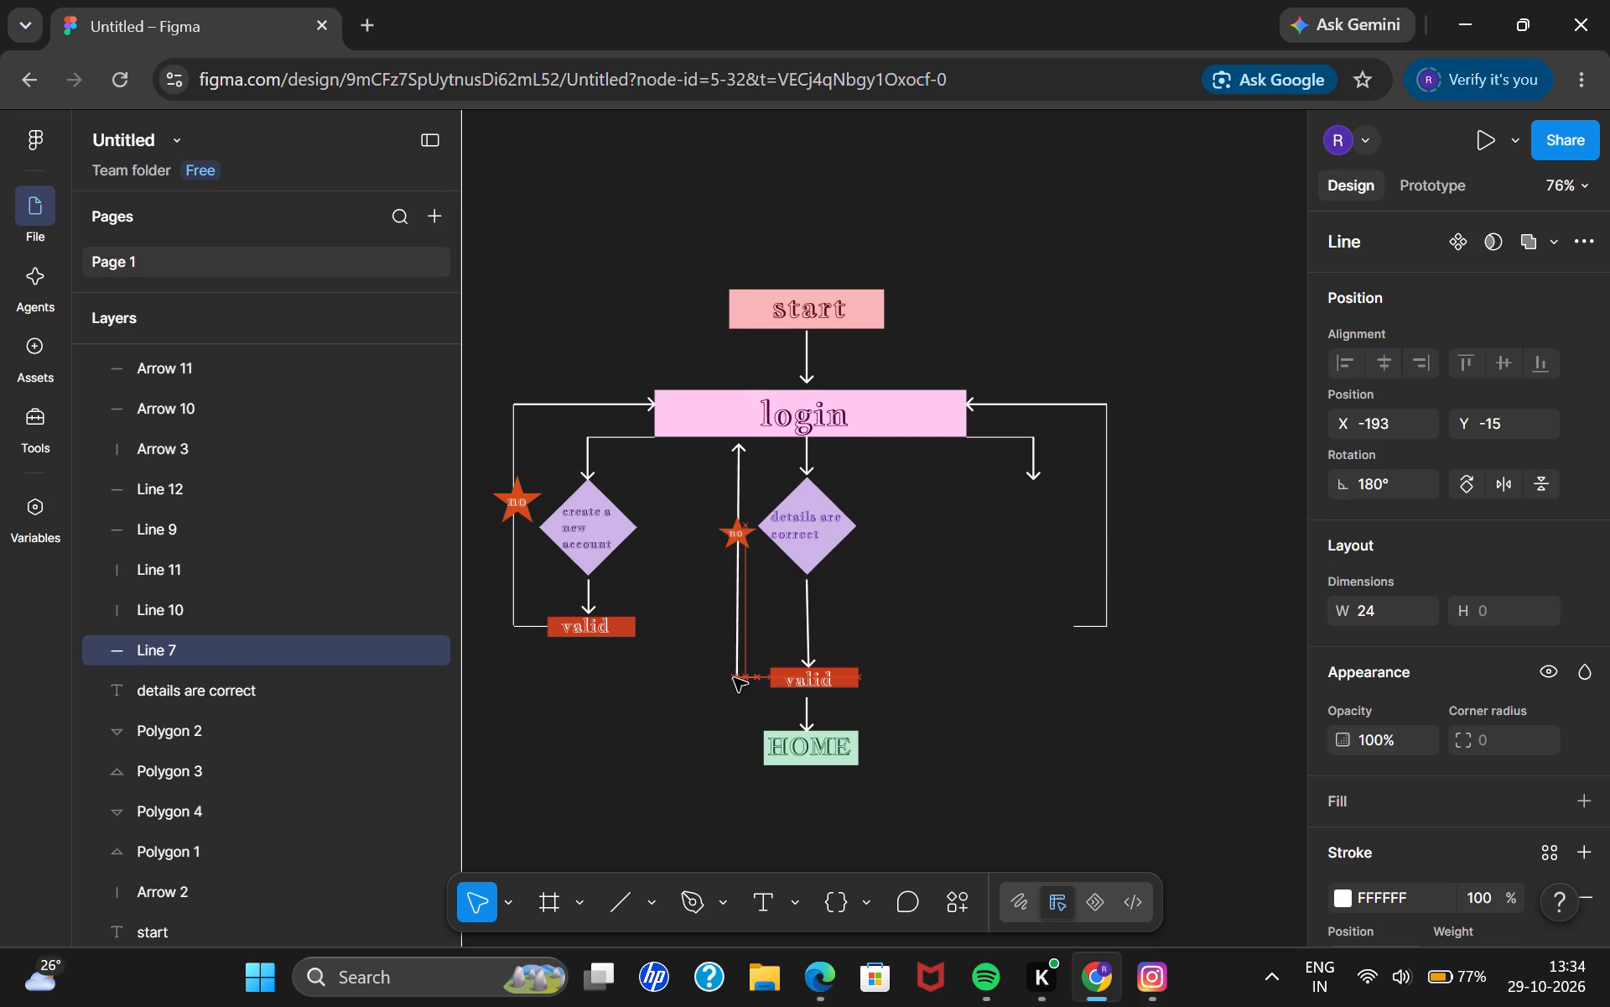
left_click_drag(734, 678, 730, 686)
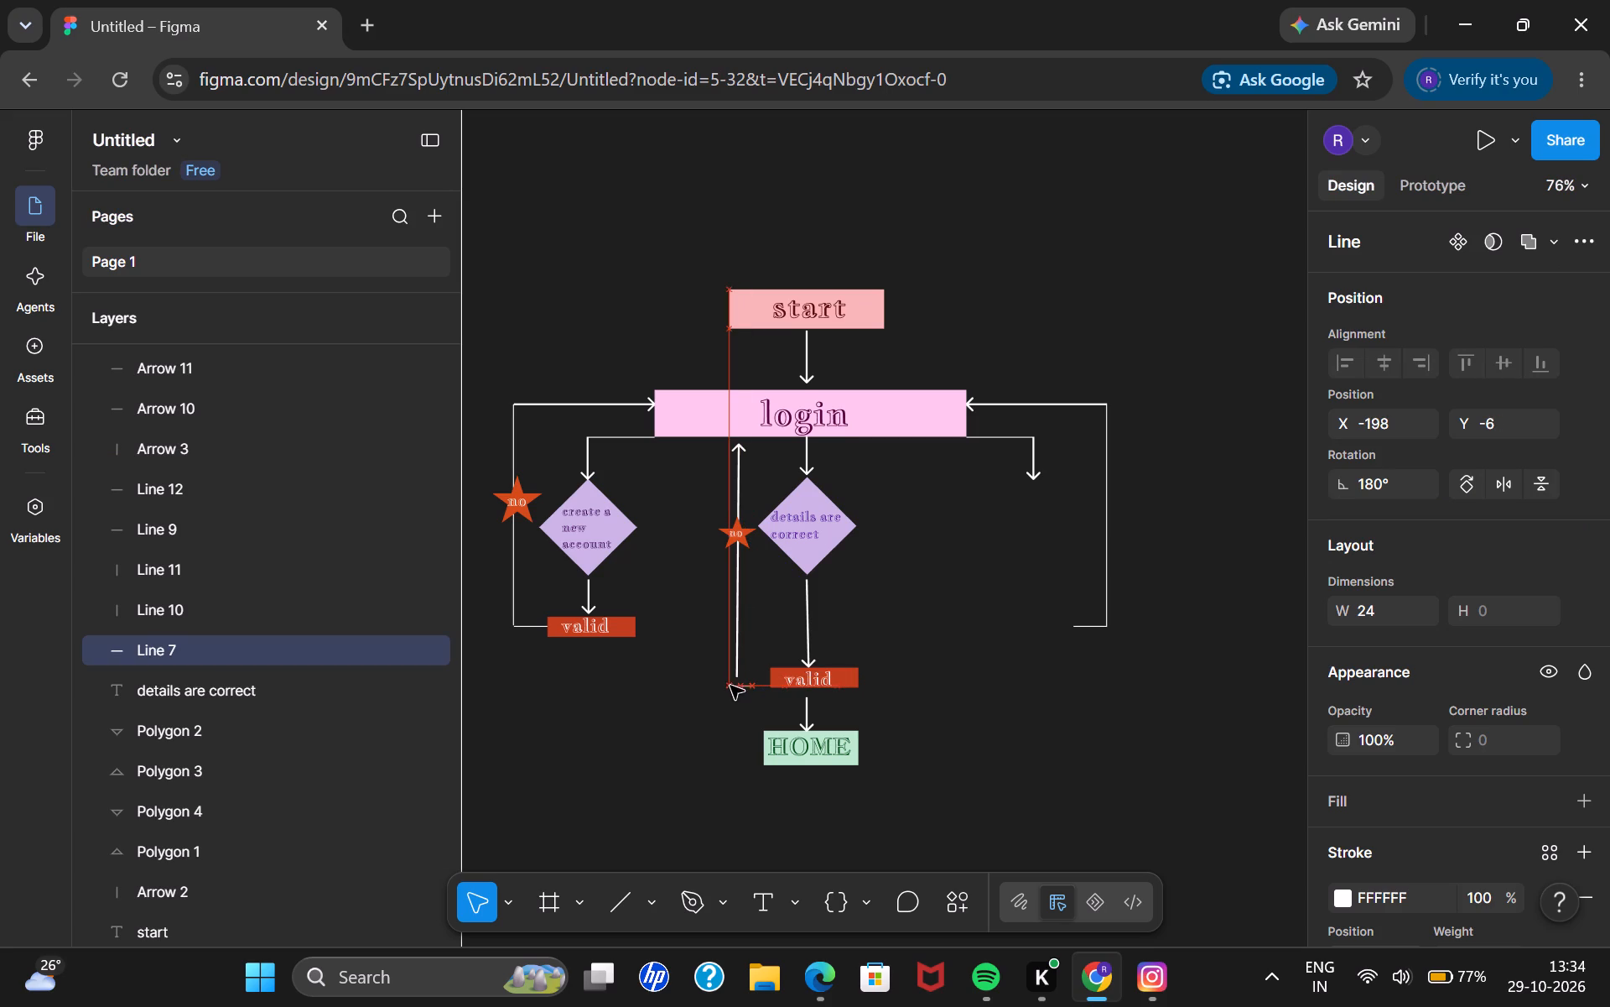
left_click_drag(730, 686, 733, 681)
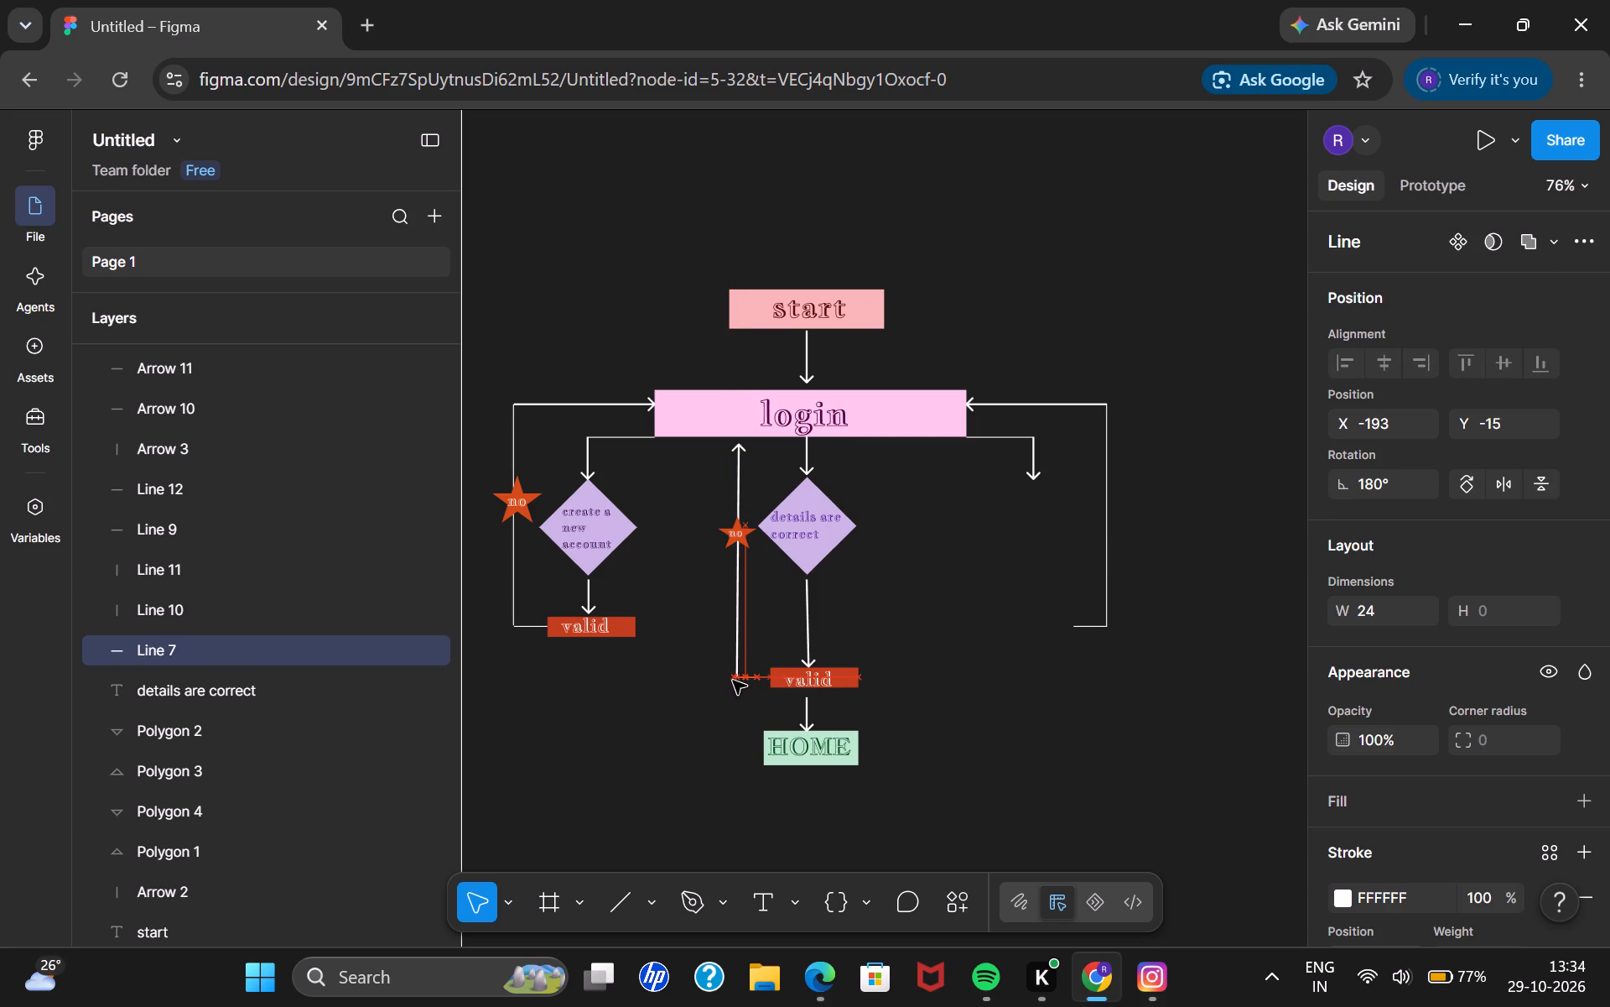
left_click_drag(733, 681, 727, 681)
left_click(710, 718)
left_click_drag(744, 678, 746, 679)
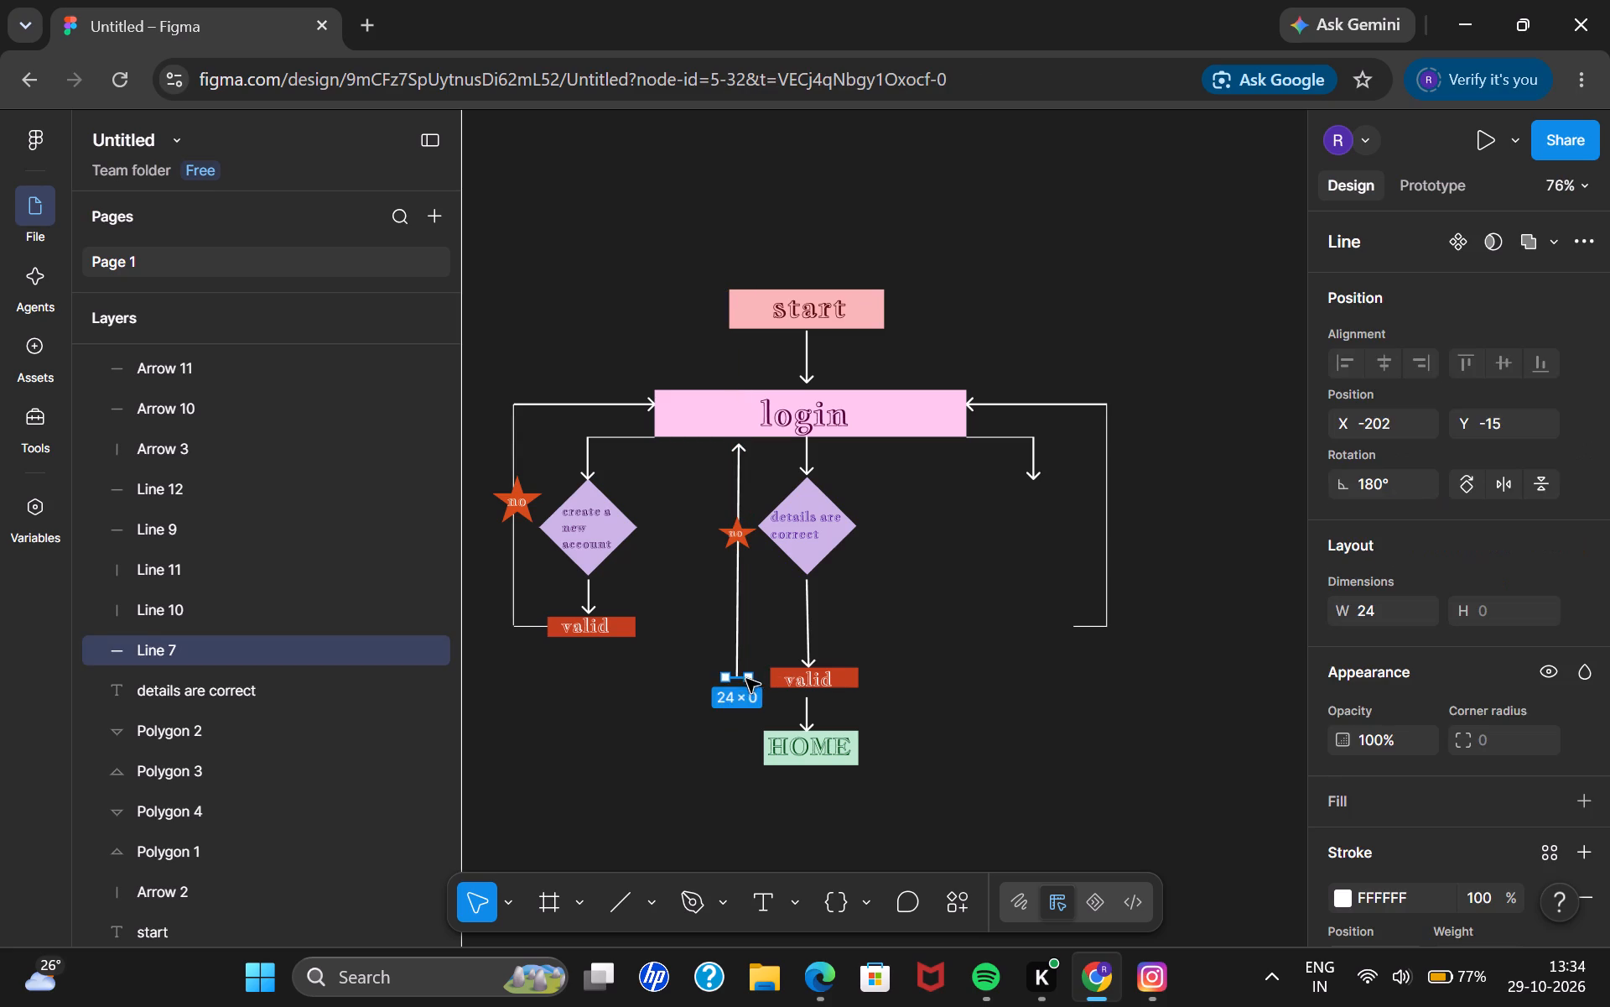
left_click_drag(746, 679, 758, 678)
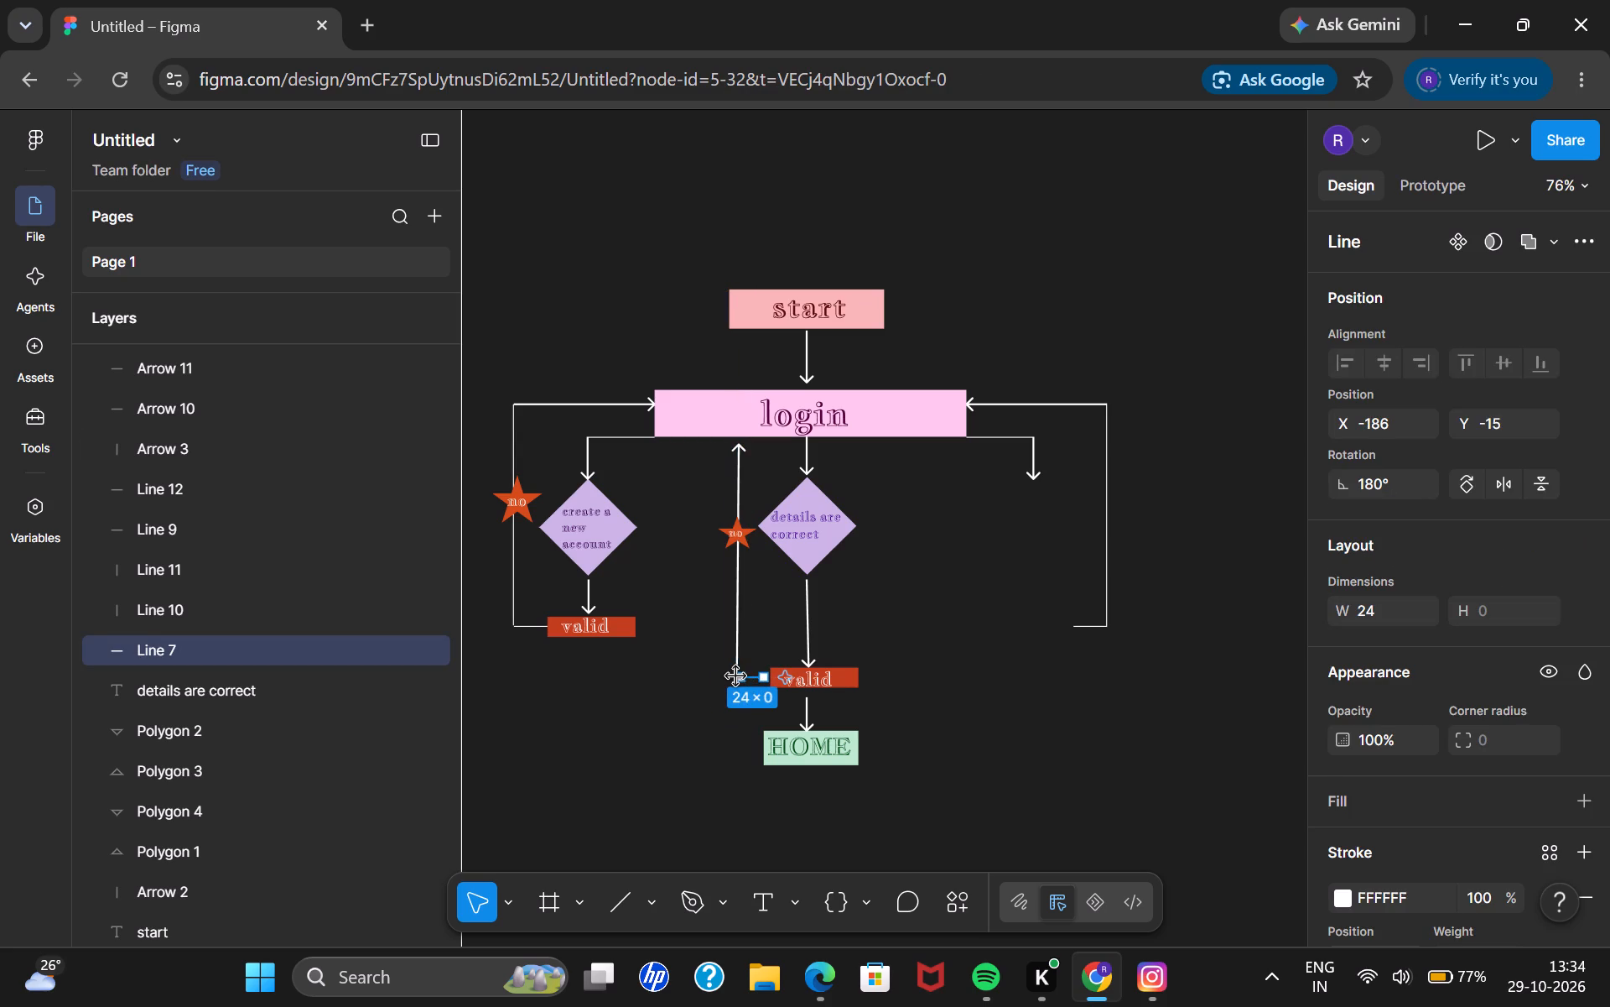
left_click(736, 676)
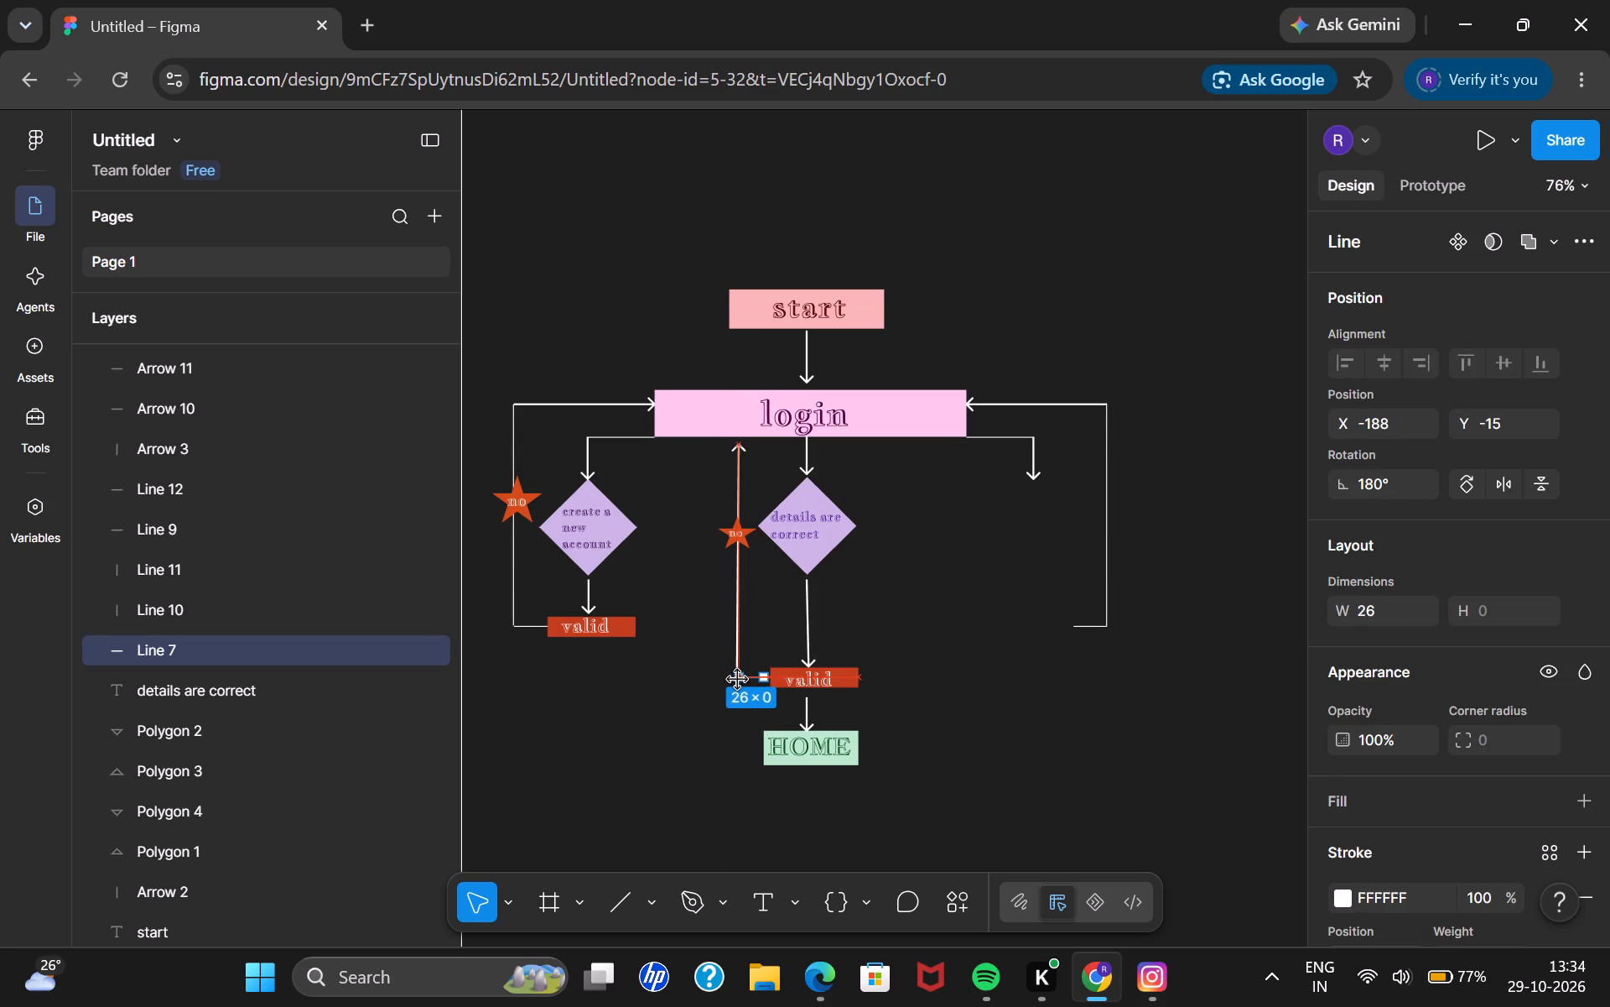
left_click(709, 691)
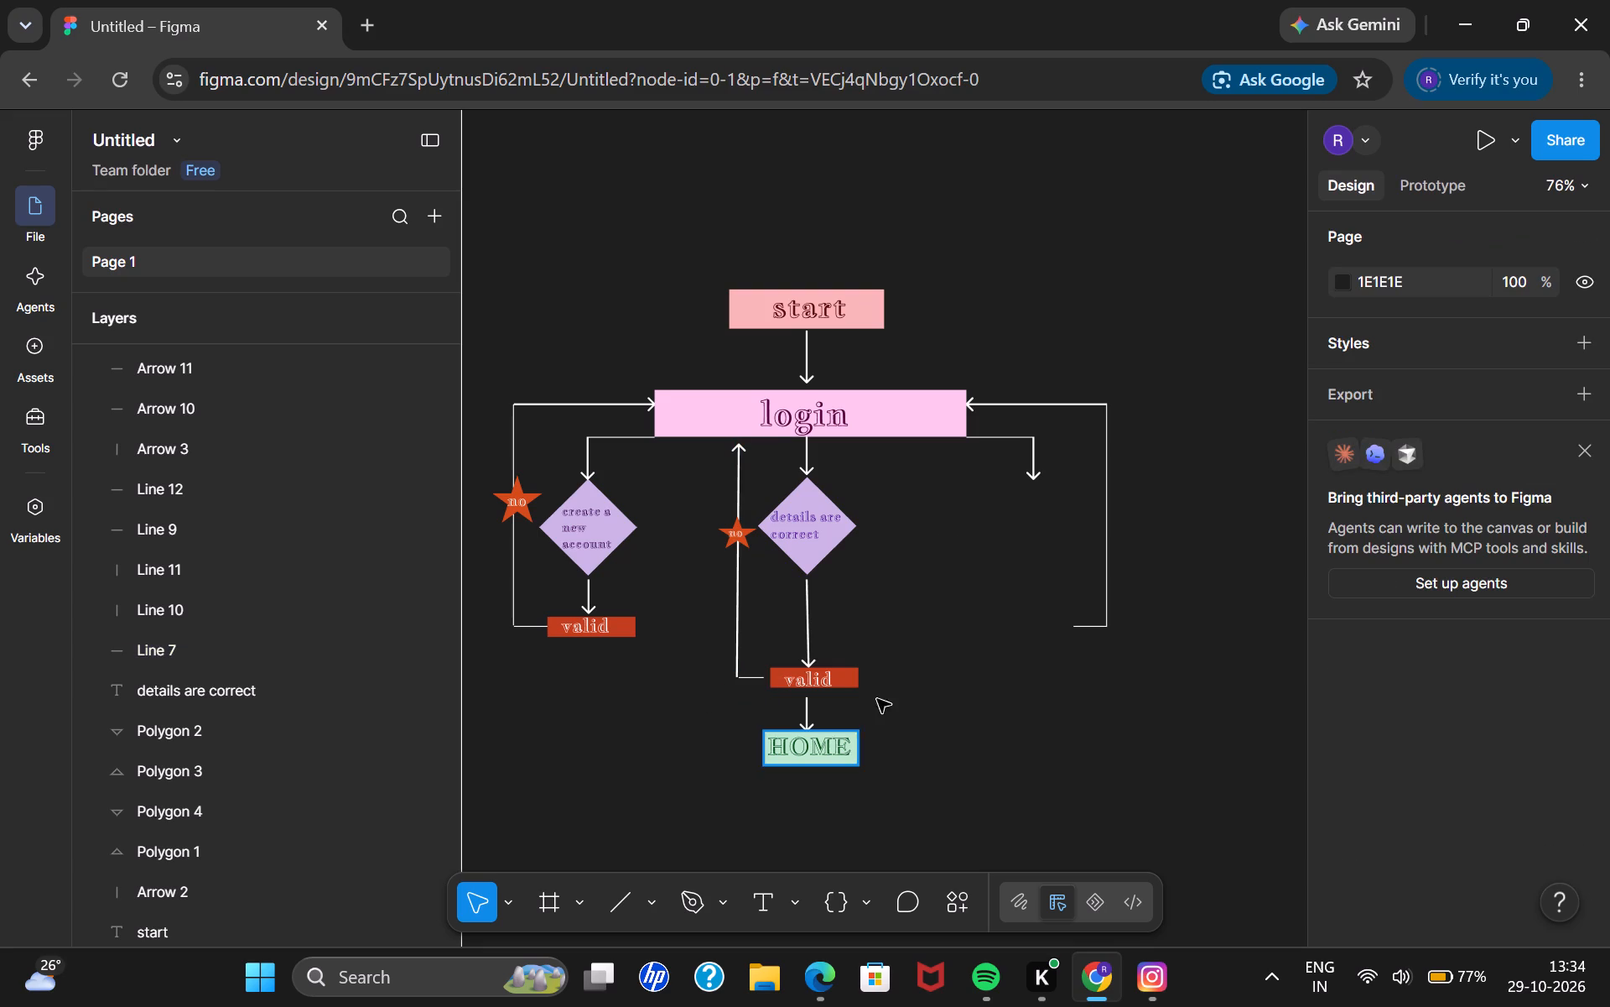
Enlarge the middle orange star to about 67 × 50 and place it lower on the middle return arrow.
left_click_drag(738, 545, 738, 577)
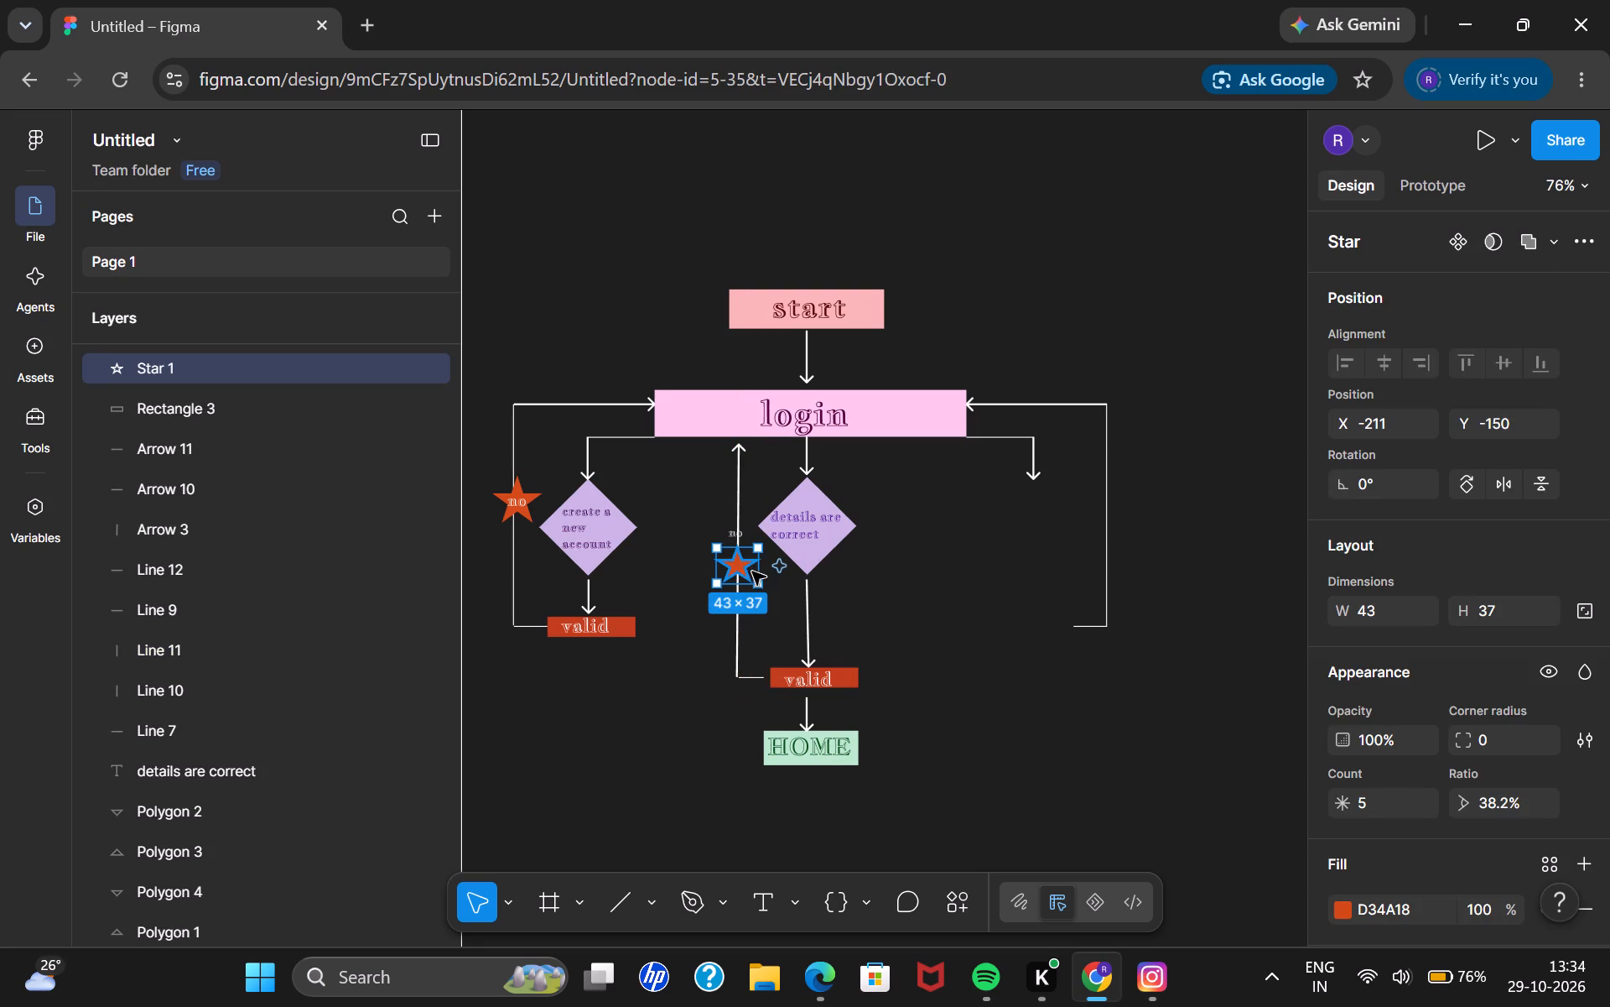
left_click_drag(759, 586, 766, 595)
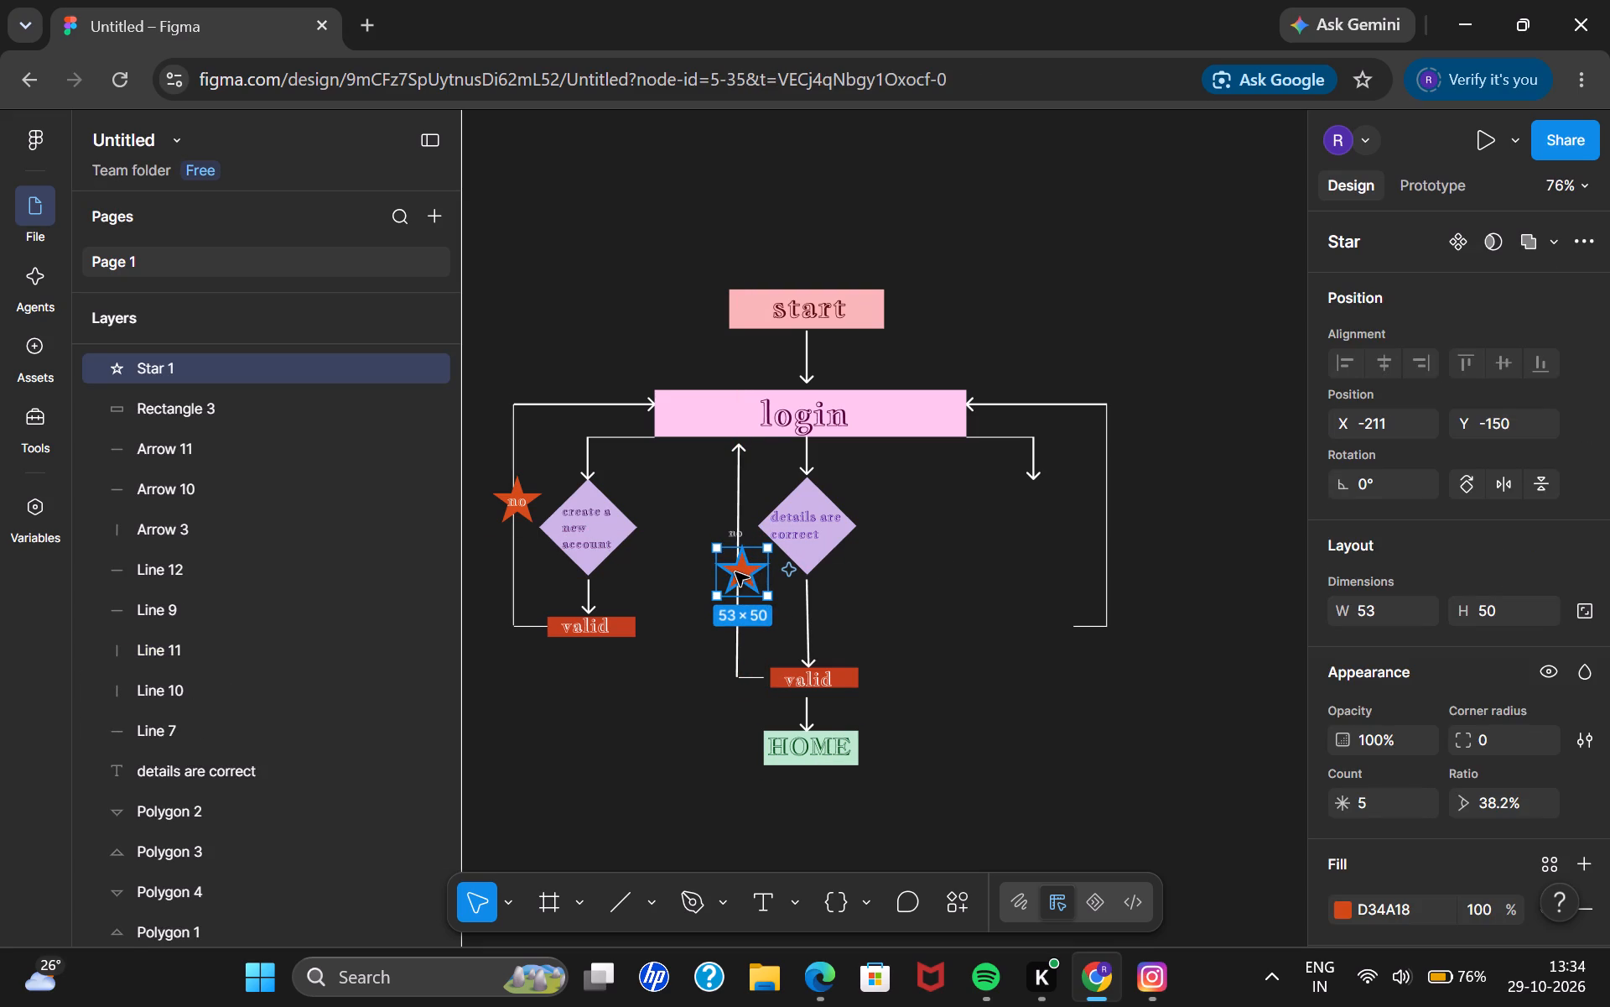
left_click_drag(735, 572, 719, 569)
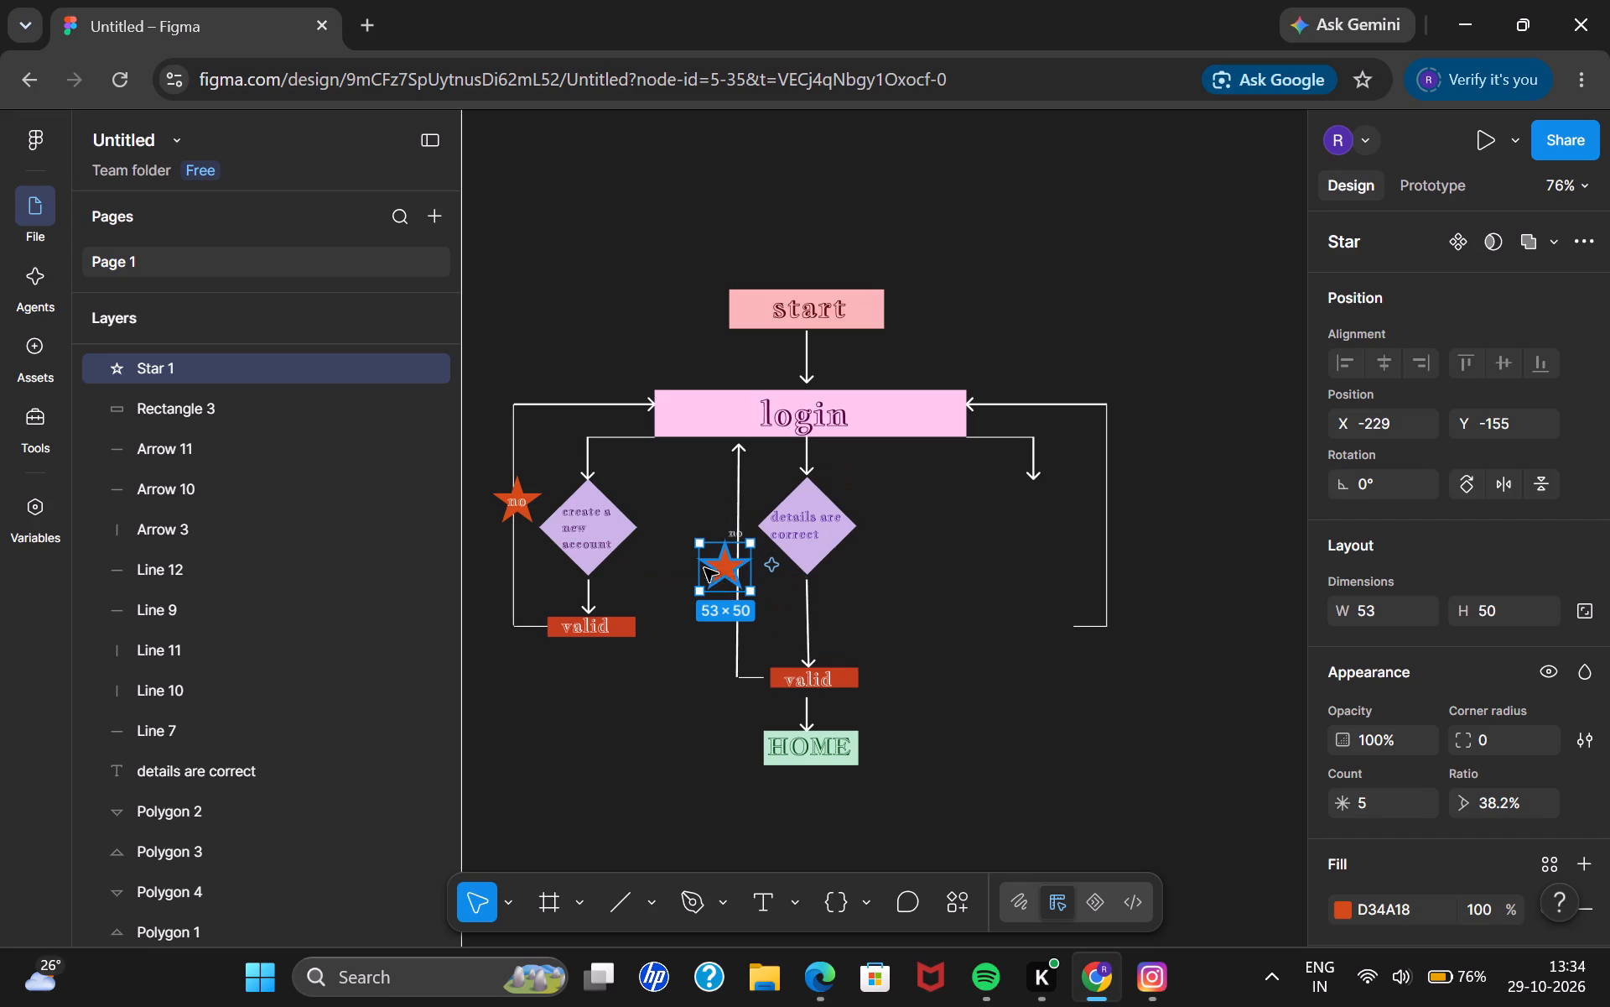
left_click_drag(694, 568, 684, 566)
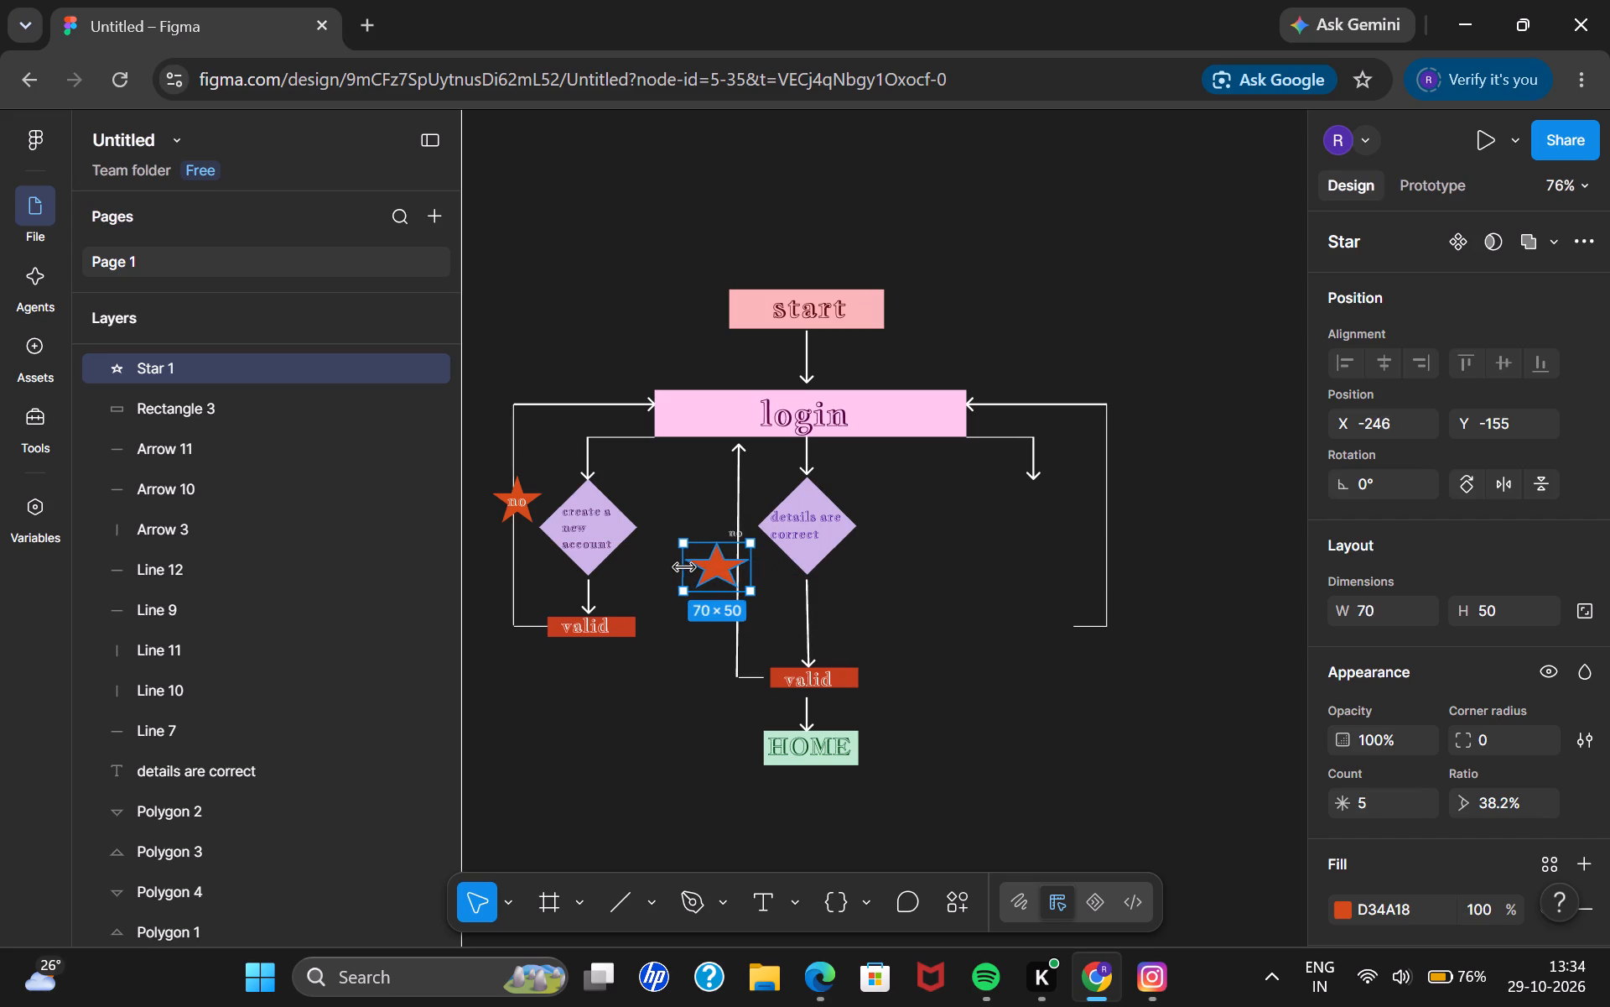
left_click_drag(684, 566, 686, 567)
left_click(727, 566)
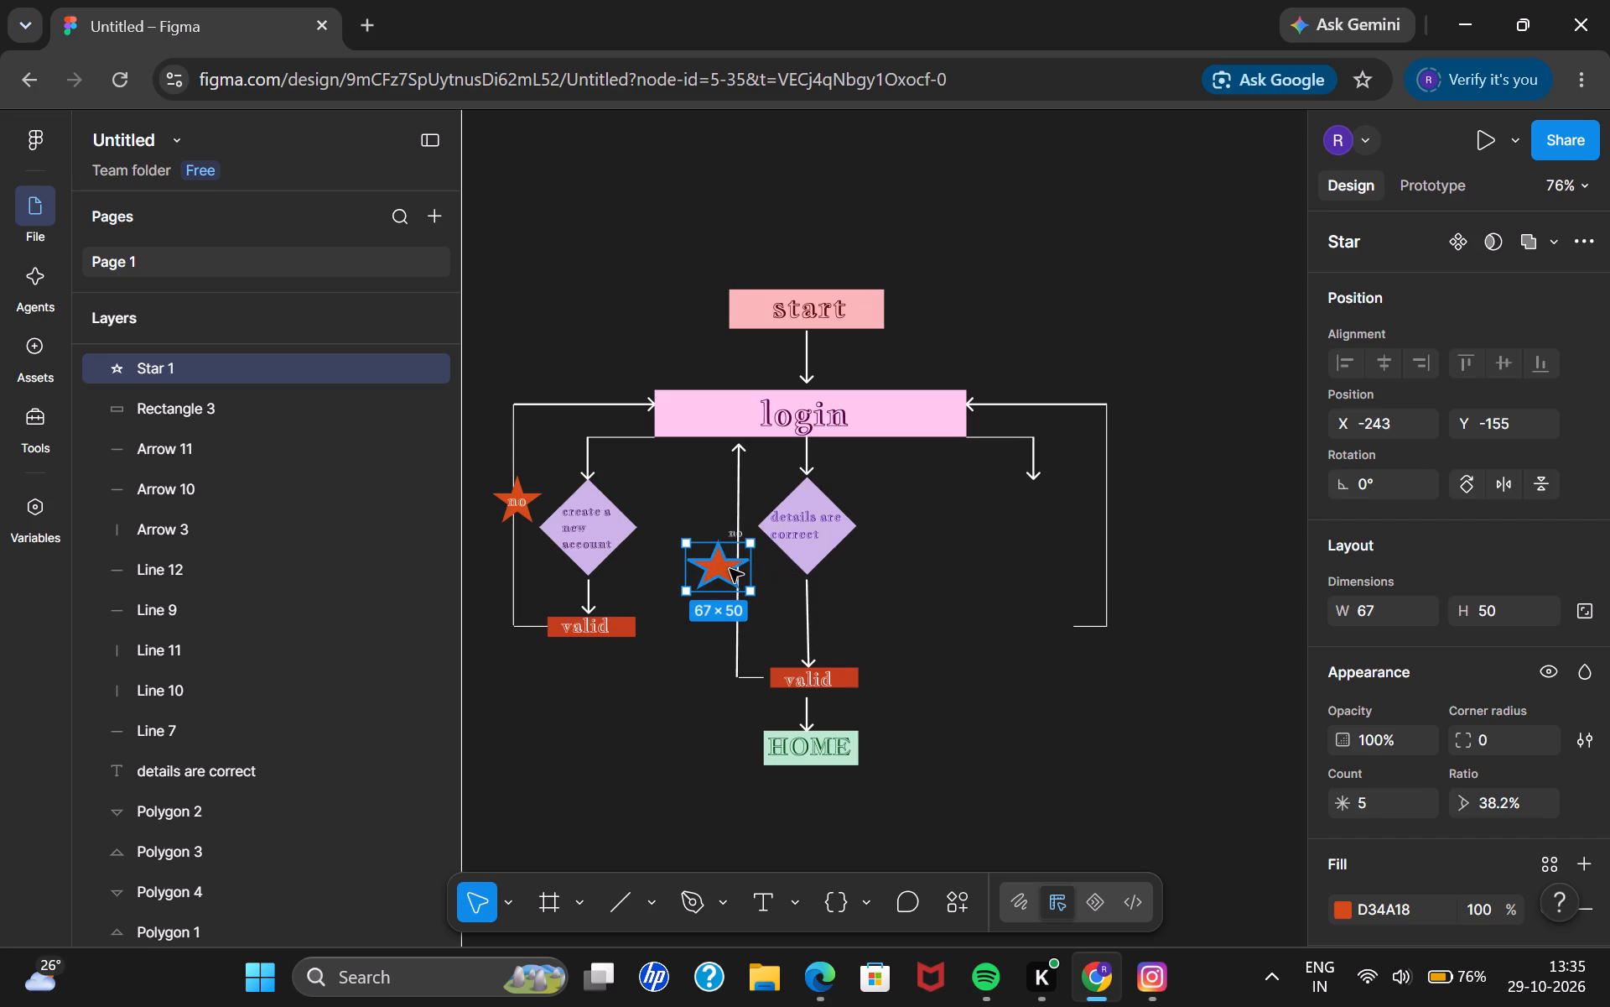
left_click_drag(720, 567, 741, 587)
Move the middle "no" label onto the lowered star, at about X -199, Y -117, and set its font size to 16.
left_click_drag(743, 535, 744, 590)
double_click(744, 590)
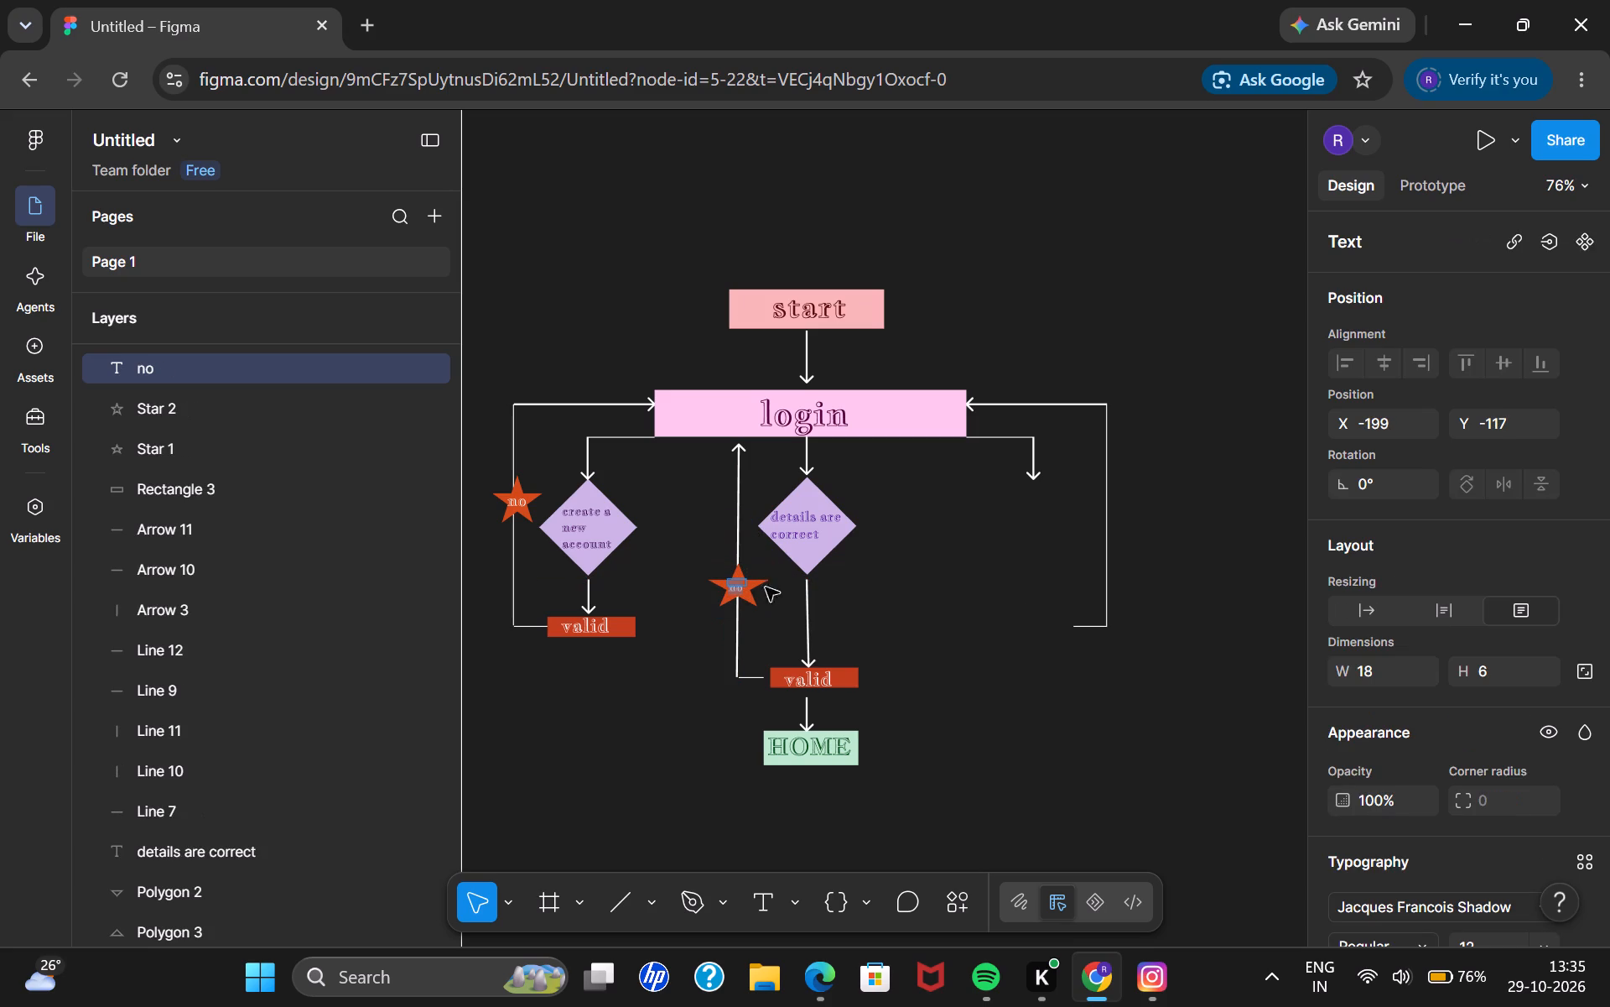
scroll(1526, 767, "down", 1)
left_click(1531, 761)
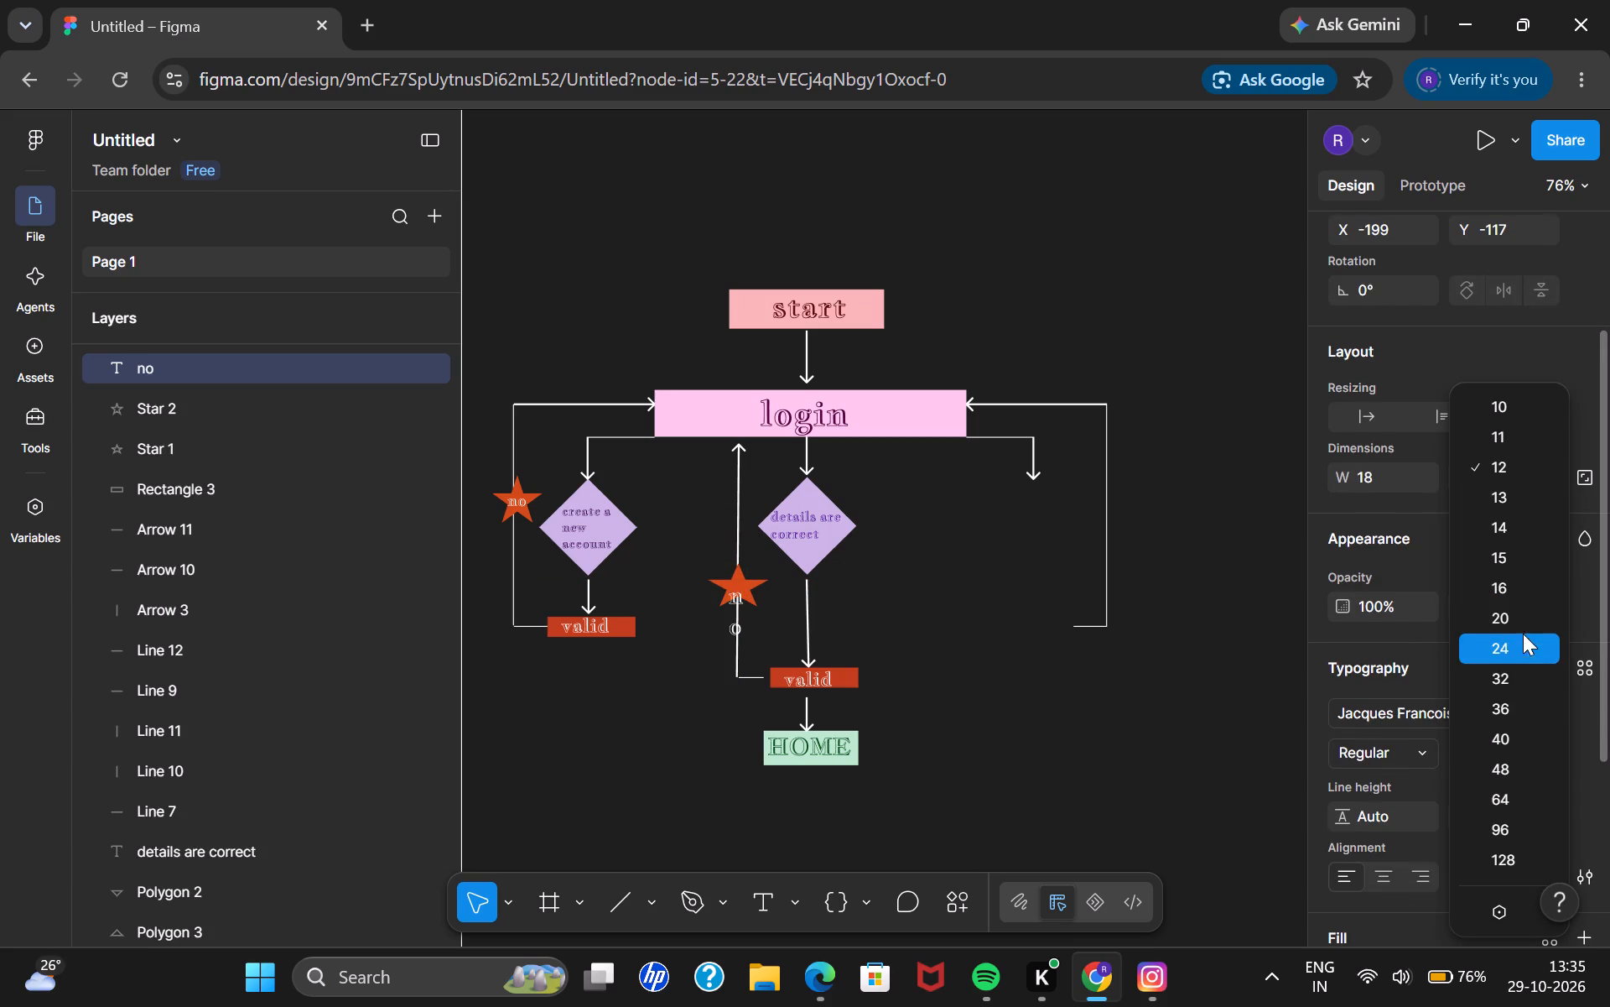
left_click(1511, 588)
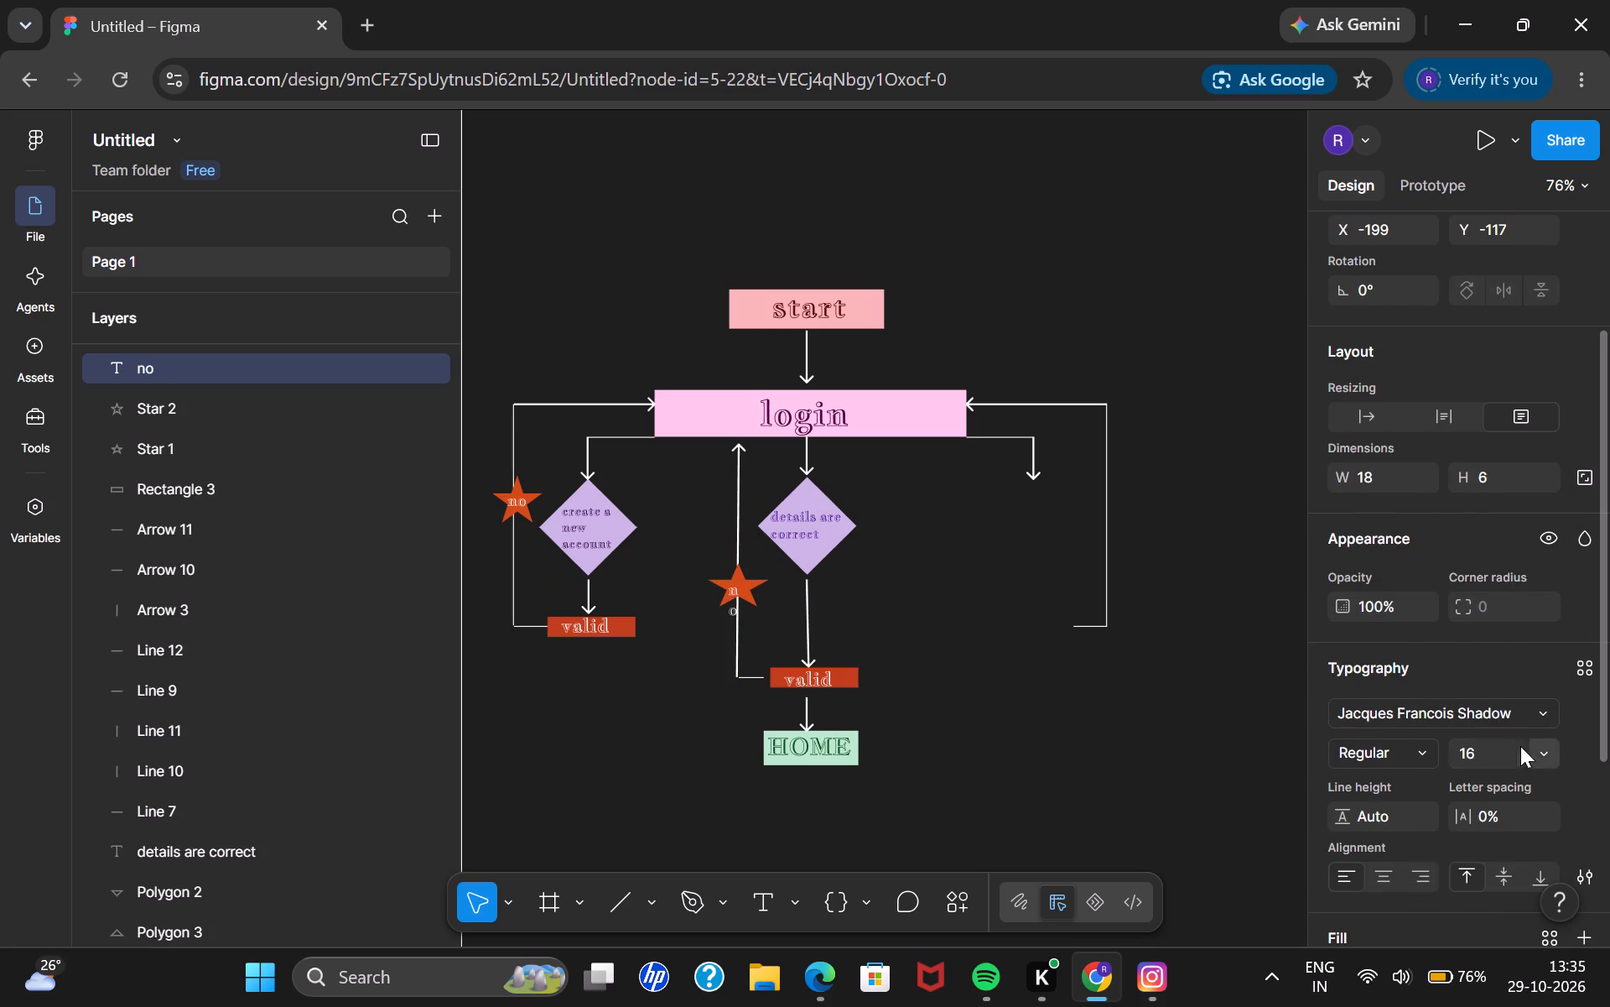
Enlarge the middle "no" label's text box to about 103 × 60 so the word fits on one line.
left_click(735, 591)
left_click_drag(744, 590, 747, 631)
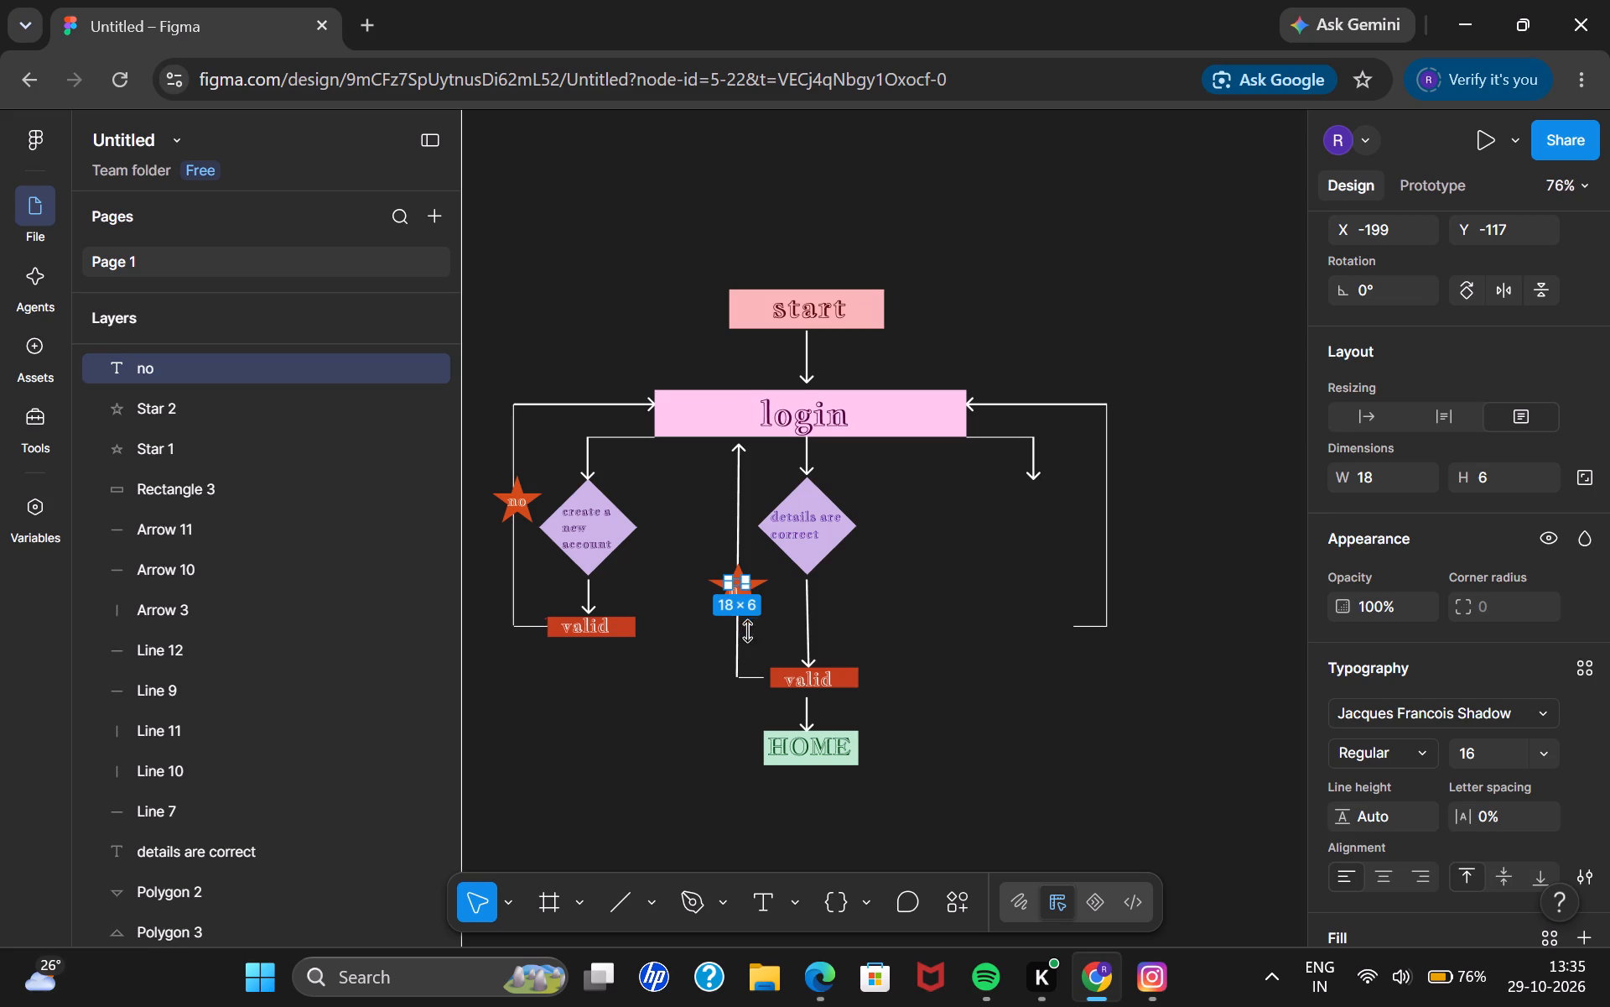
left_click_drag(747, 631, 929, 638)
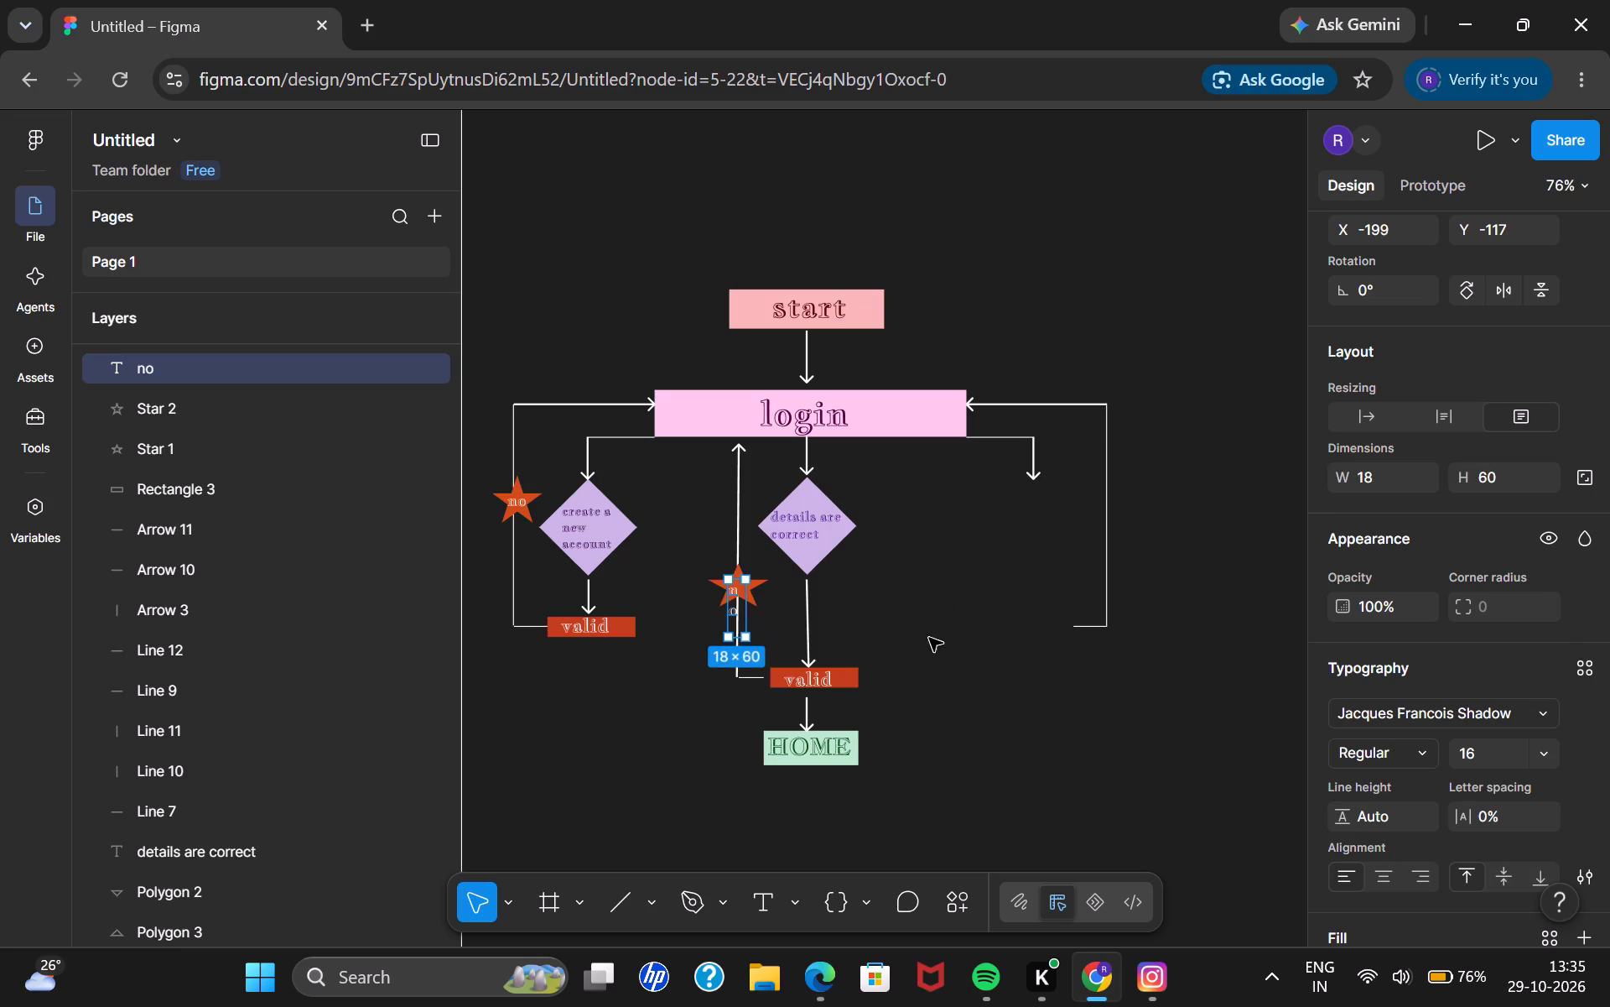
left_click(747, 606)
left_click_drag(747, 606, 827, 608)
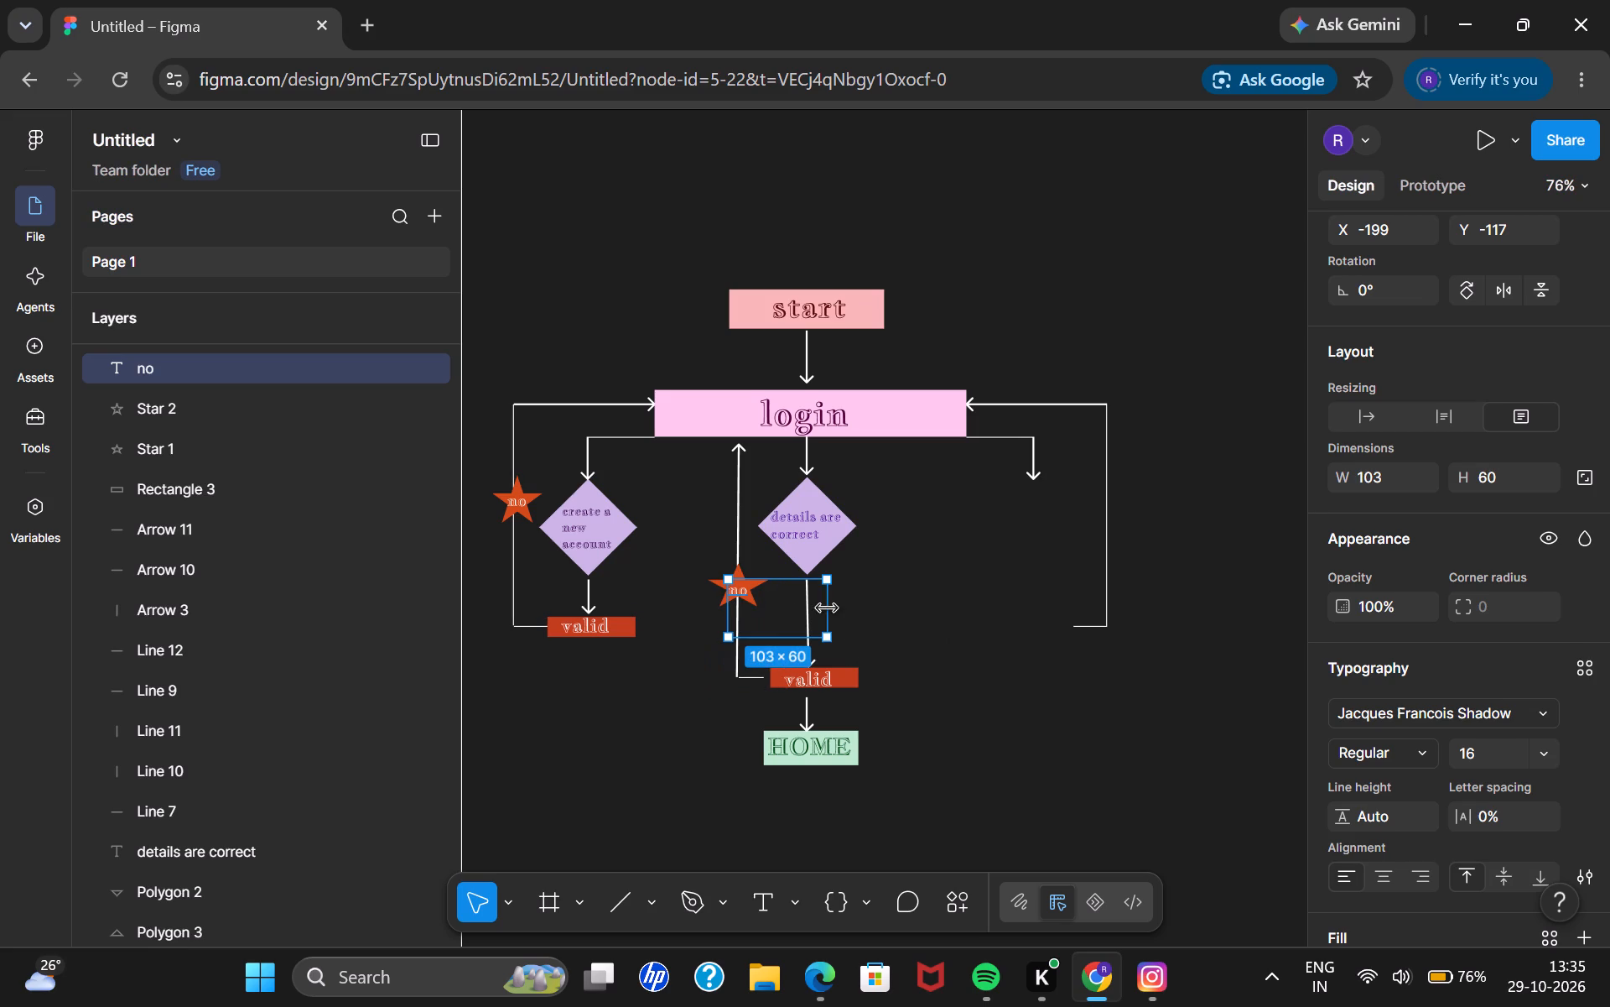
left_click_drag(827, 608, 825, 608)
left_click(637, 663)
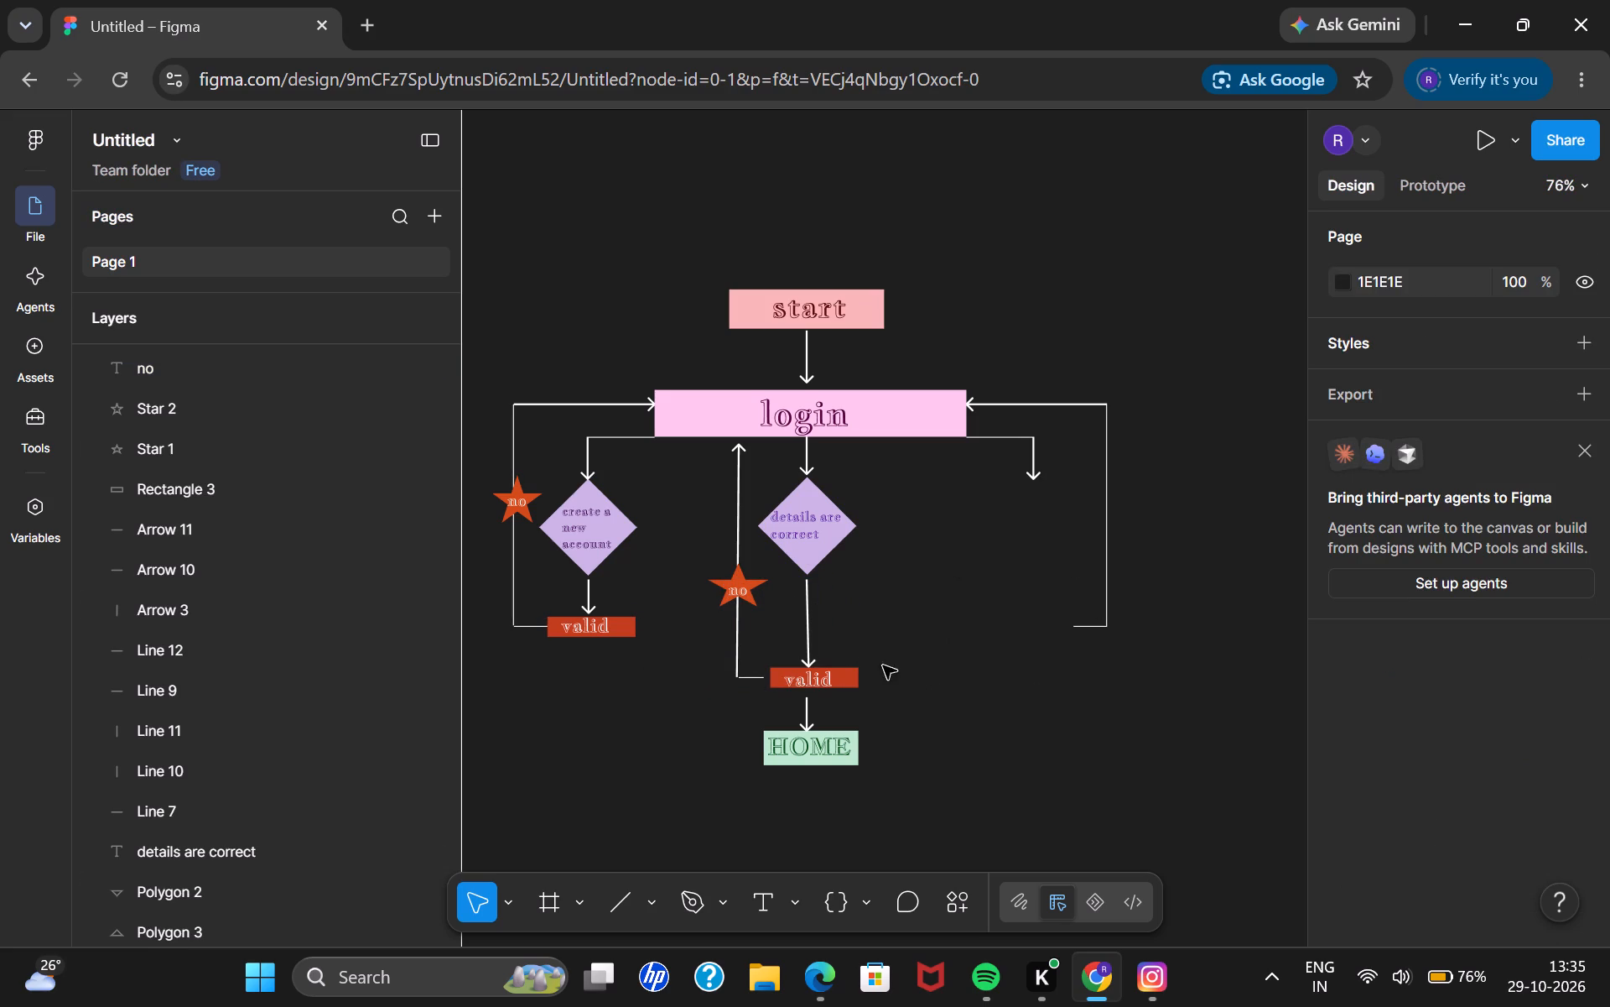
Duplicate the upper triangle of the "details are correct" diamond and place it under the right branch's arrow, at about X 60, Y -217.
left_click(808, 498)
key("ctrl+c")
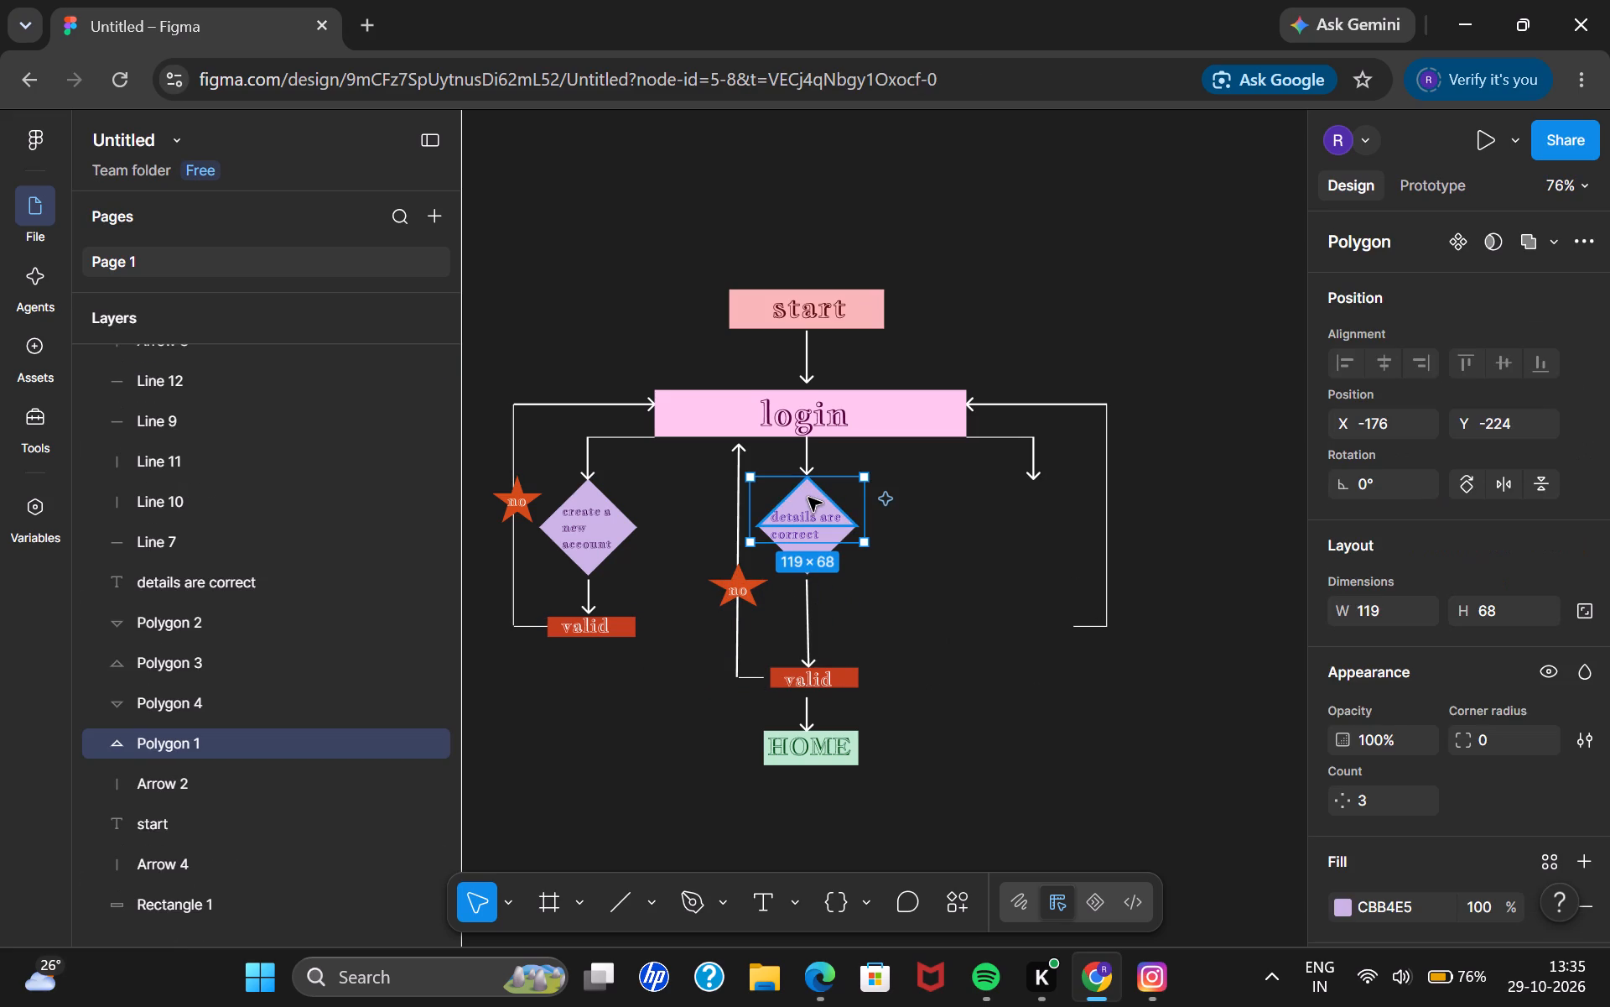
key("ctrl+v")
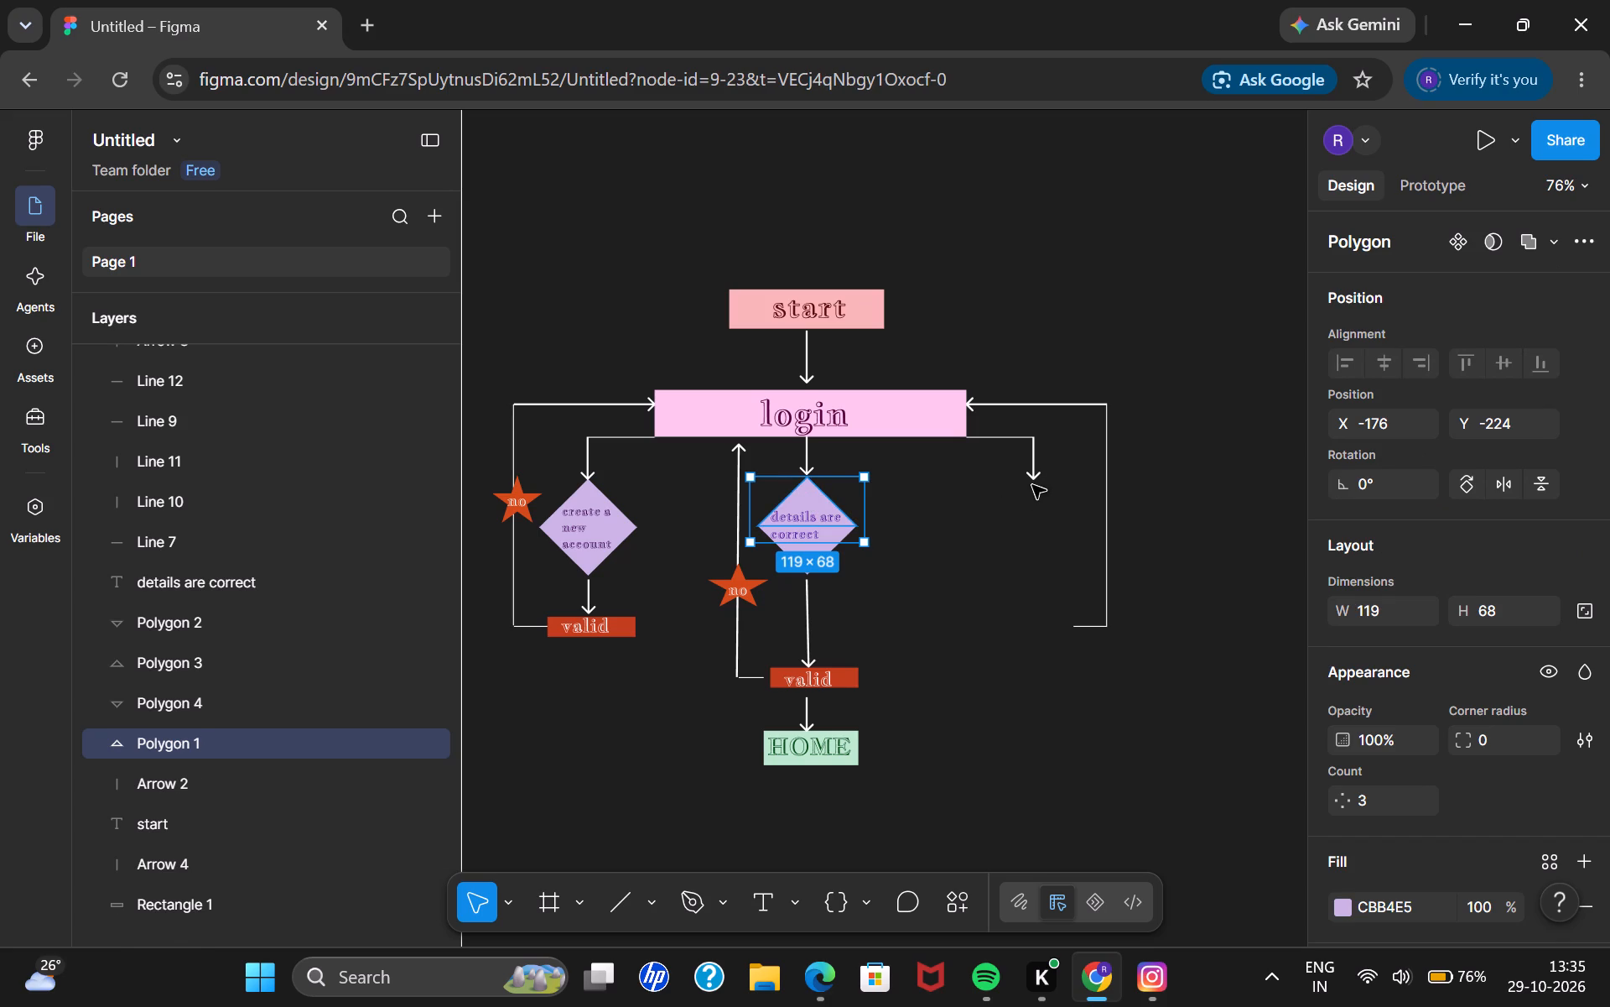
left_click_drag(802, 498, 1017, 519)
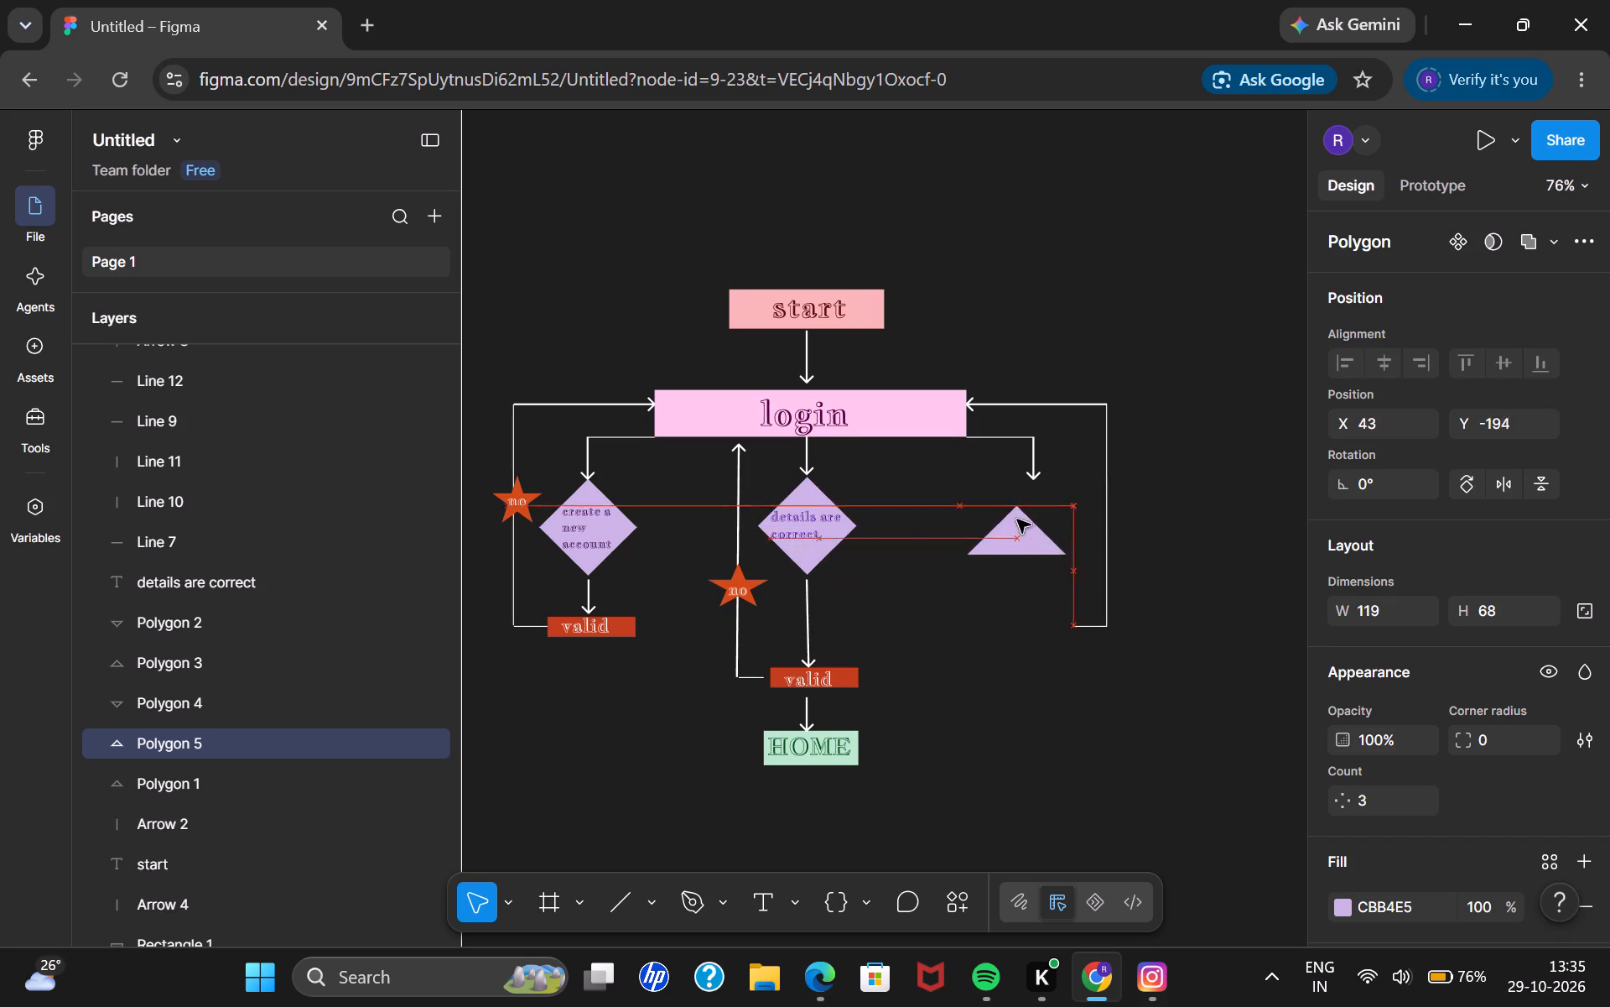
left_click_drag(1017, 519, 1028, 507)
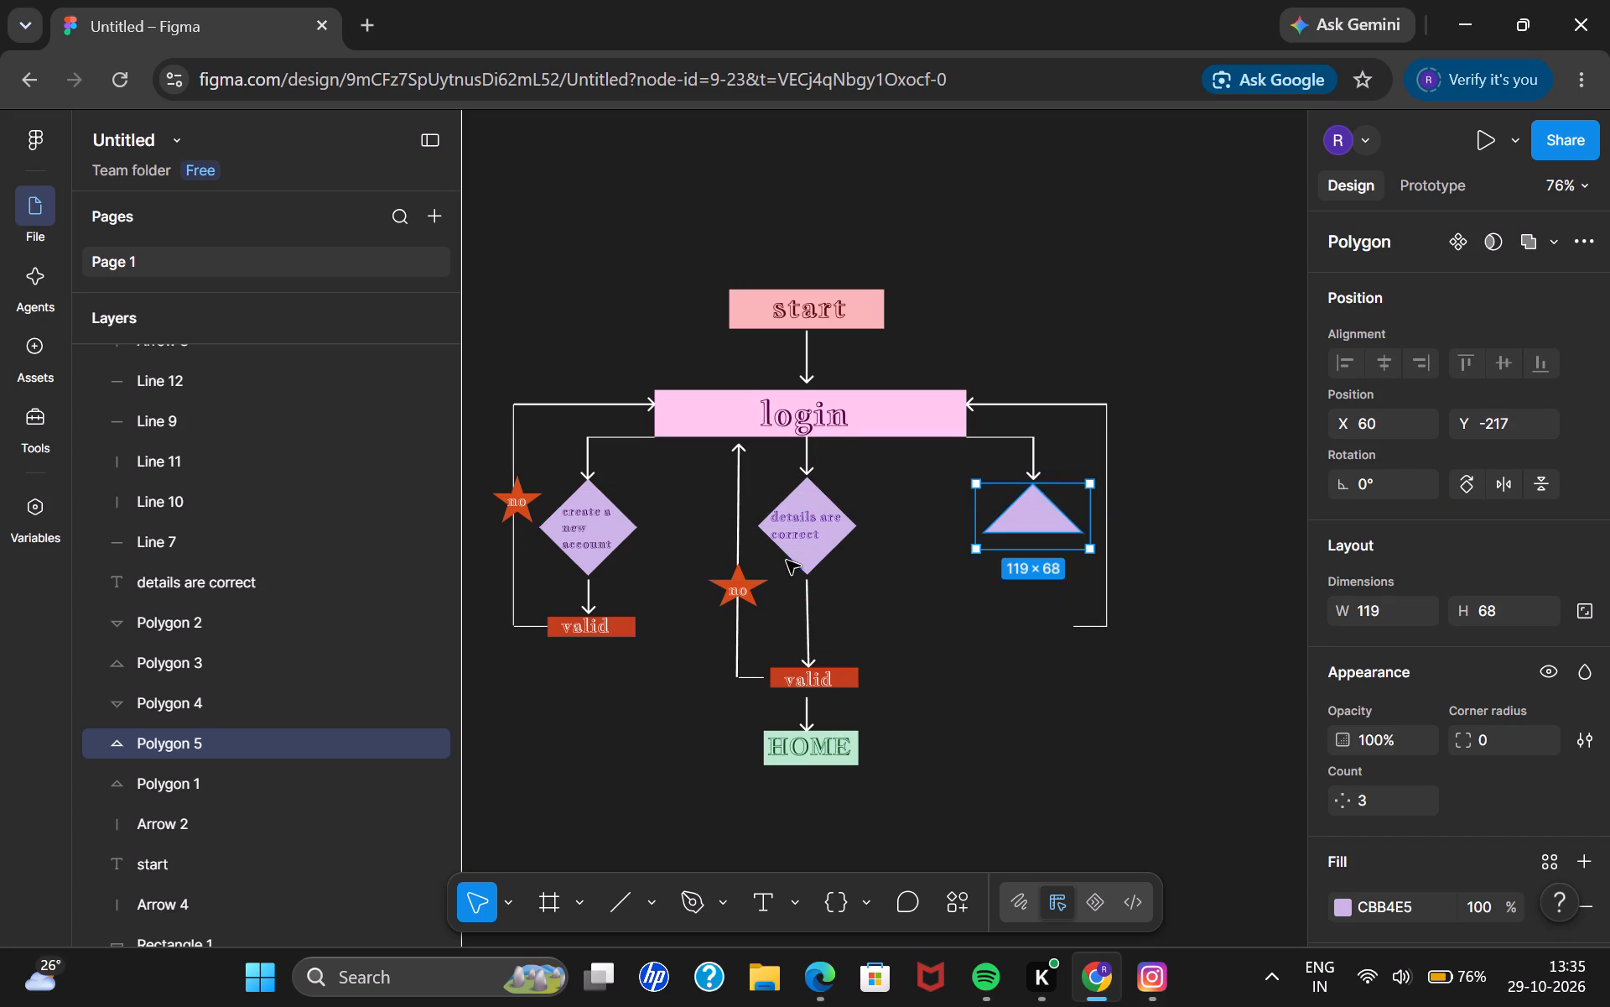
Paste a second copy of the triangle just beneath the first copy in the right branch, at about X 50, Y -160.
key("ctrl+v")
left_click_drag(813, 493, 1034, 558)
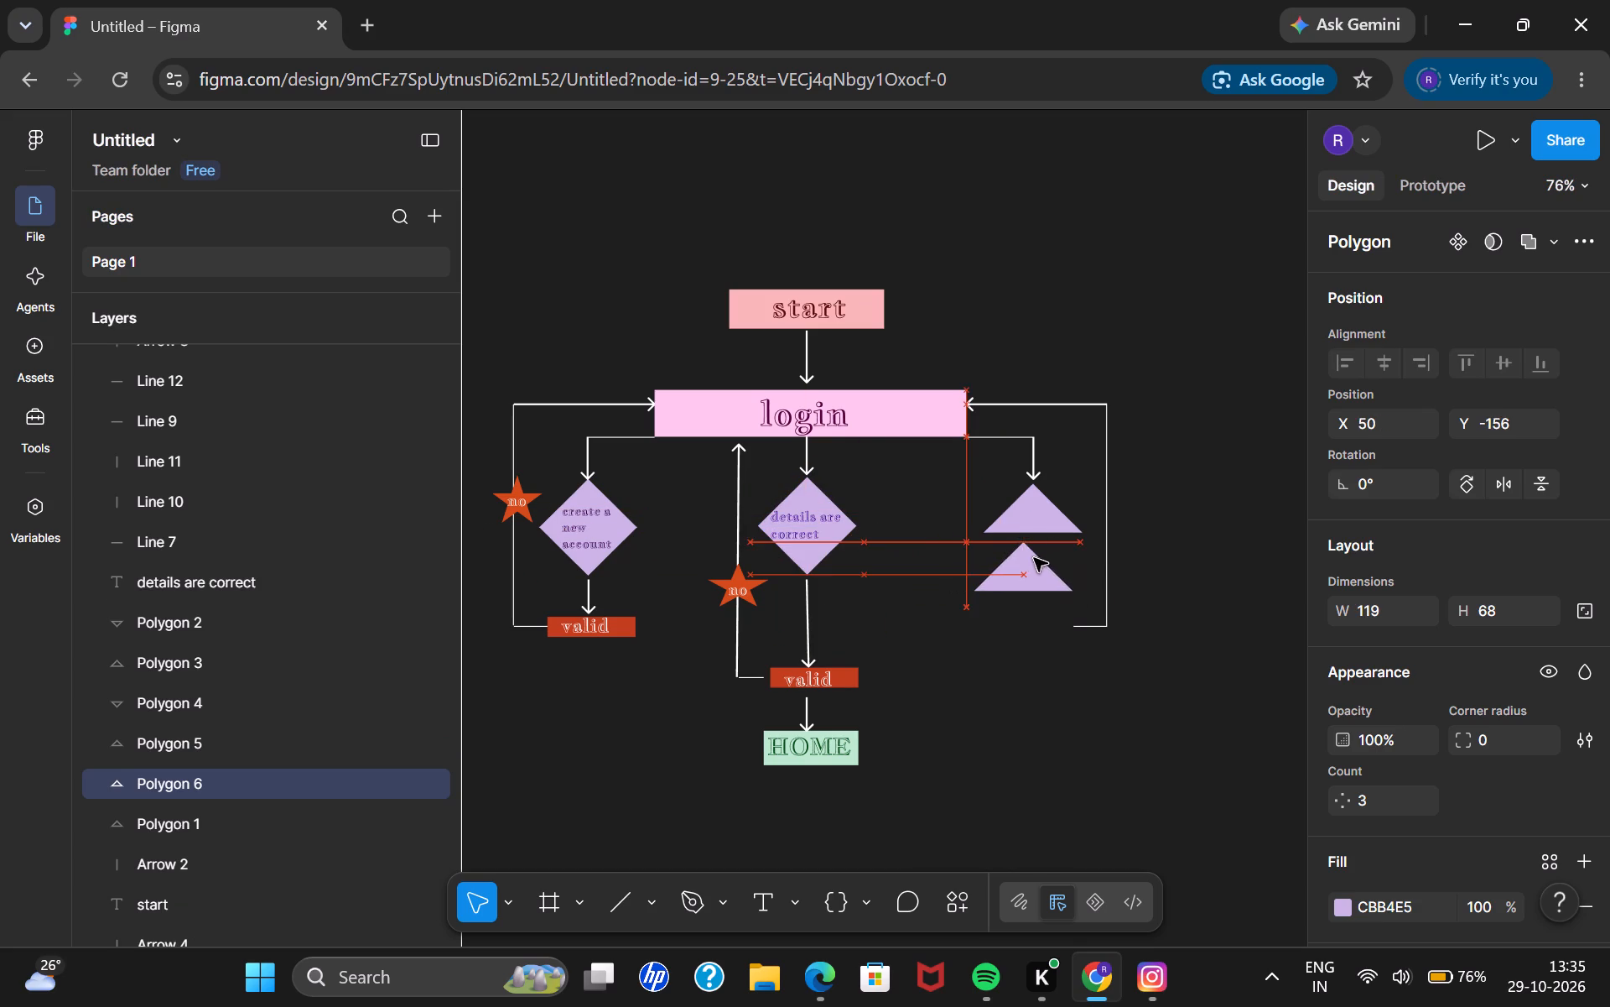
left_click_drag(1034, 558, 1031, 556)
Set the right branch's lower triangle rotation to 180° and fit it against the upper triangle to form a diamond.
left_click(1378, 478)
key("BackSpace")
key("1")
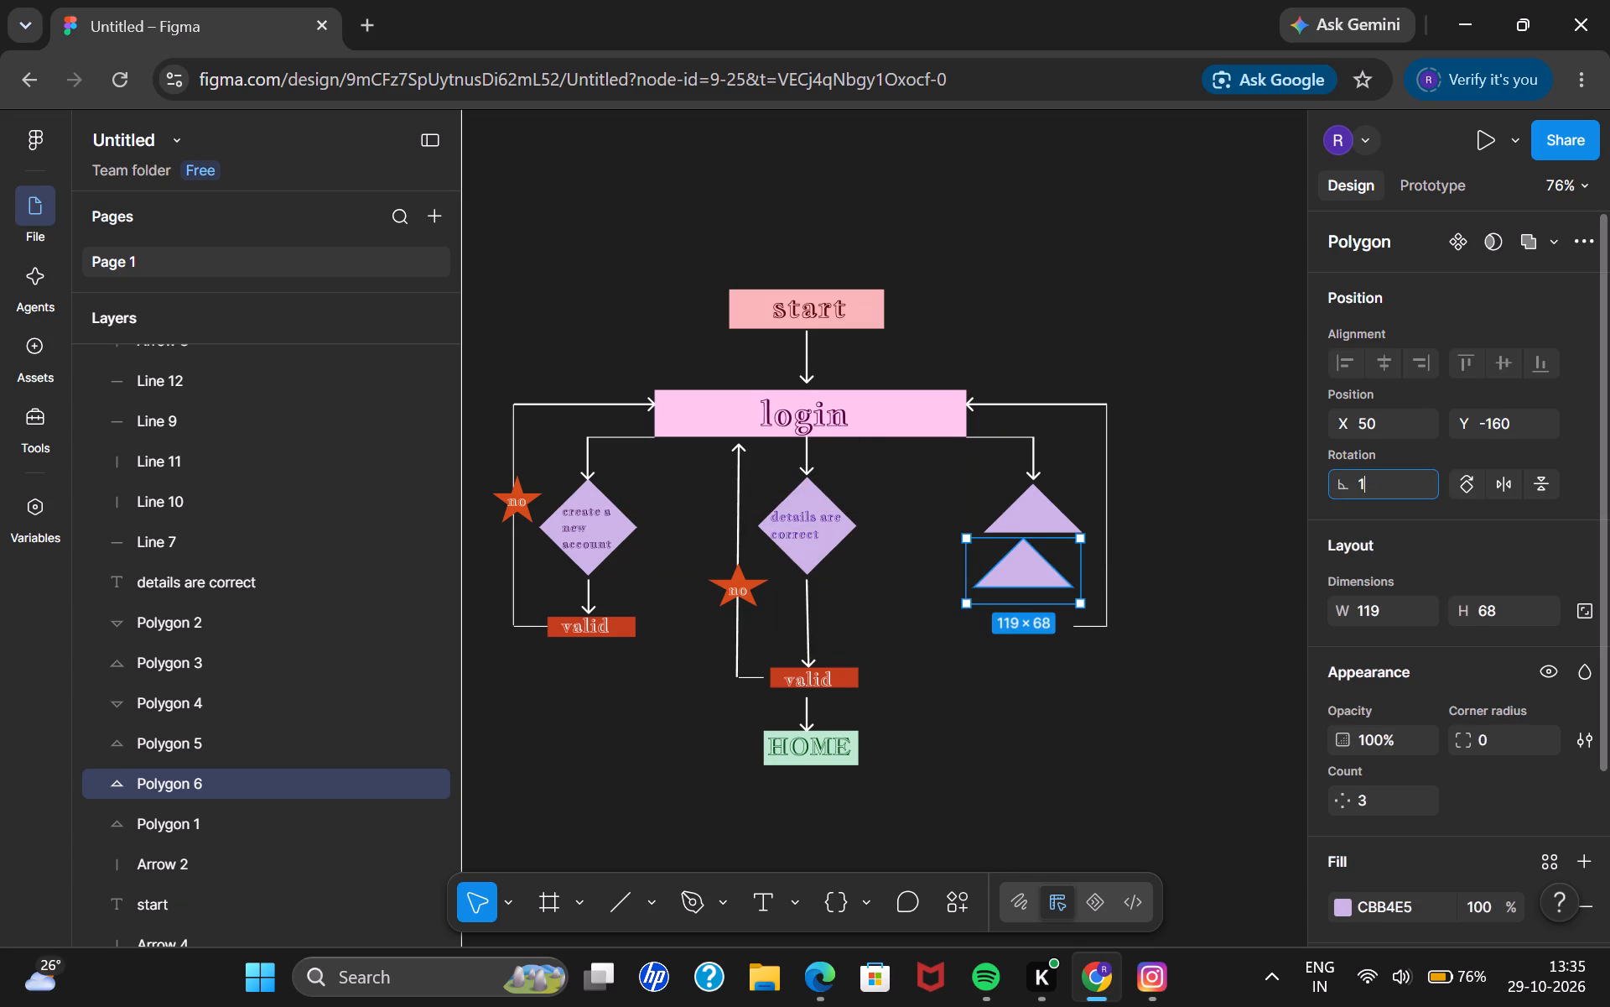
key("7")
key("BackSpace")
type("8-")
key("BackSpace")
key("0")
key("Return")
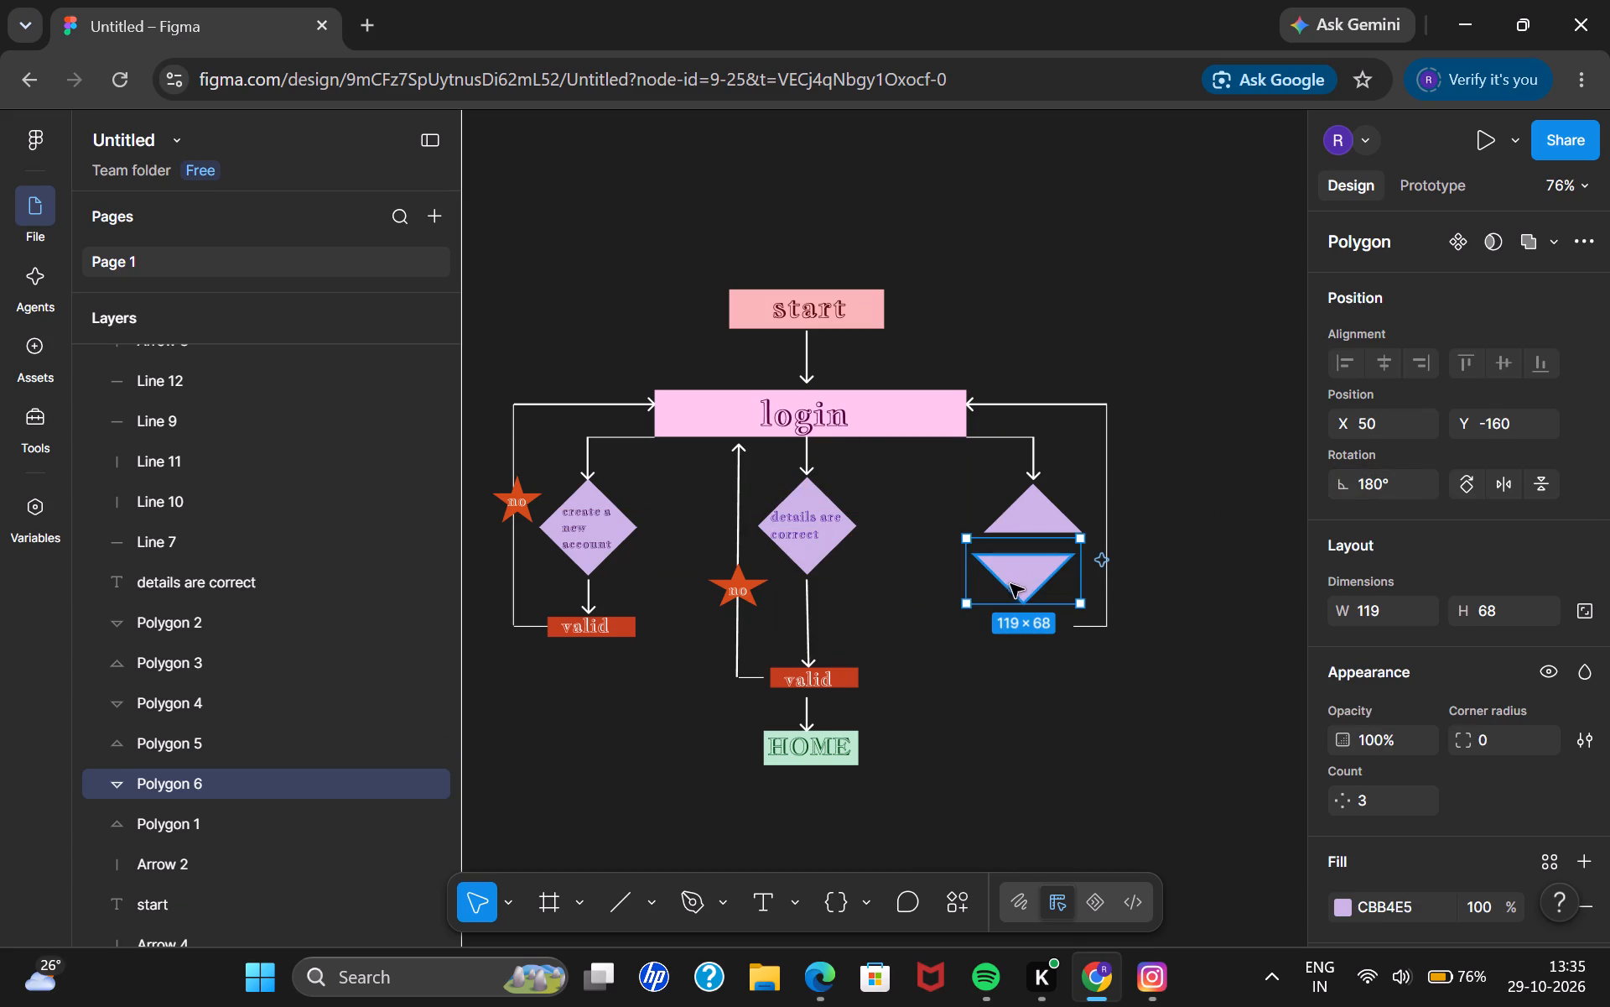
left_click_drag(1015, 583, 1026, 563)
left_click(1000, 656)
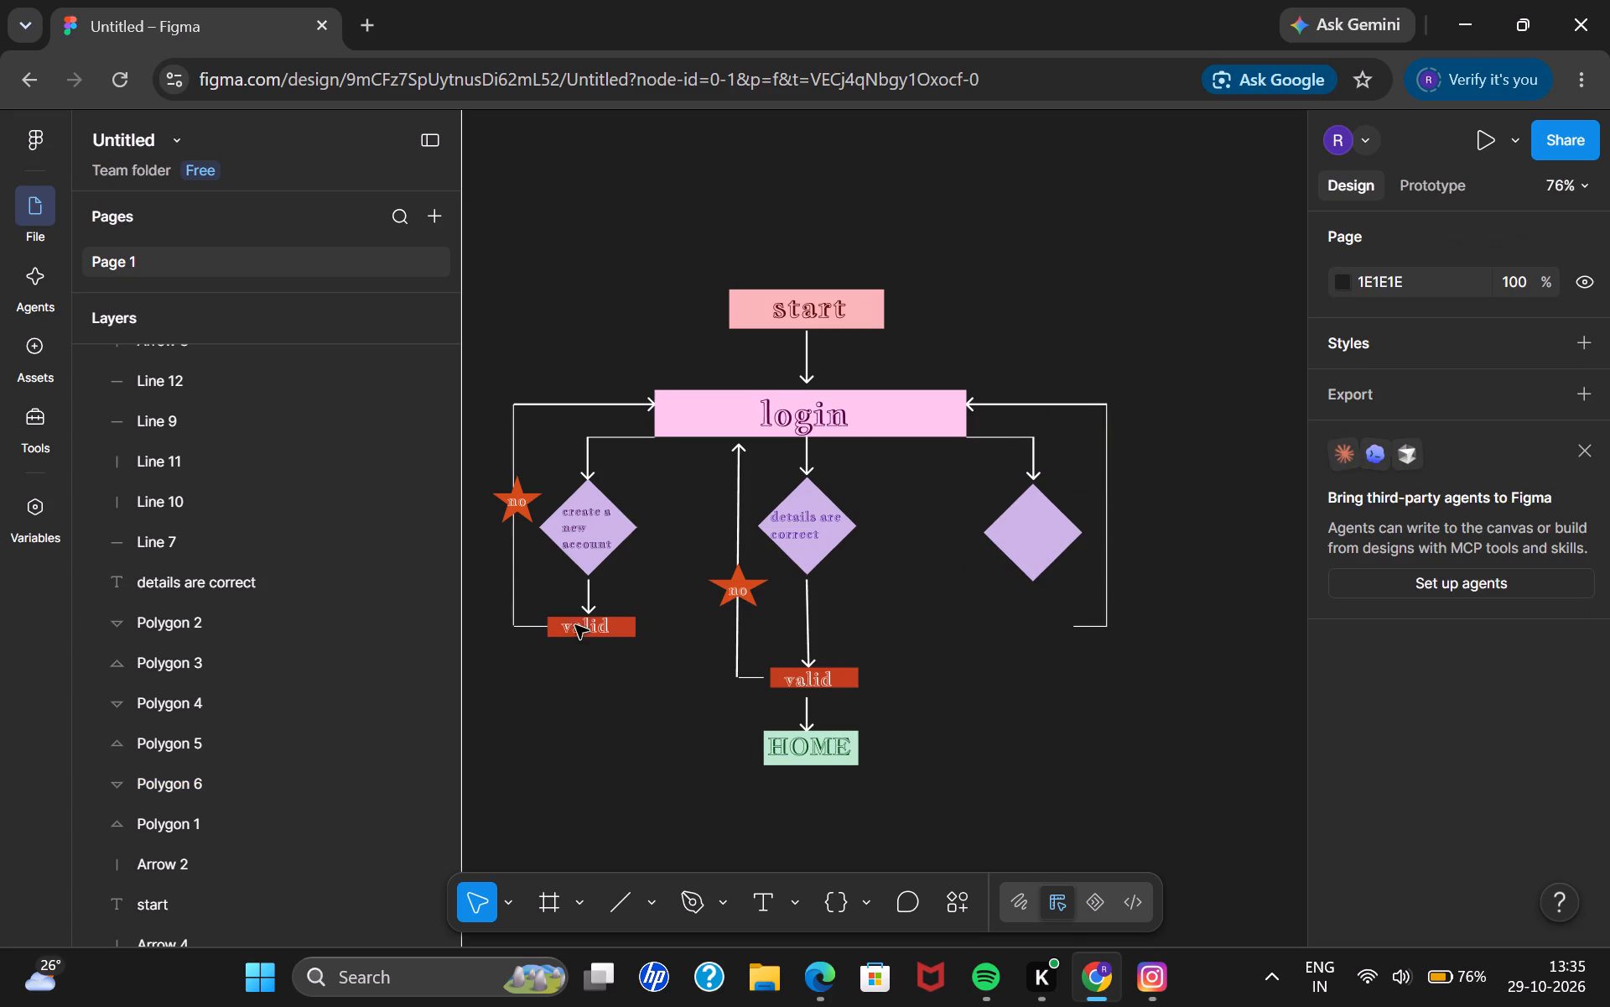
Lower the left branch's valid box to about X -391, Y -25, level with the middle valid box, and move its "valid" label onto it.
left_click_drag(629, 628, 629, 634)
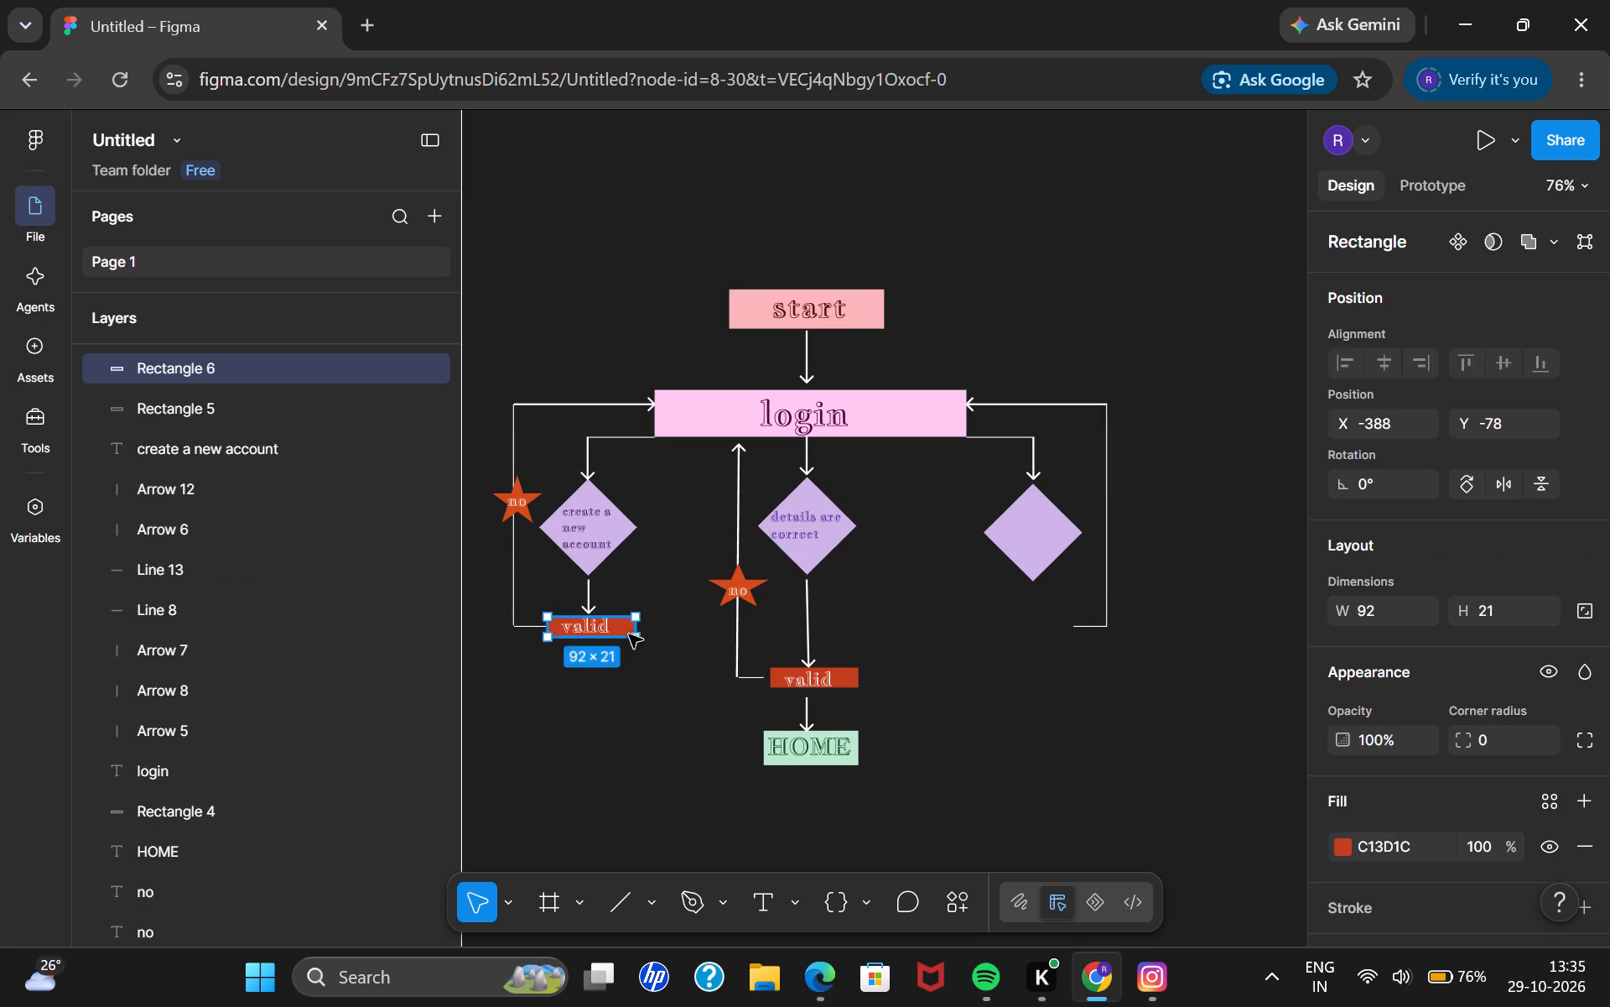
left_click_drag(629, 634, 626, 681)
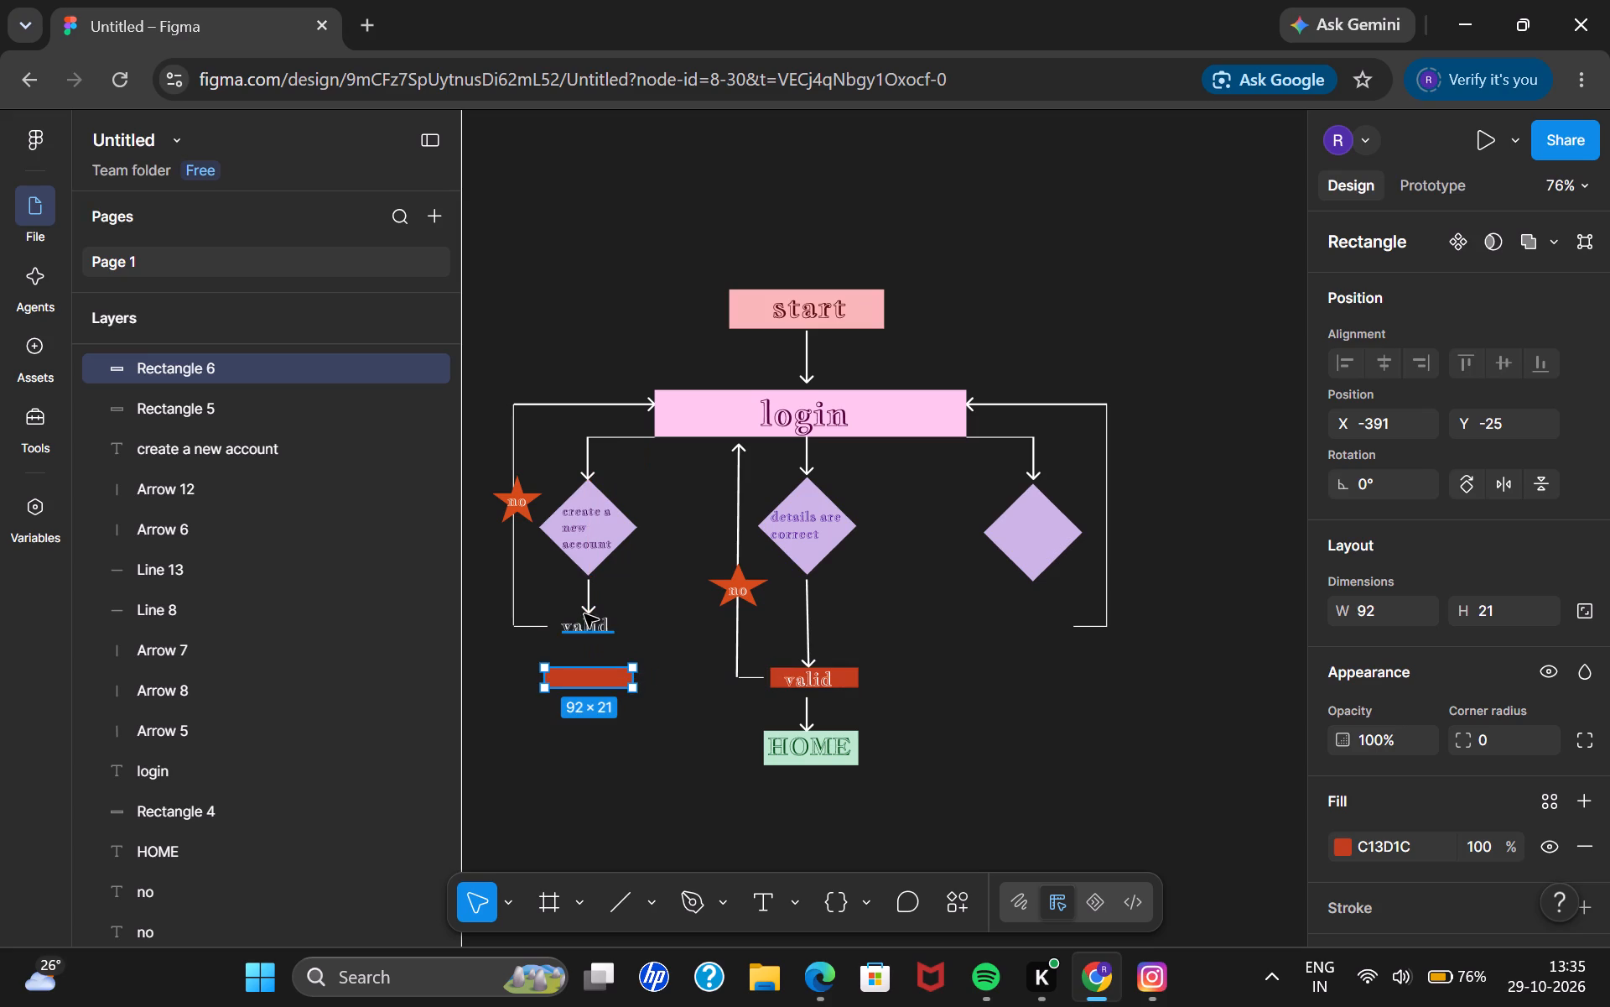
left_click_drag(585, 629, 584, 675)
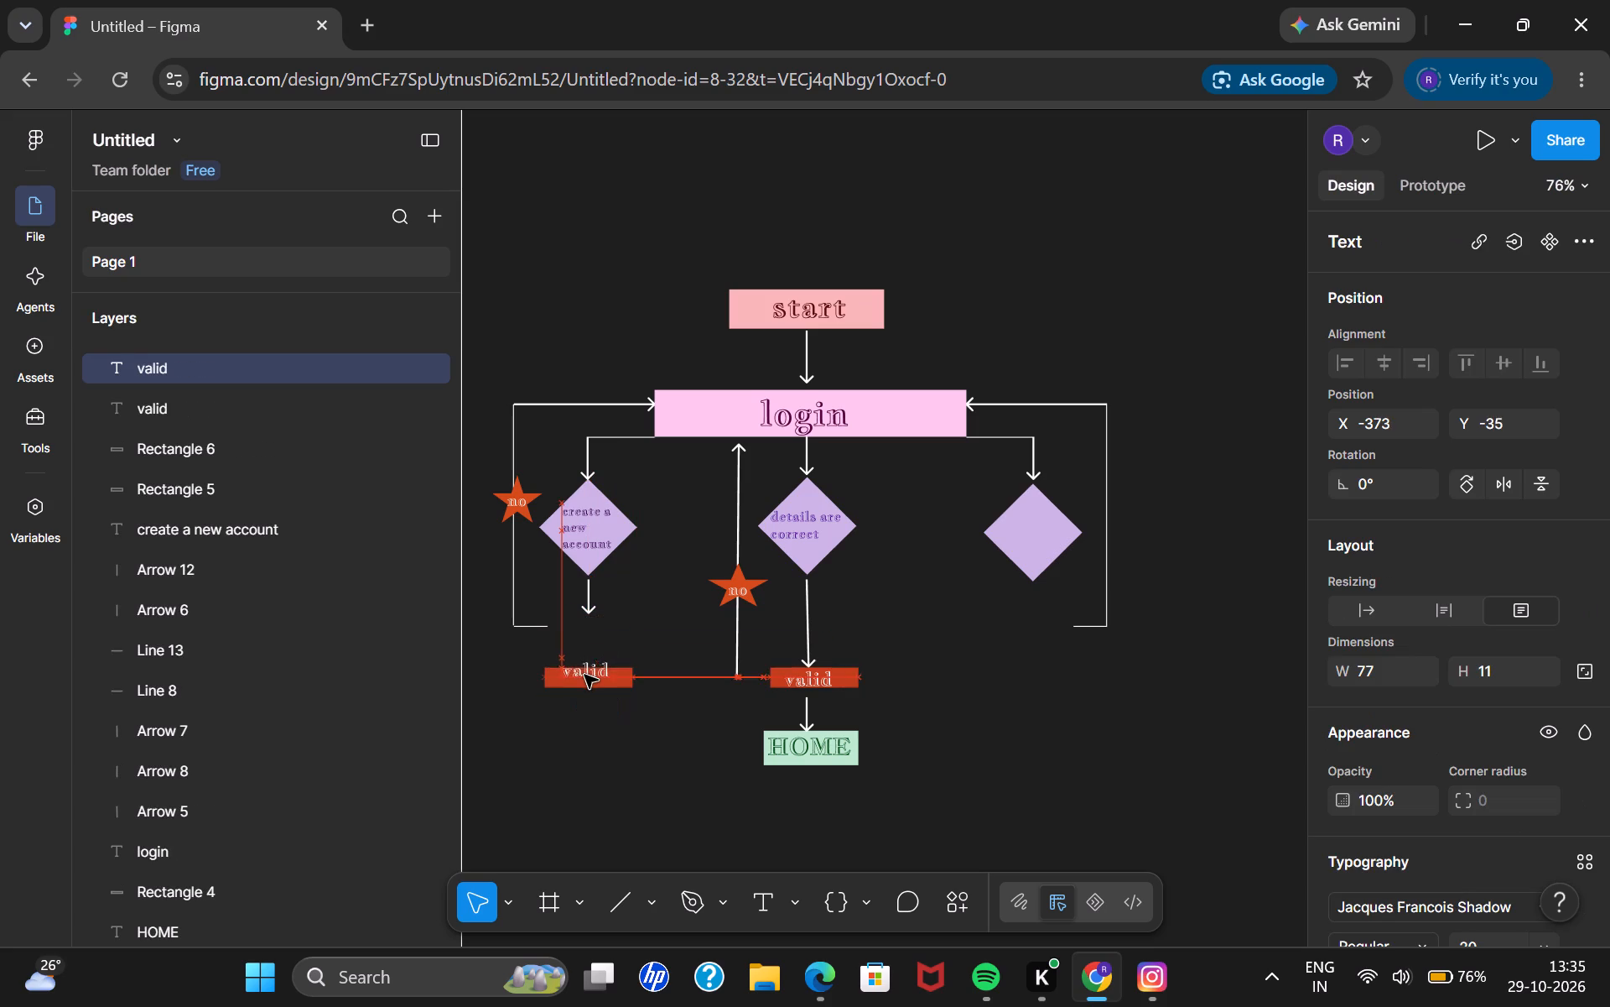
left_click_drag(584, 675, 581, 681)
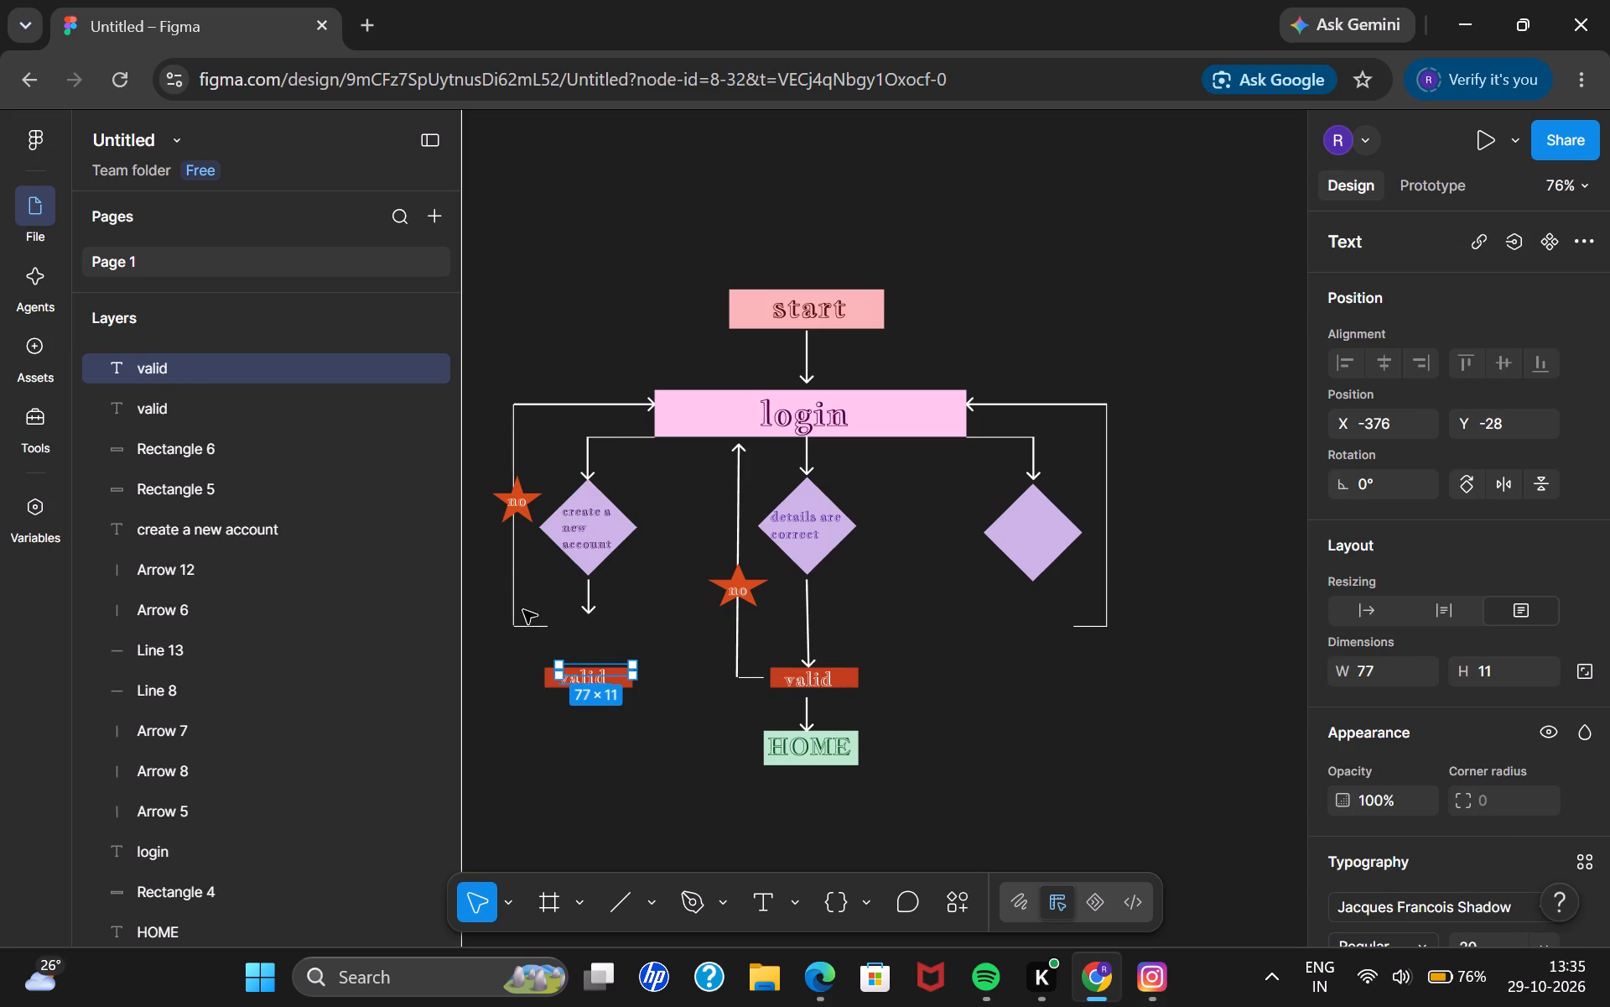
Lower the left return route's short horizontal line beside the moved valid box and extend the vertical line down to it, about 283 long.
left_click_drag(523, 628, 522, 678)
left_click(514, 629)
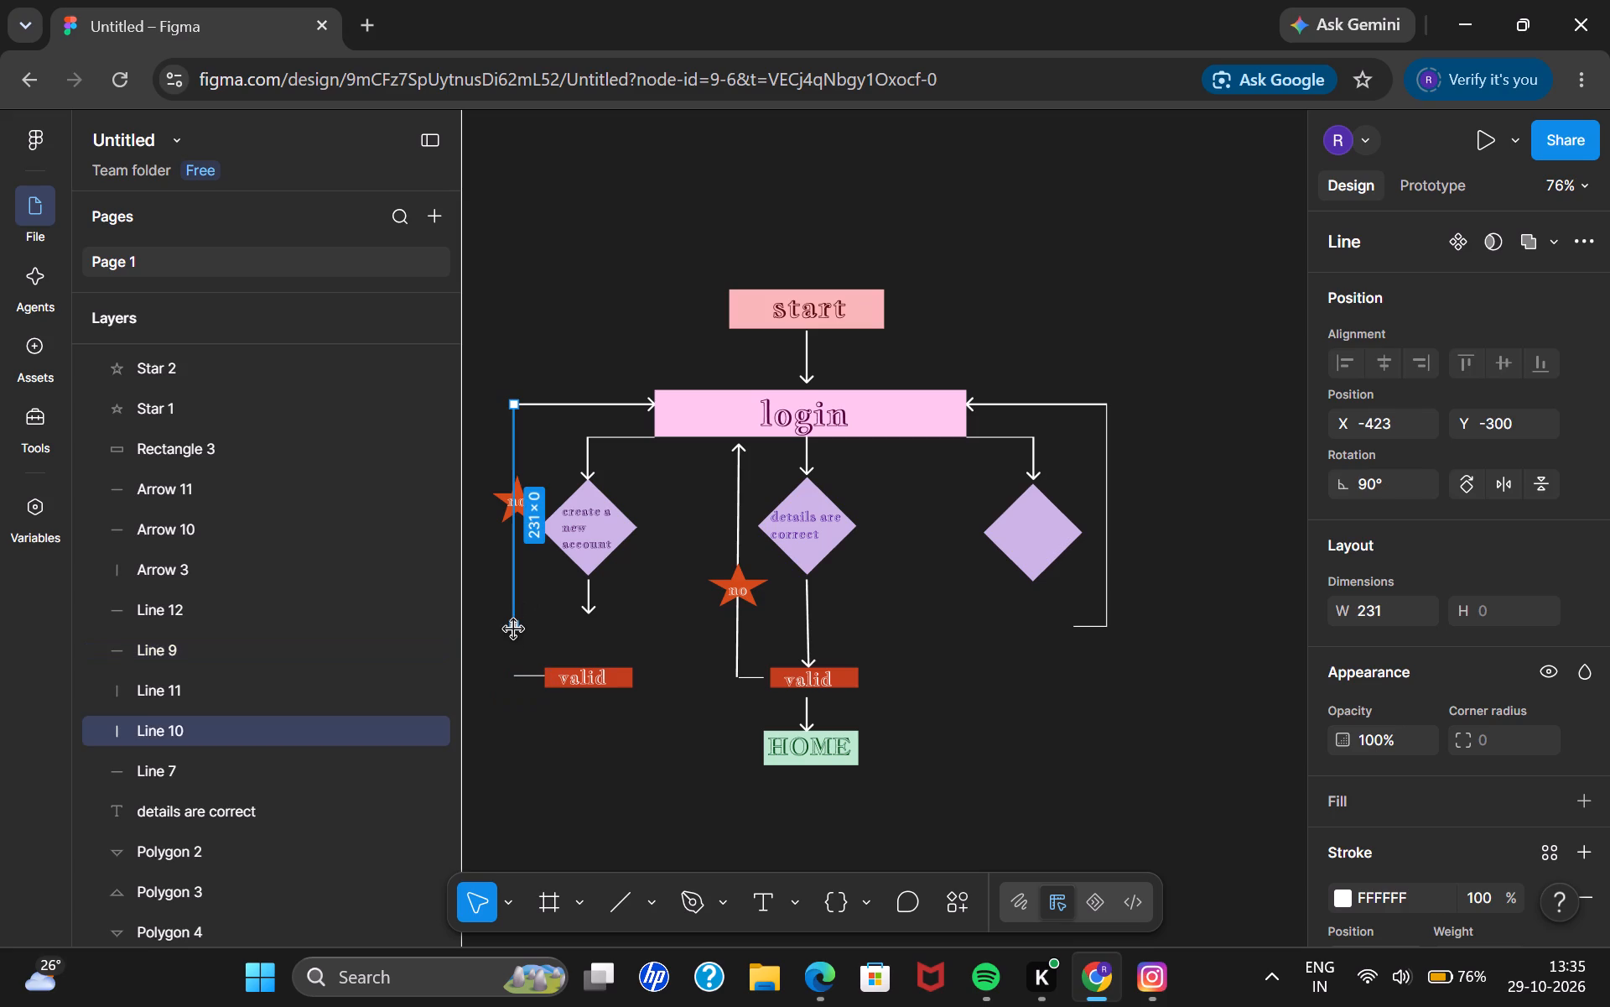
left_click_drag(514, 629, 512, 676)
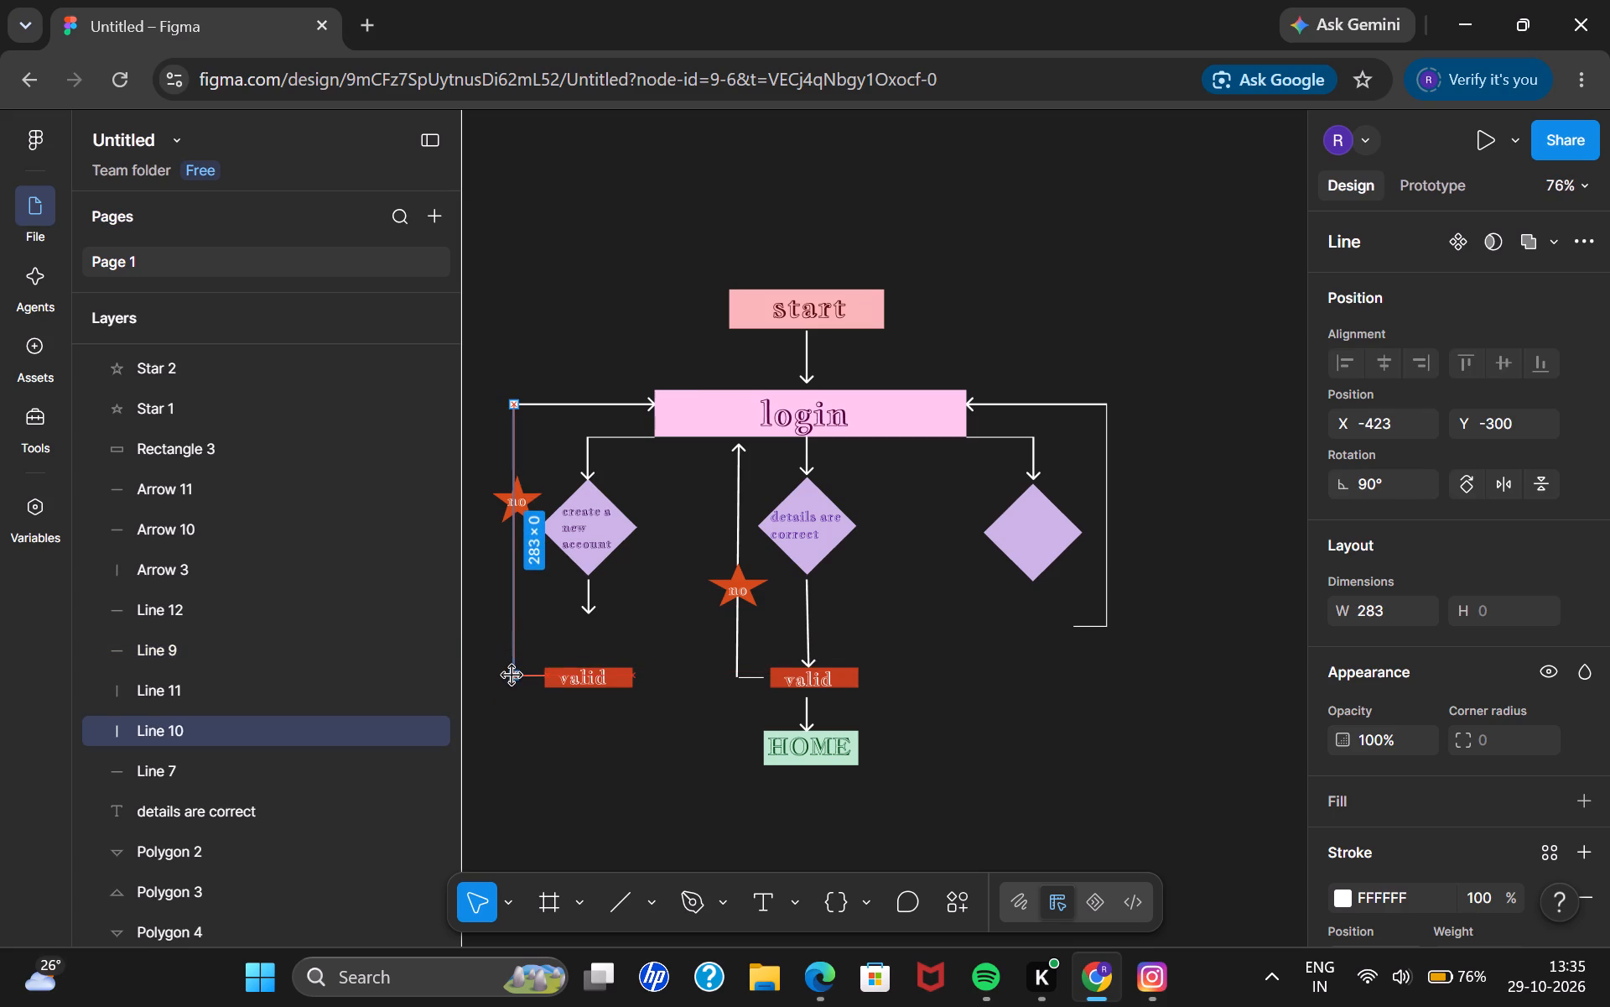
Extend the arrow below the "create a new account" diamond down to the left valid box, about 91 long.
left_click(522, 712)
left_click(587, 605)
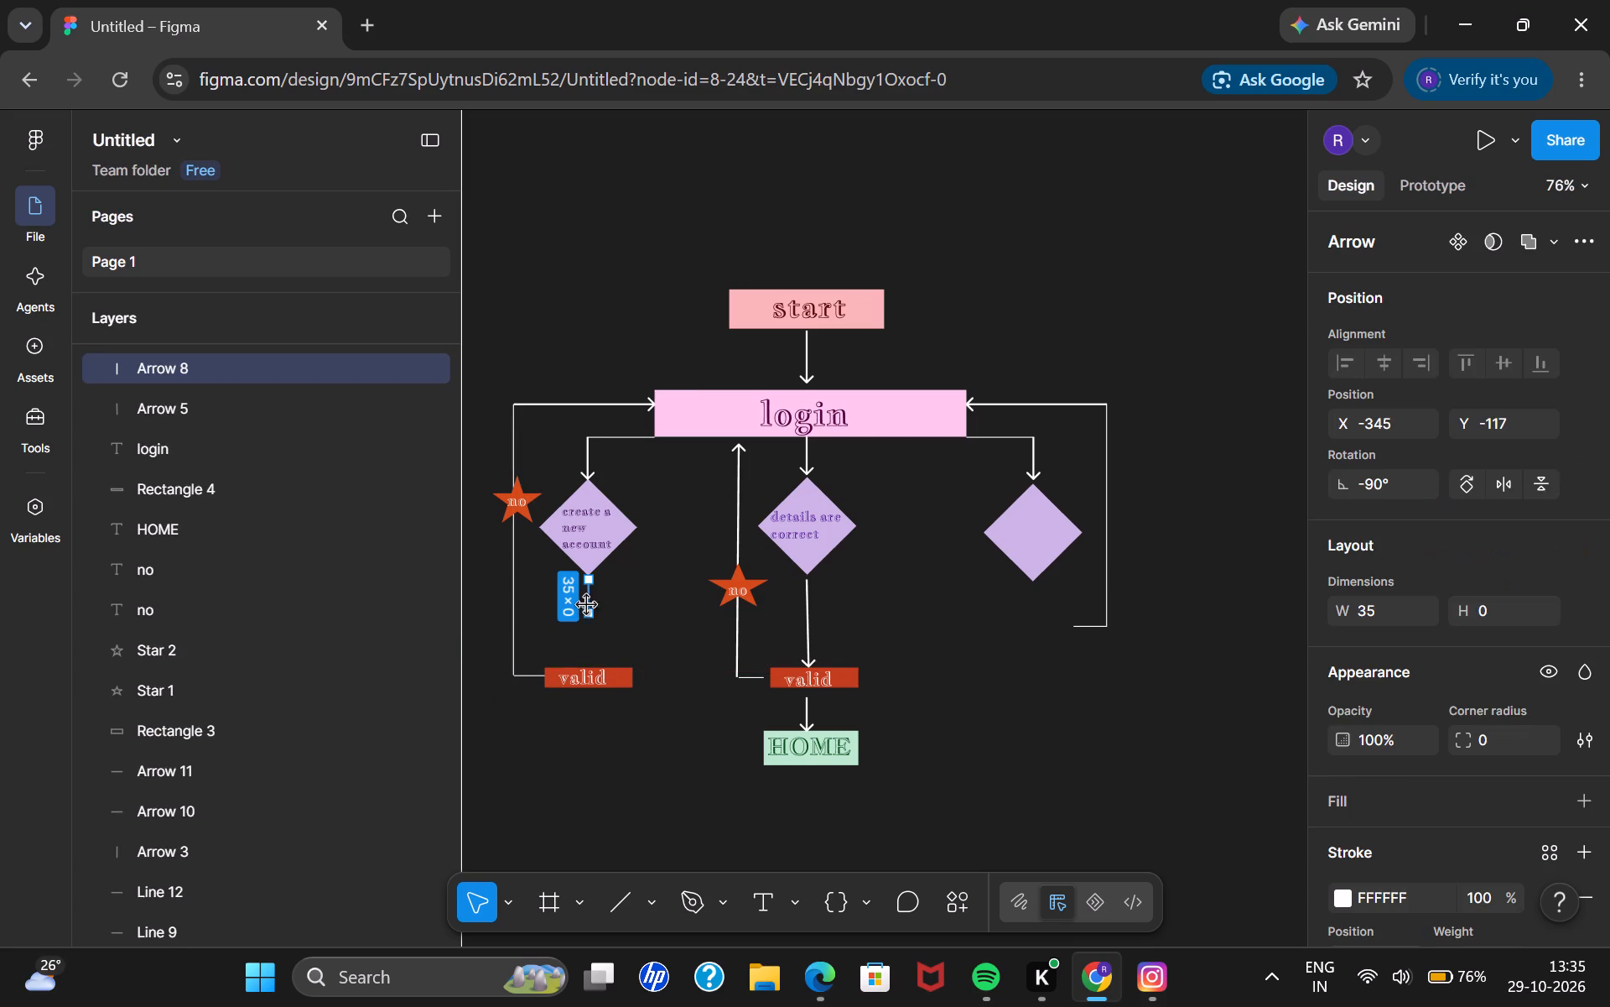
left_click_drag(587, 612, 589, 665)
left_click(592, 703)
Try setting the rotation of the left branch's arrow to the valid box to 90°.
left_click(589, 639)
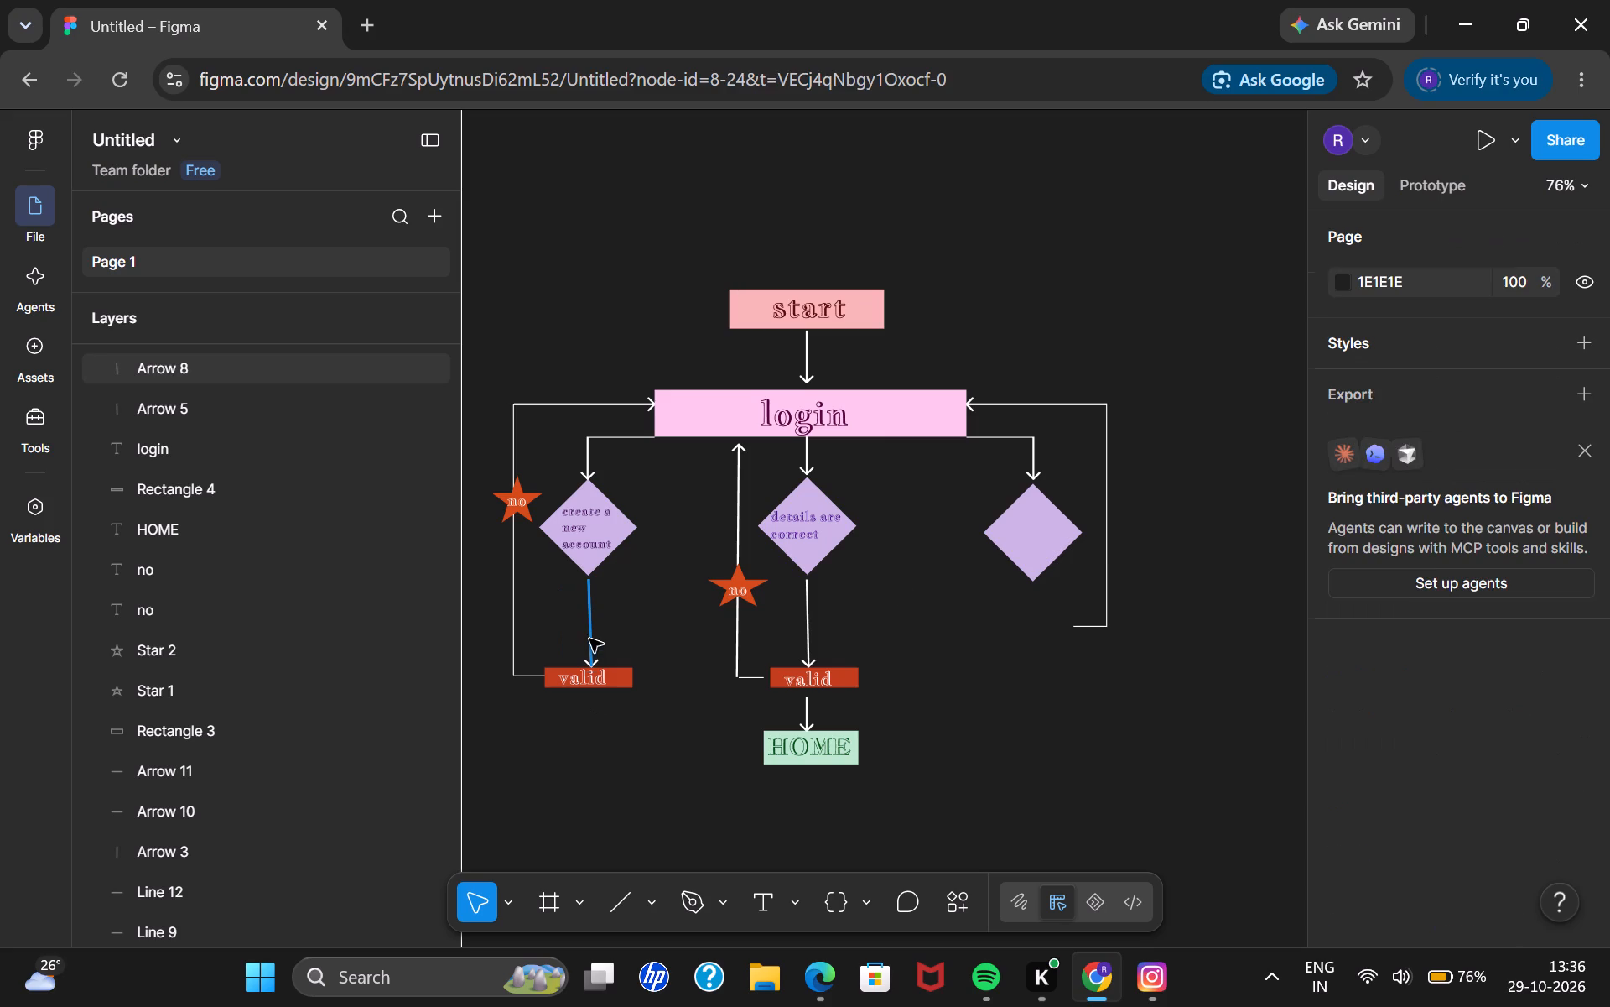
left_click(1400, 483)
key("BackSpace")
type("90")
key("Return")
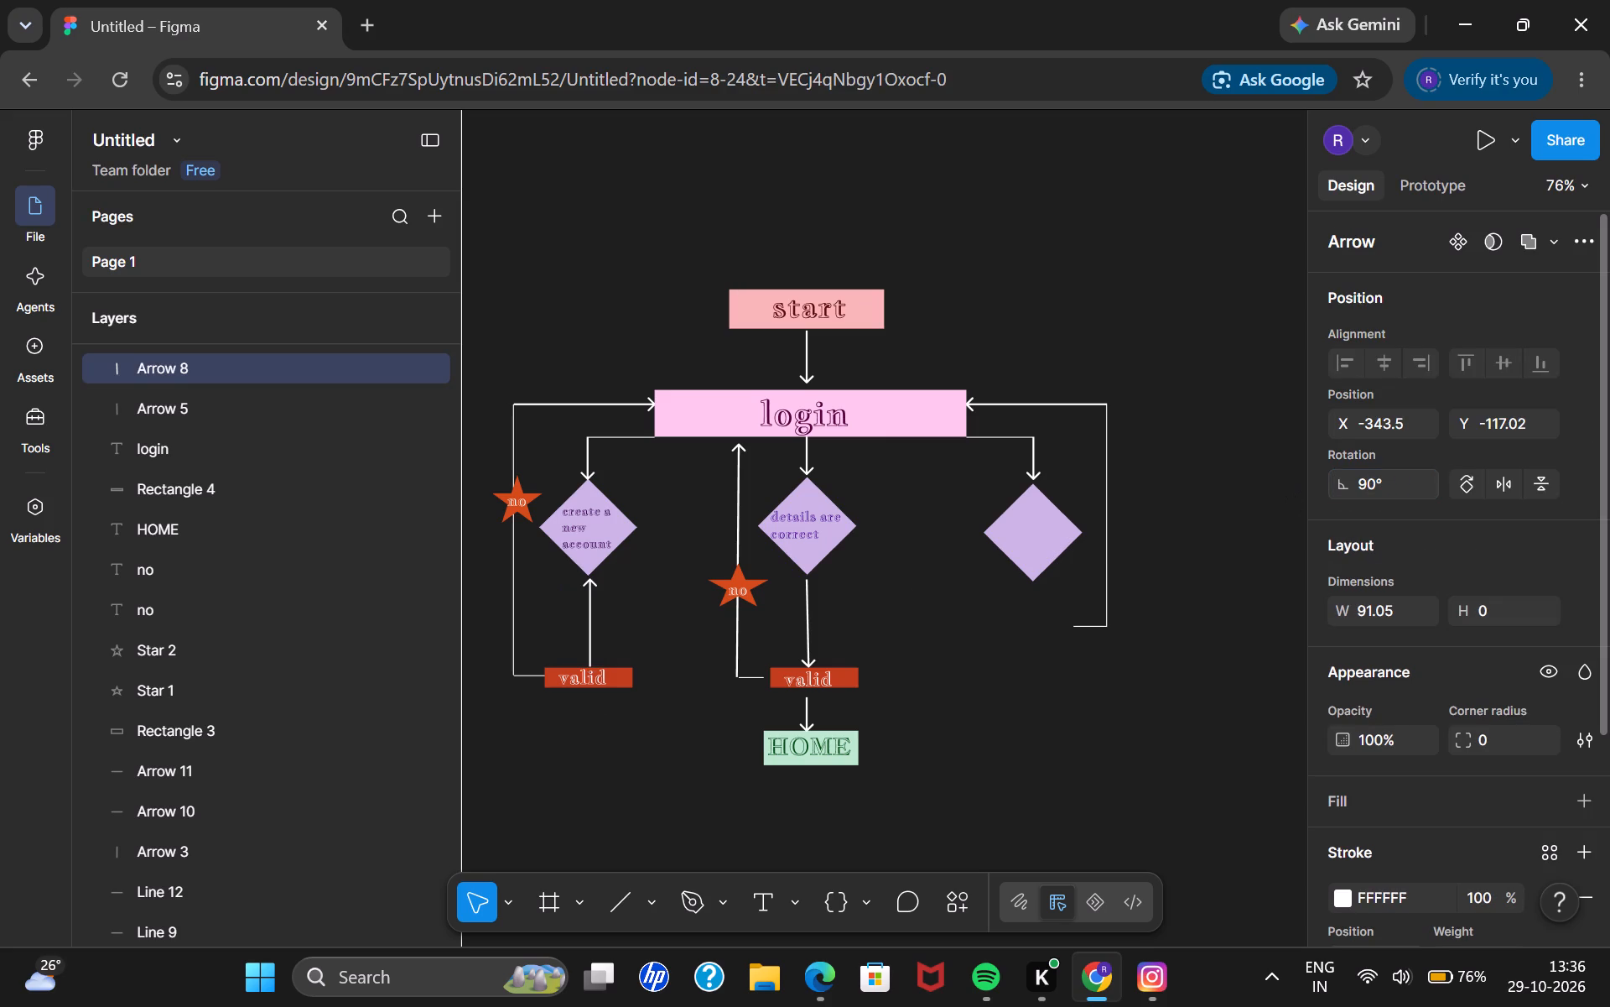
Set the left valid arrow's rotation to 270° and align it under the diamond at about X -345, Y -117.
left_click(1389, 488)
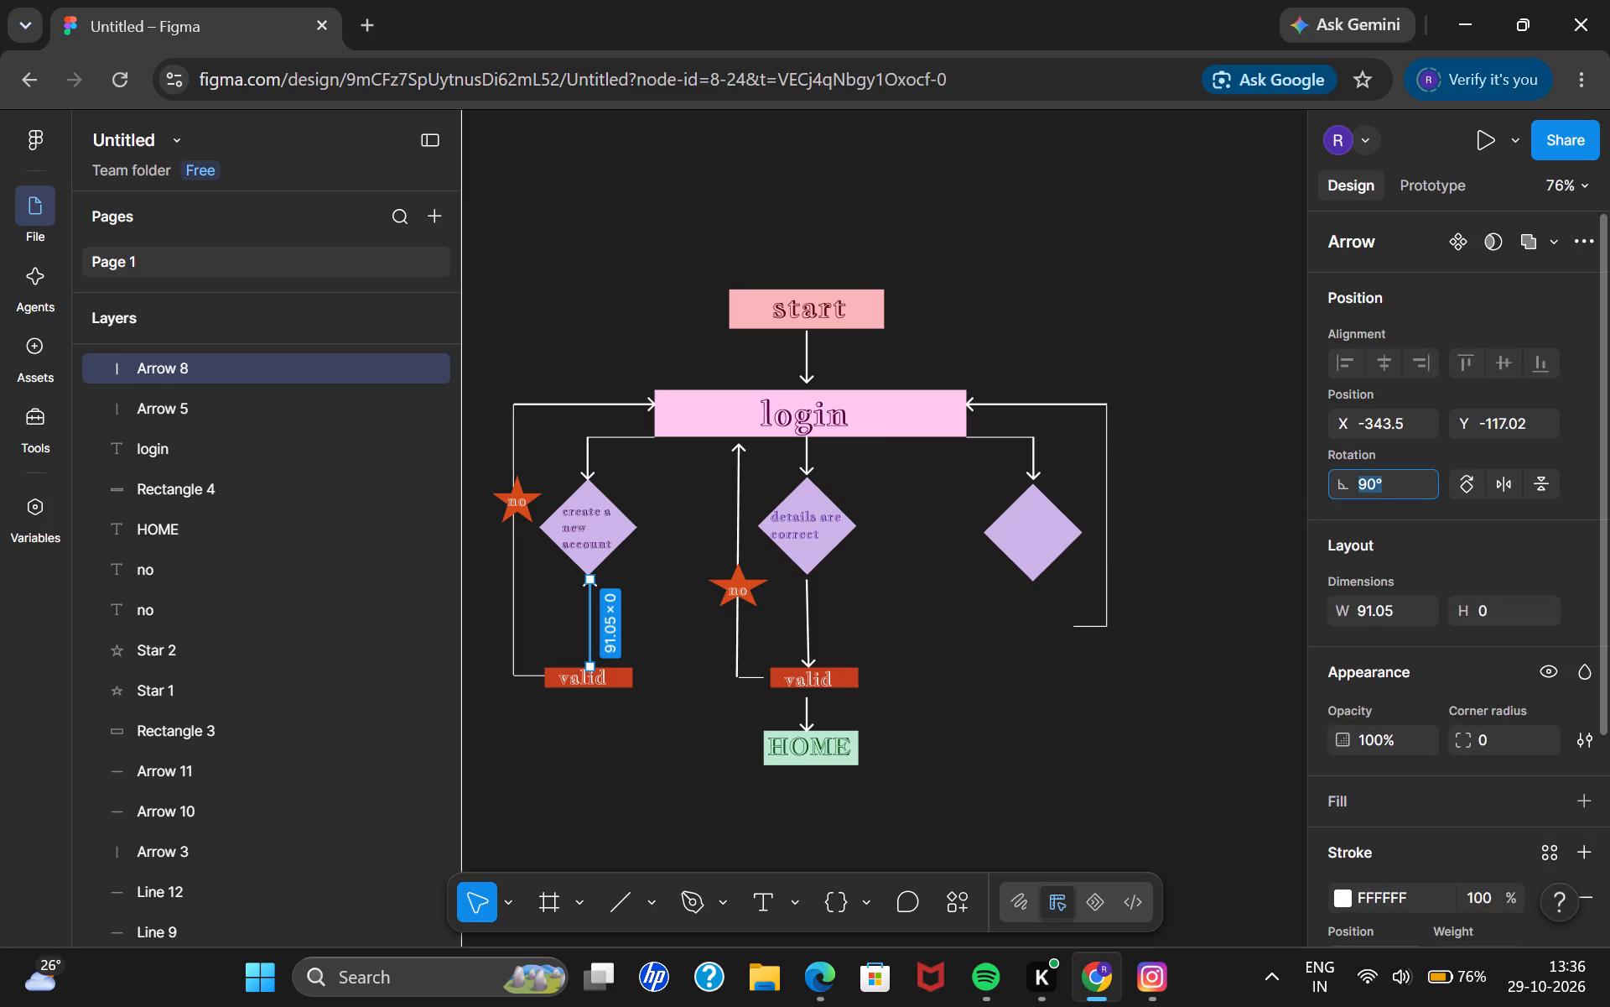
key("BackSpace")
type("270")
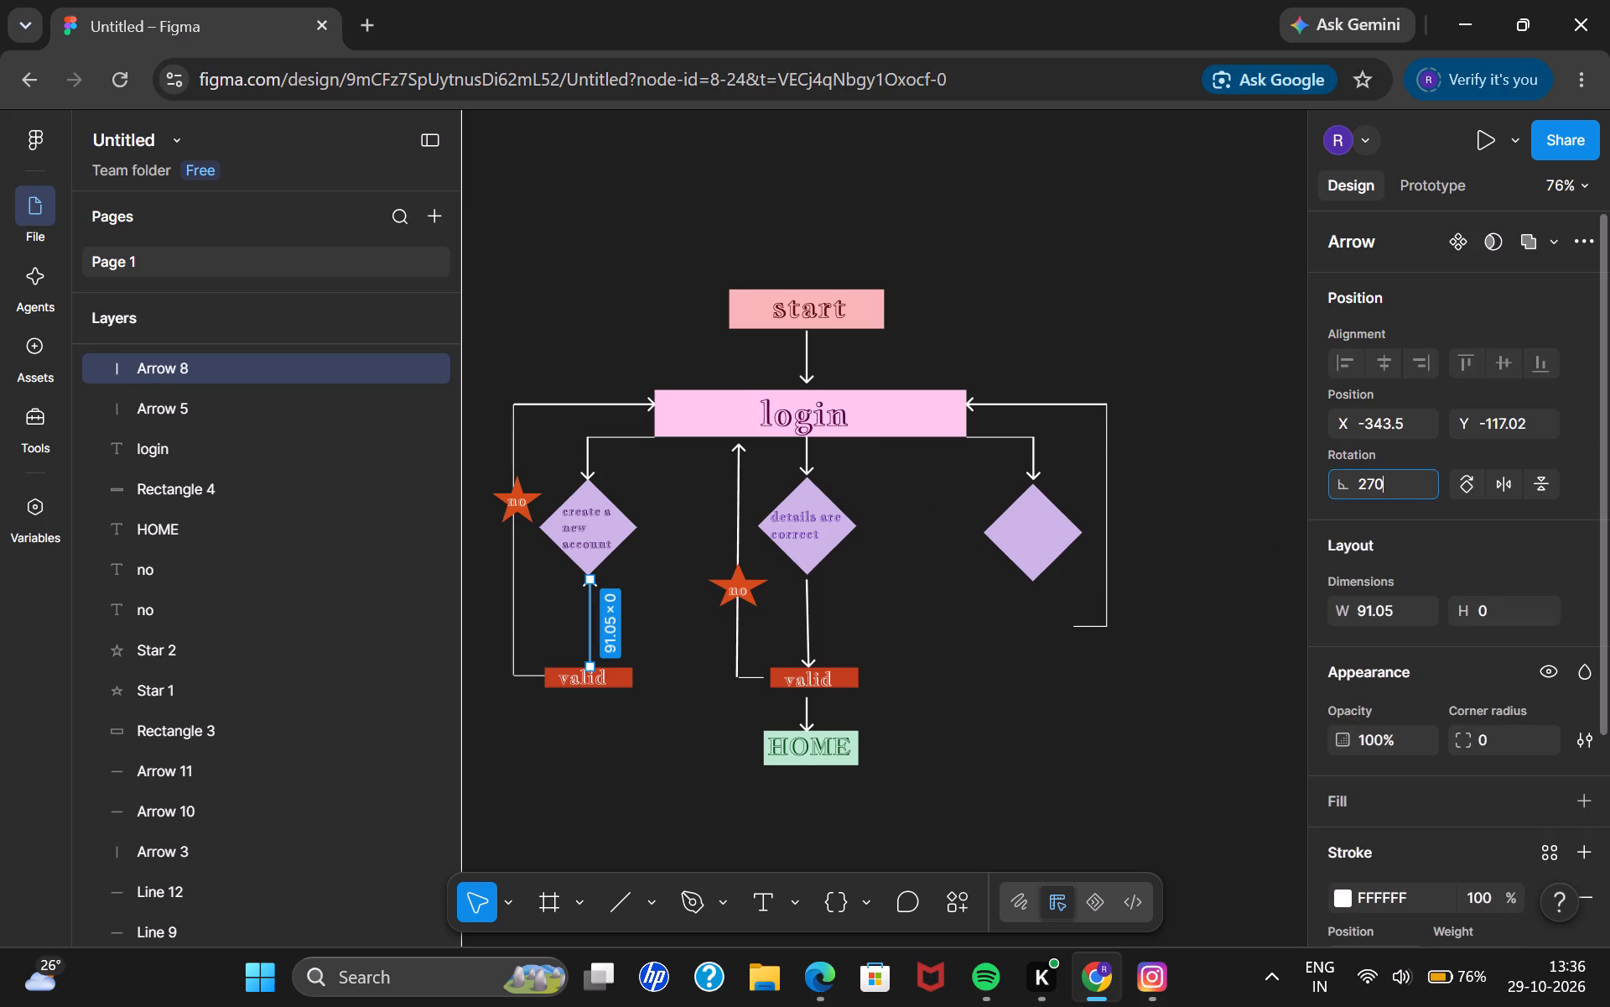
key("Return")
left_click(937, 789)
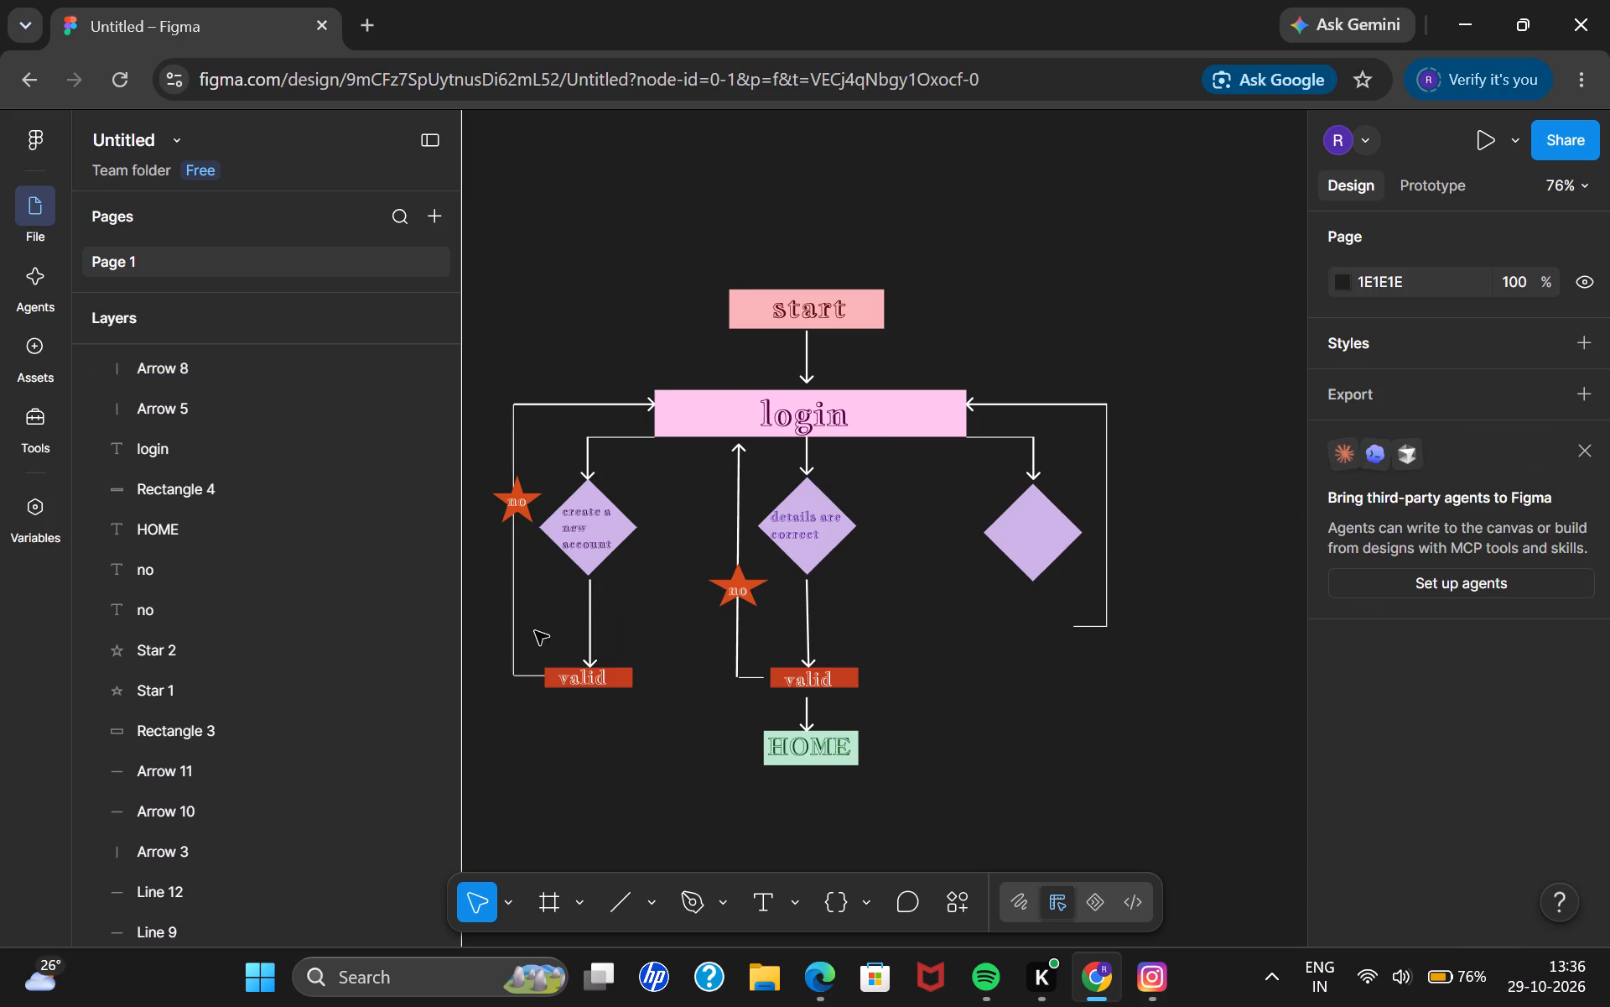
left_click(589, 604)
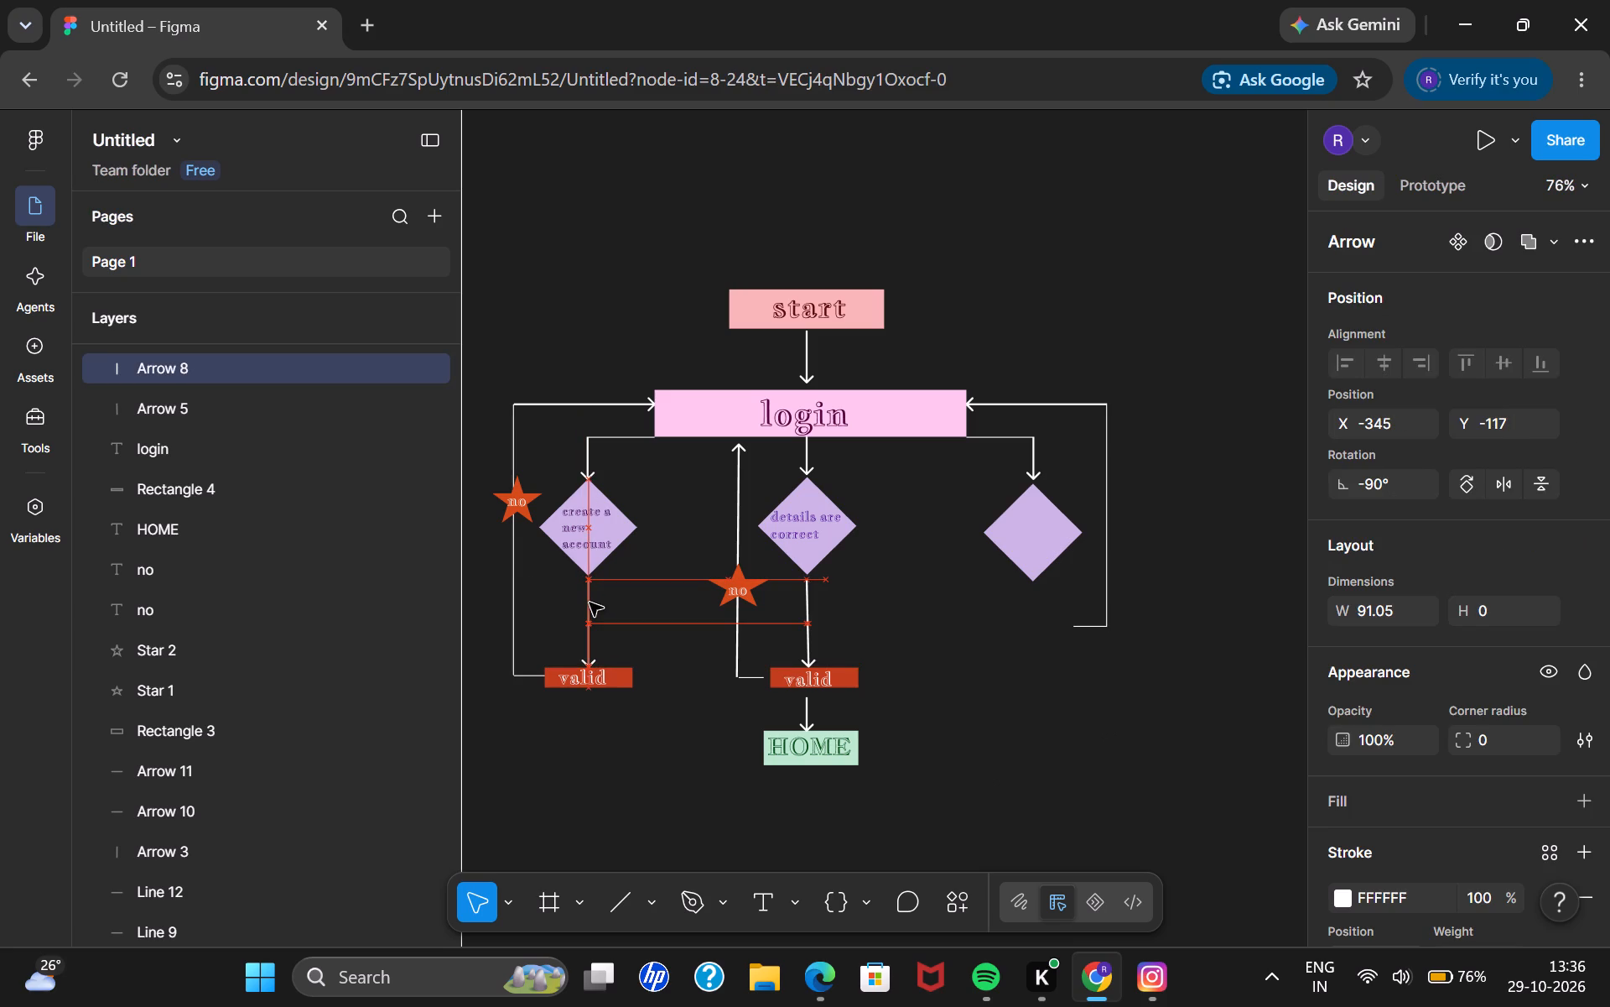
left_click(686, 712)
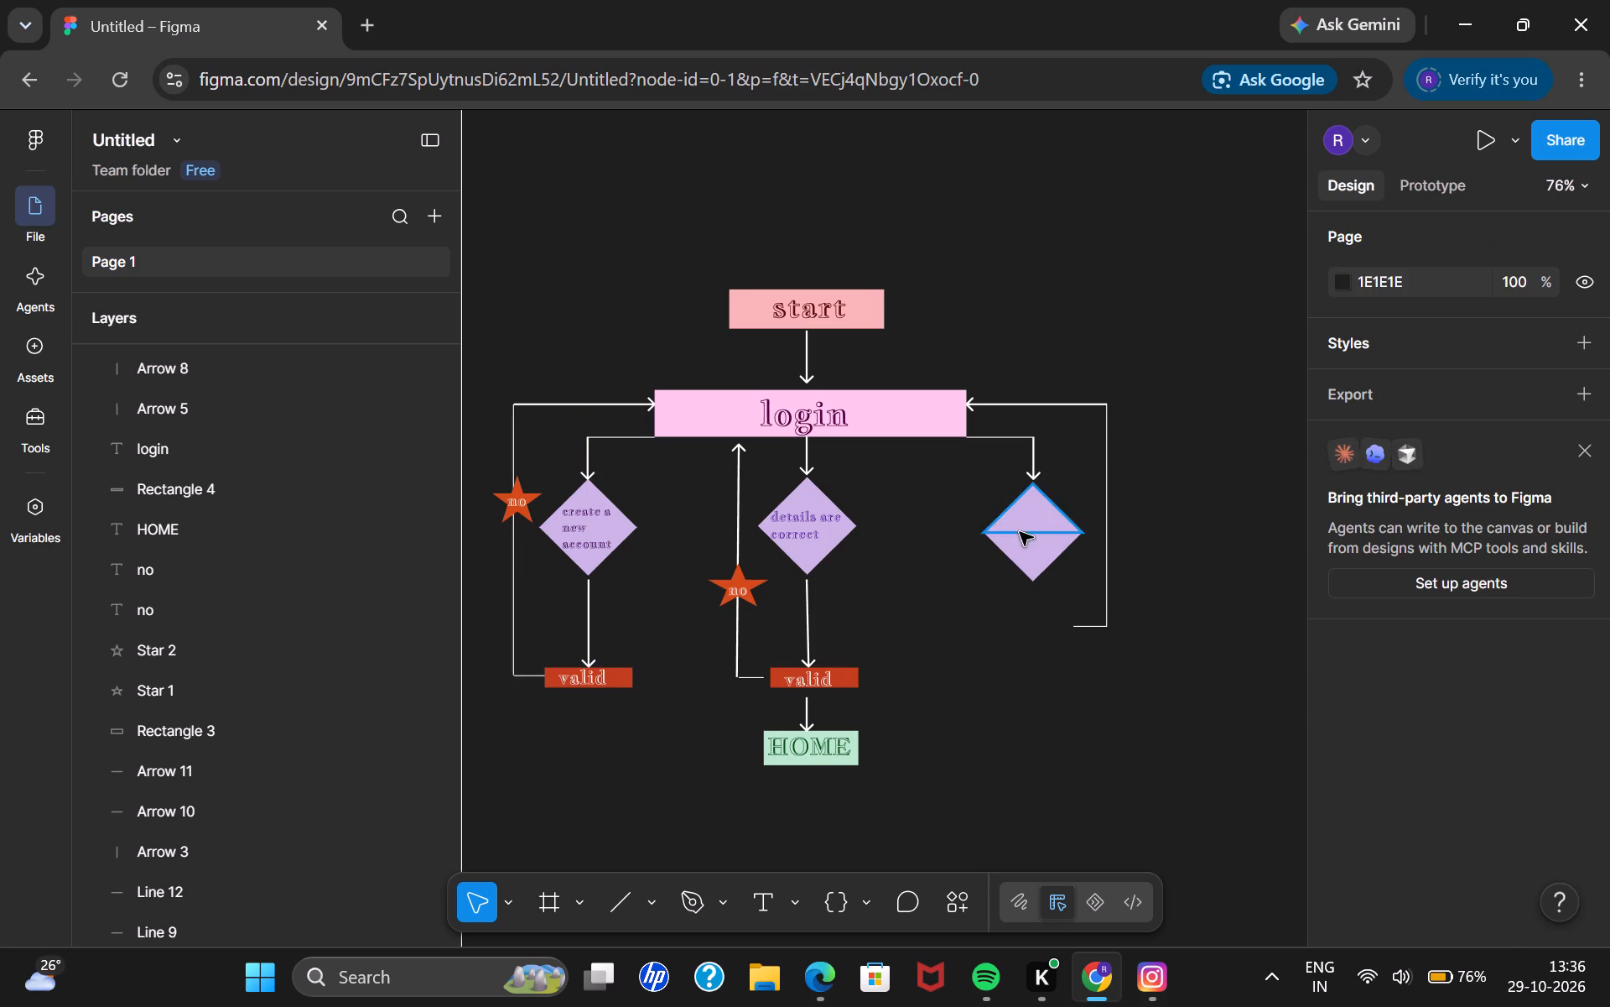
Activate the Text tool, and switch to the Line tool for the flowchart.
left_click(769, 900)
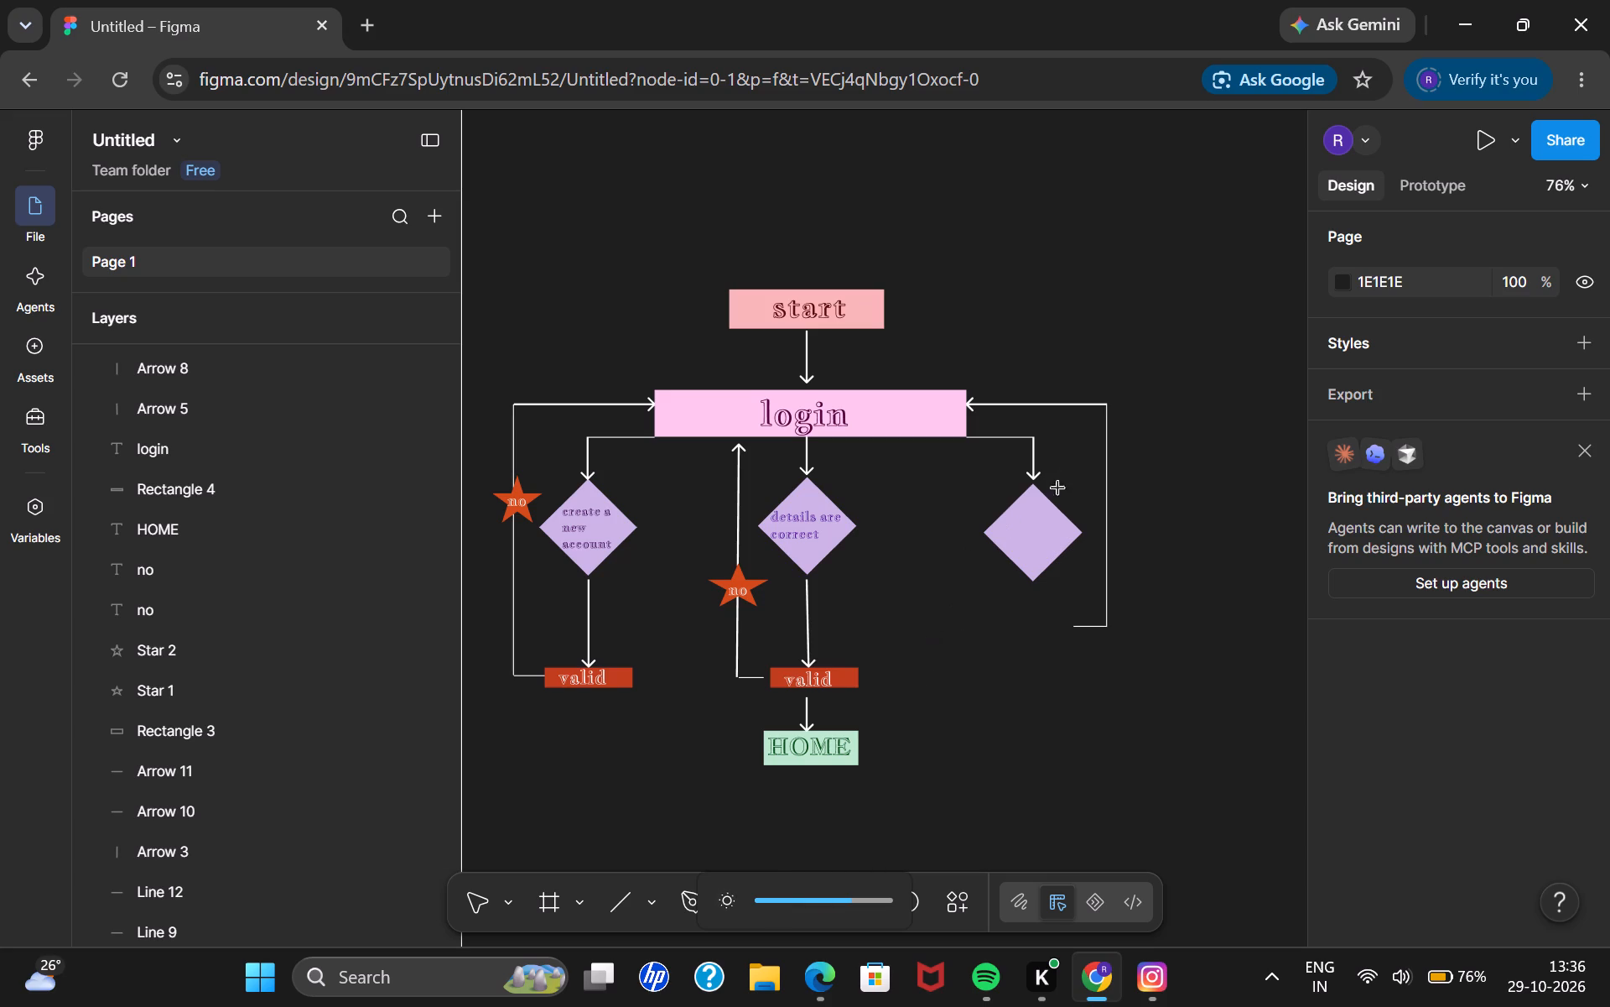
left_click(613, 902)
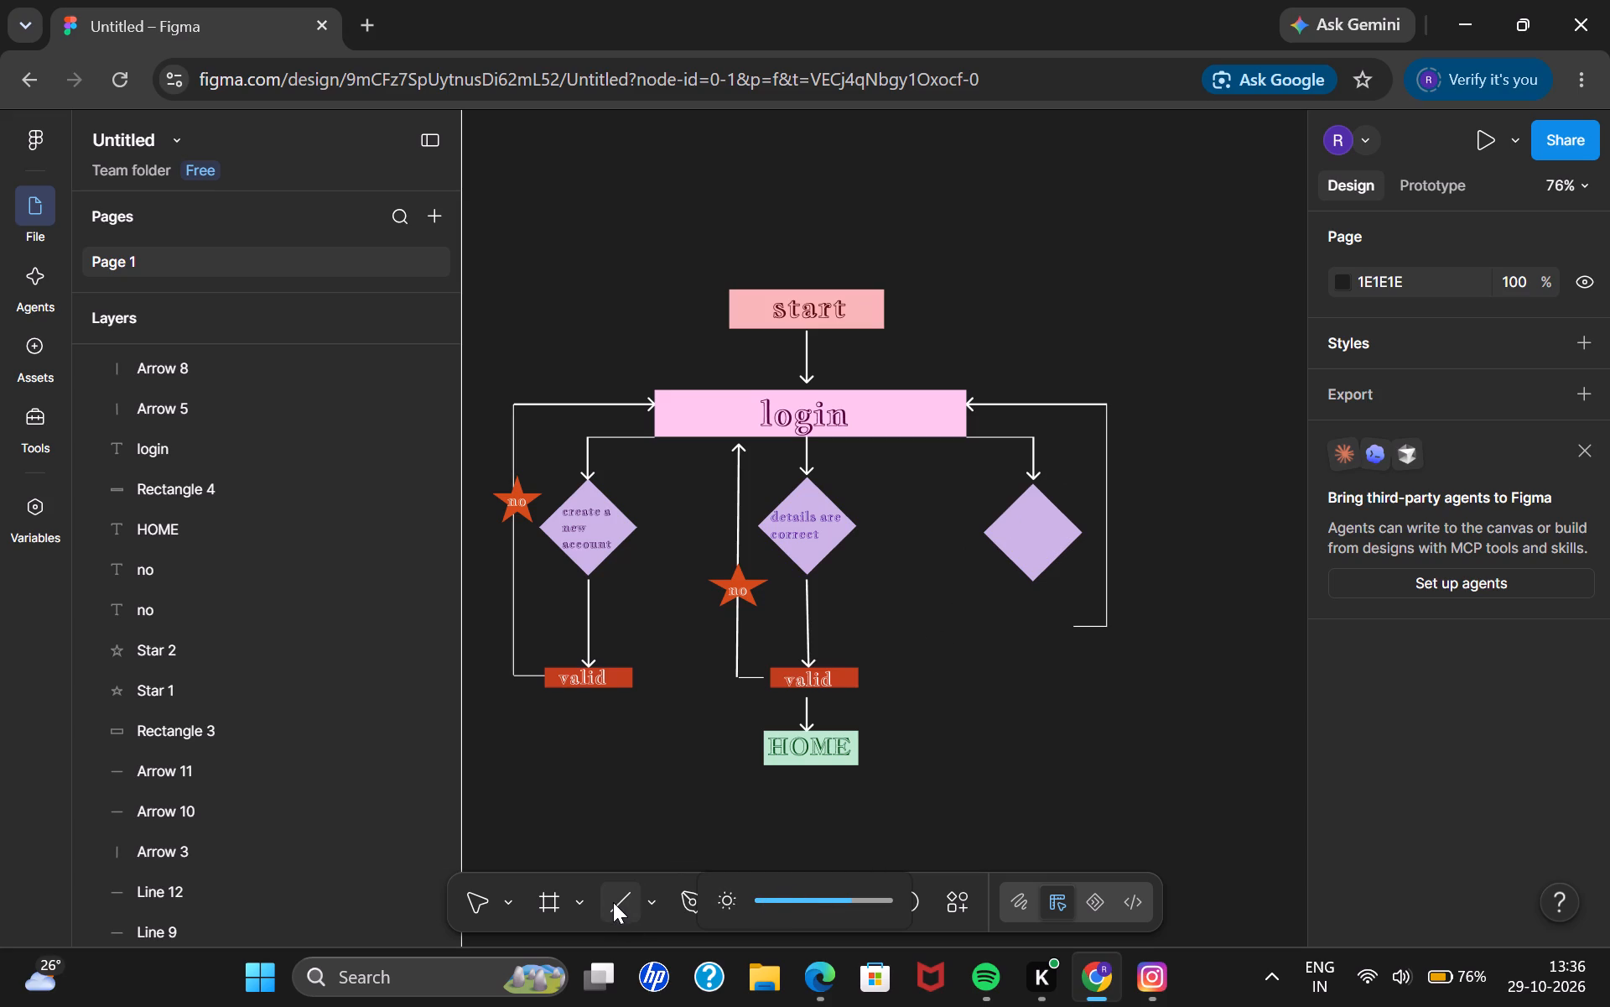
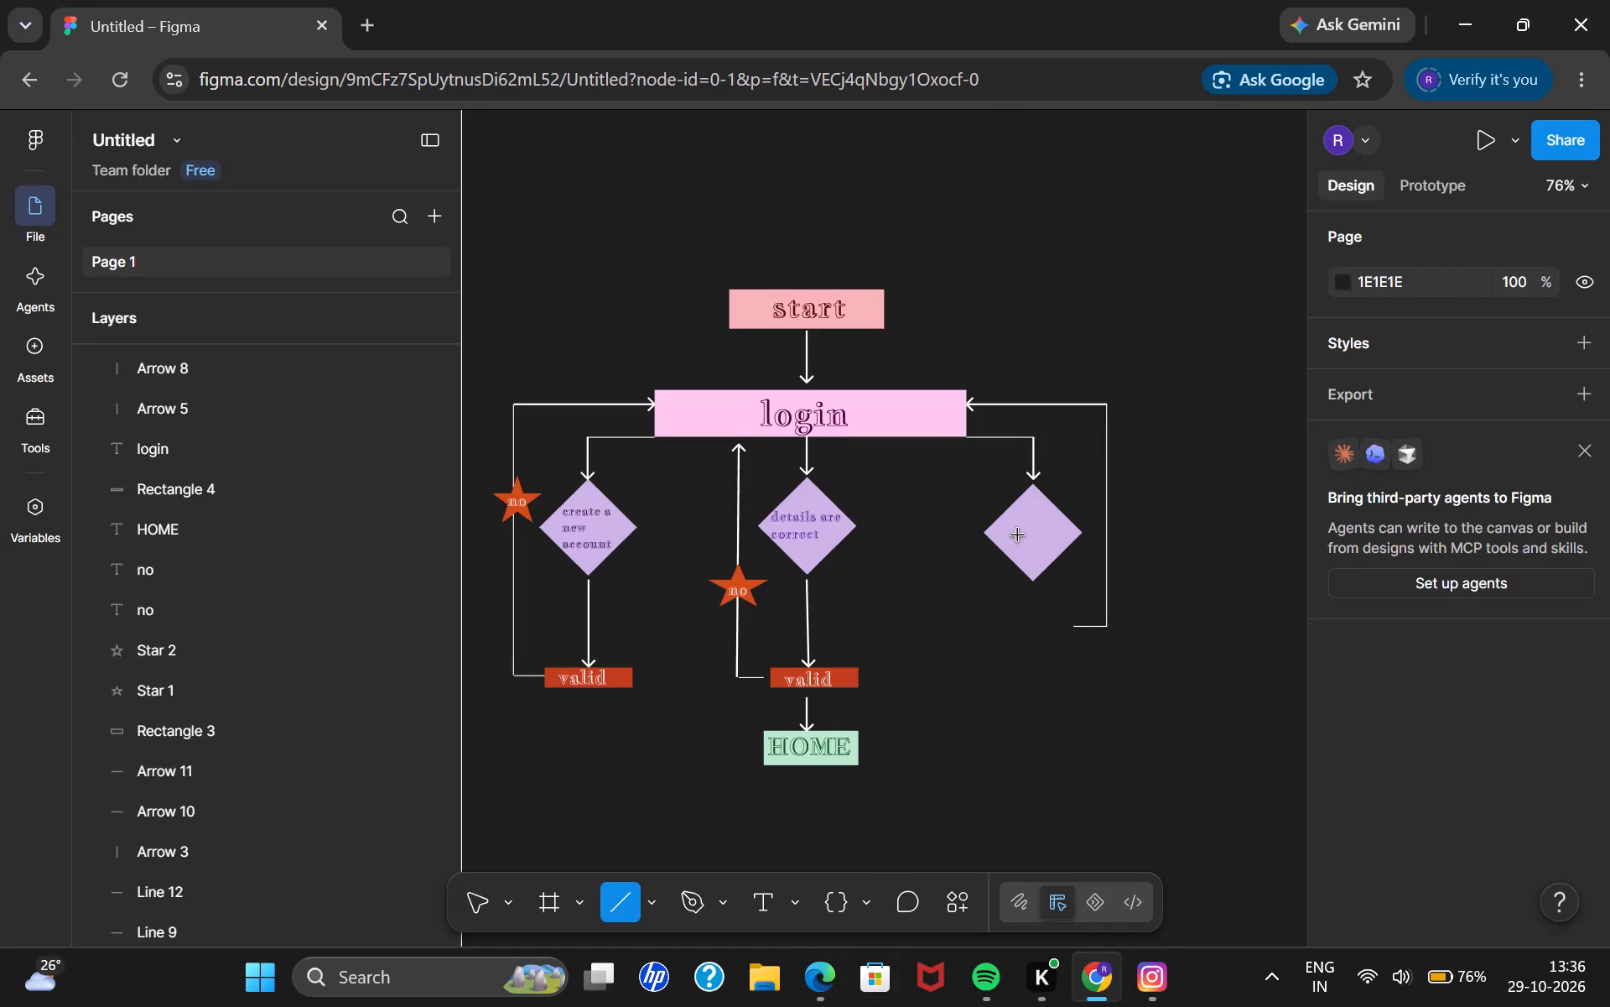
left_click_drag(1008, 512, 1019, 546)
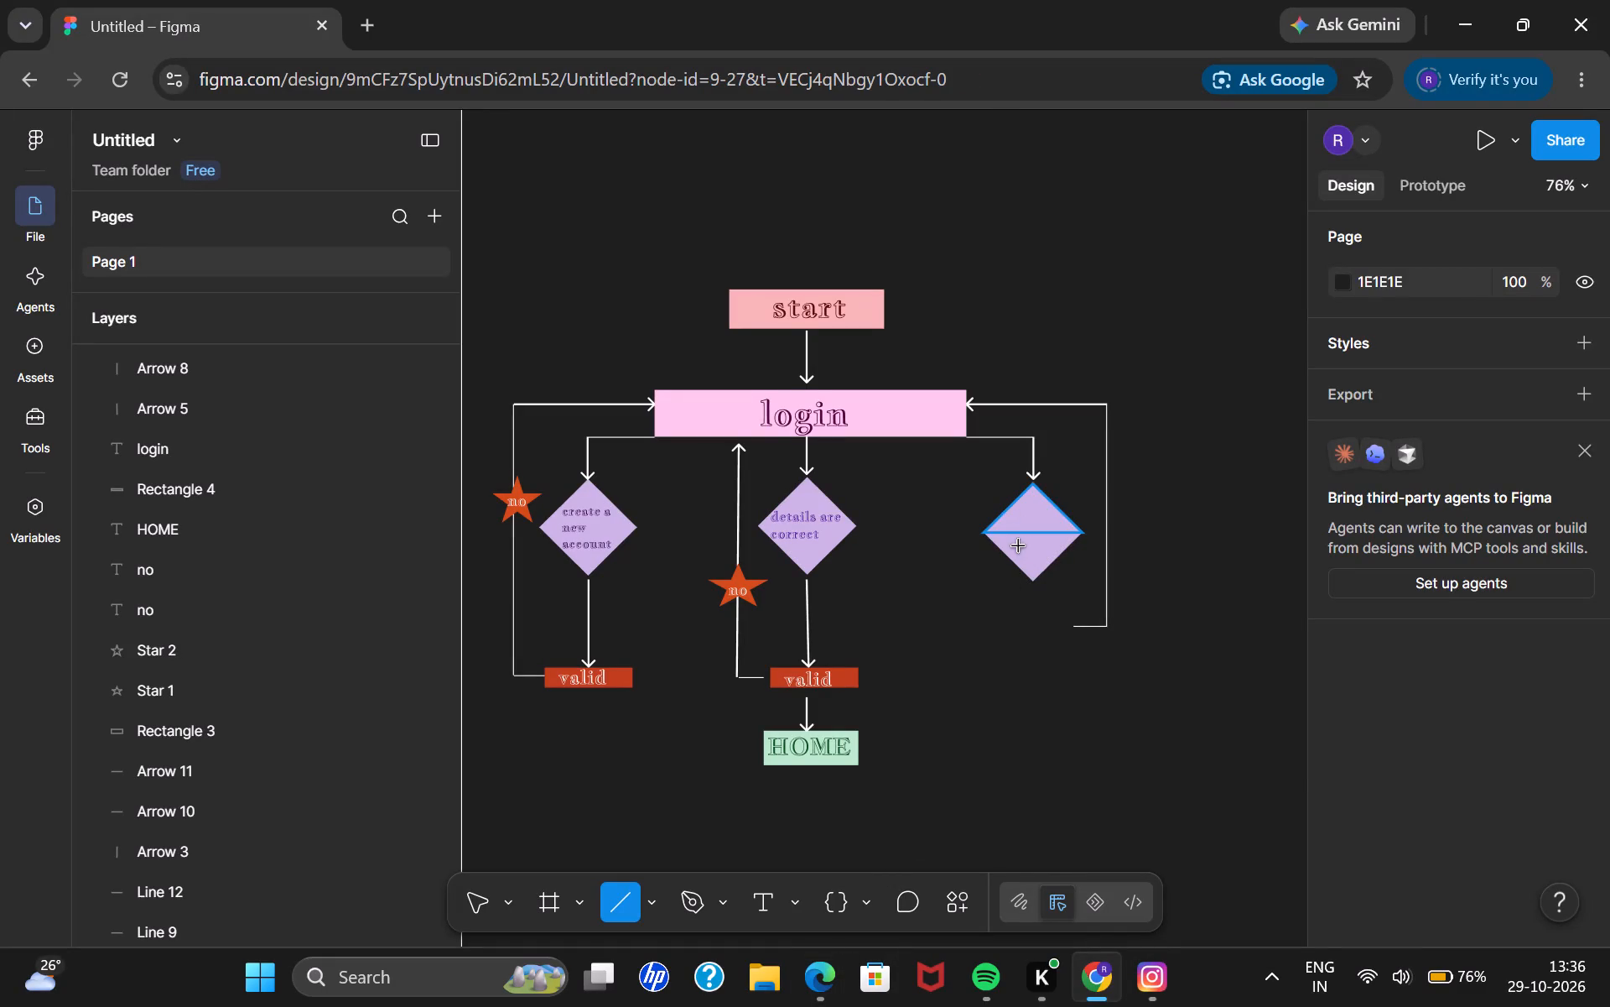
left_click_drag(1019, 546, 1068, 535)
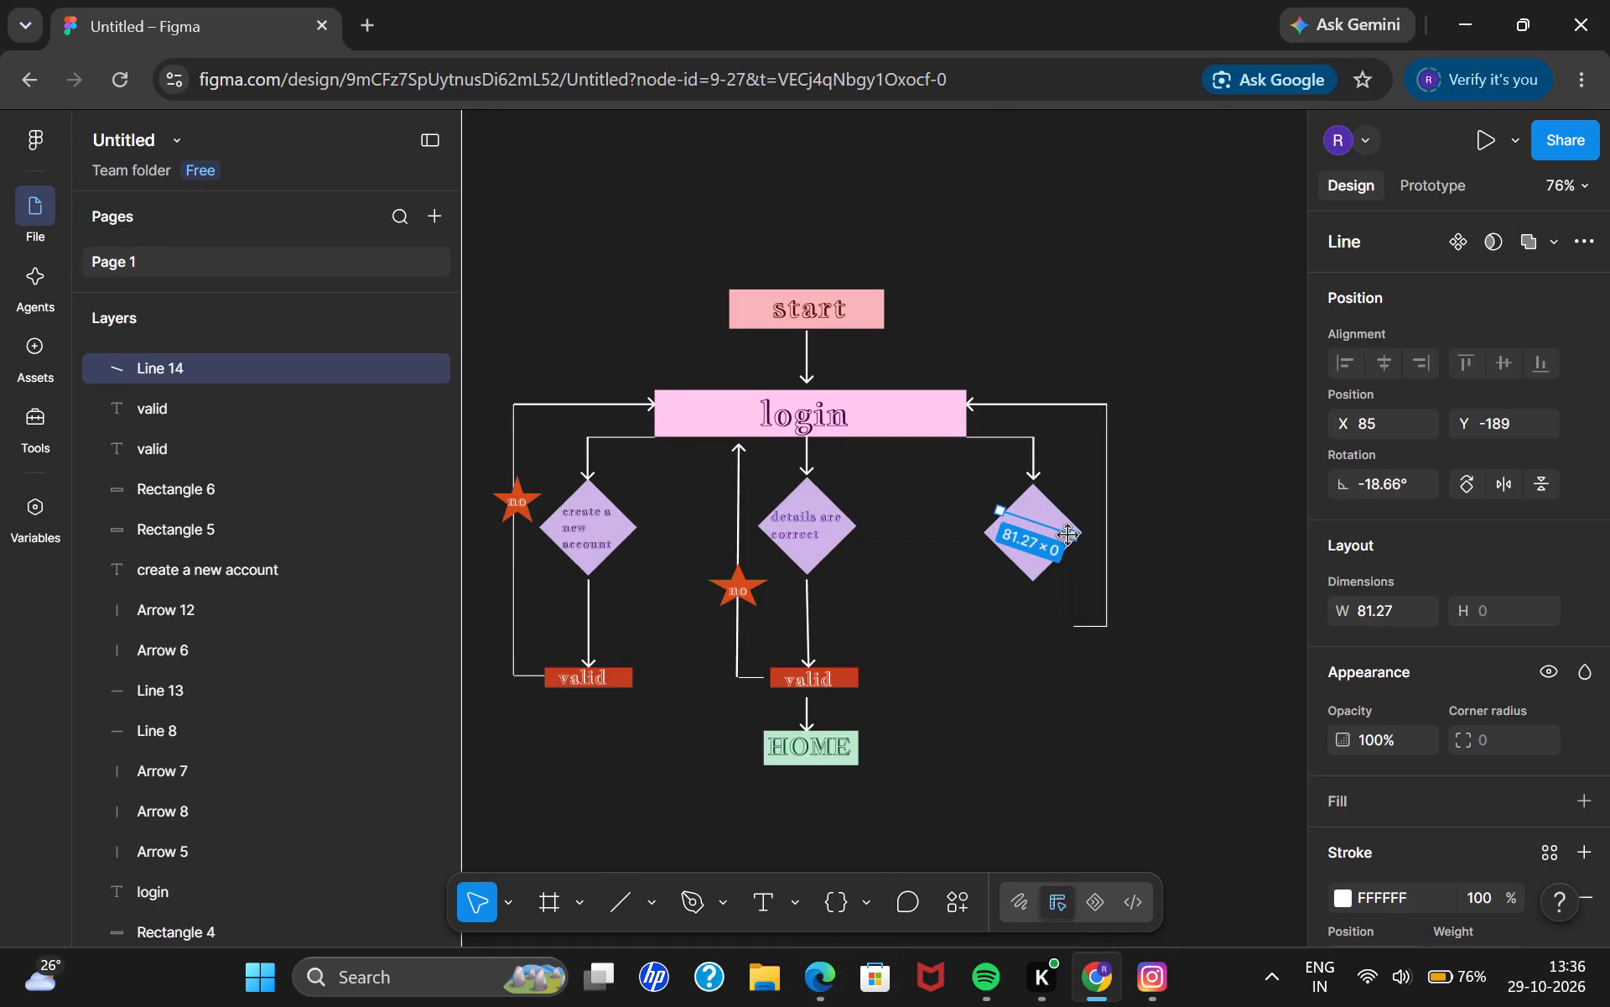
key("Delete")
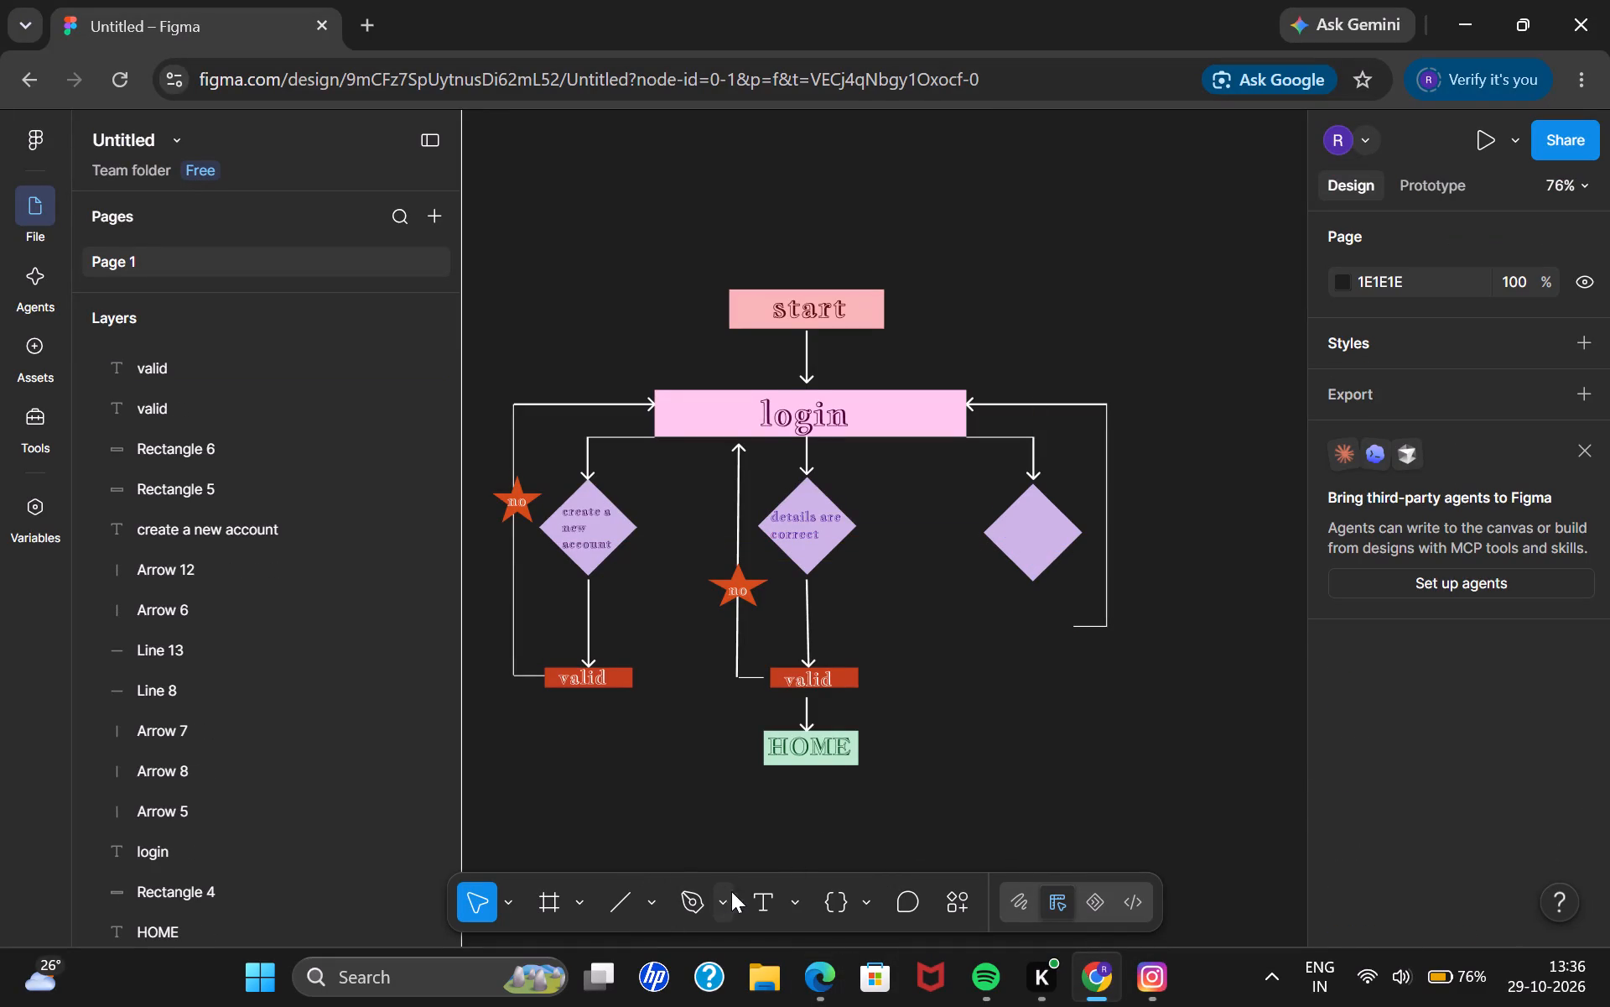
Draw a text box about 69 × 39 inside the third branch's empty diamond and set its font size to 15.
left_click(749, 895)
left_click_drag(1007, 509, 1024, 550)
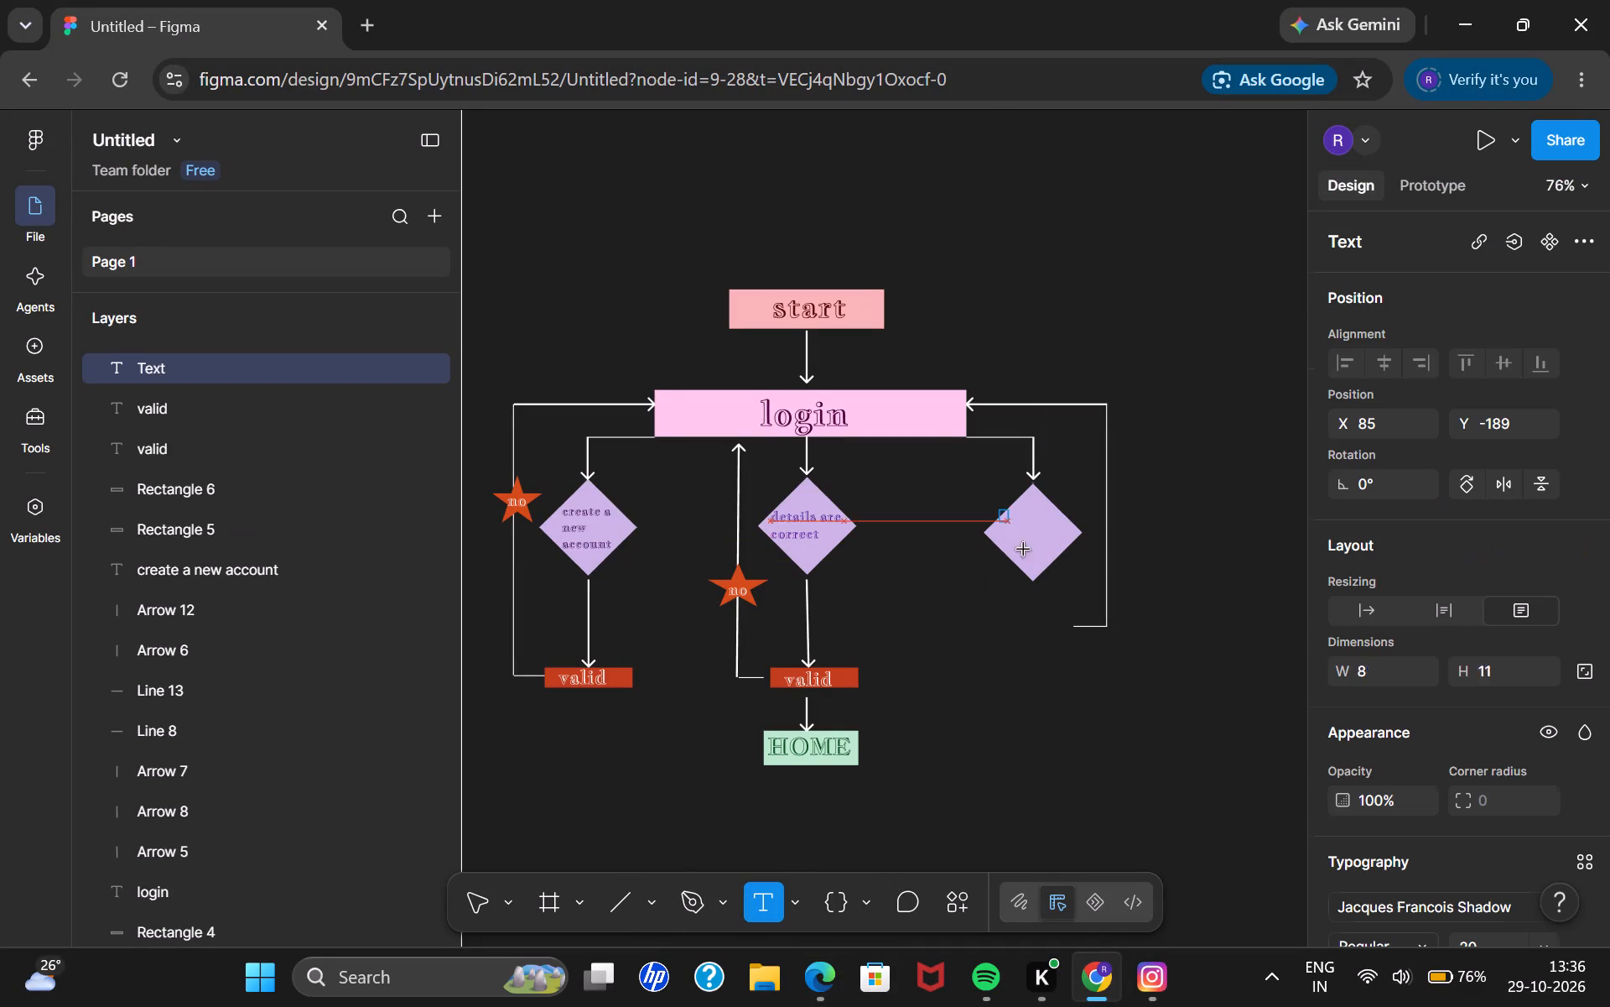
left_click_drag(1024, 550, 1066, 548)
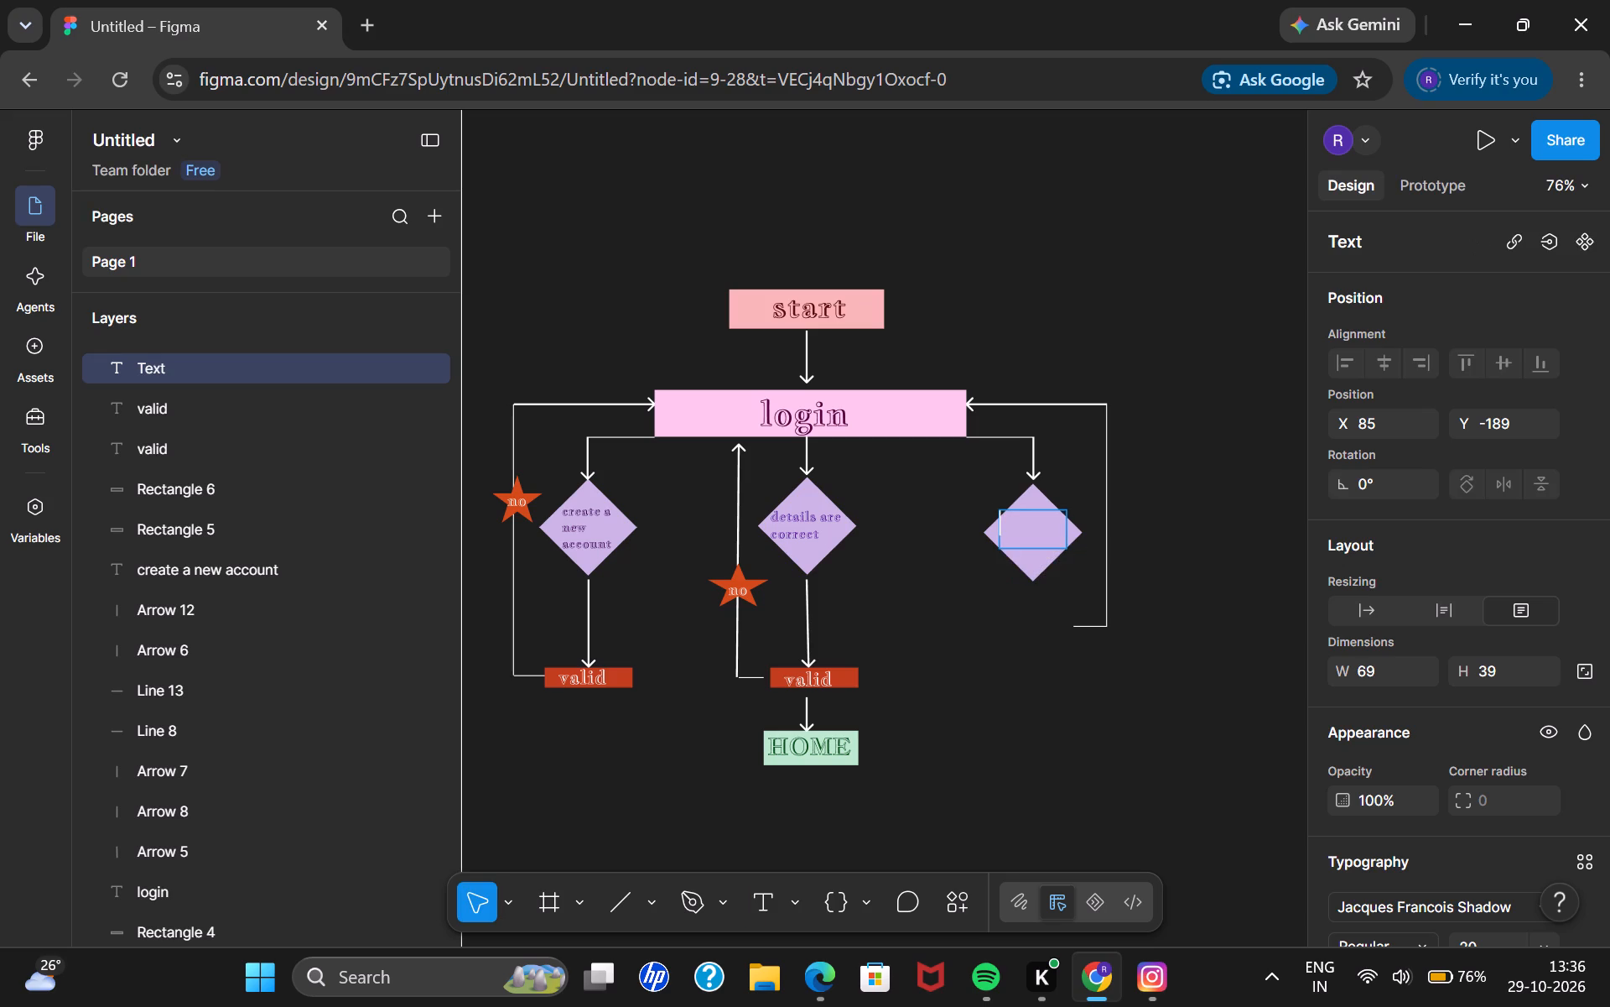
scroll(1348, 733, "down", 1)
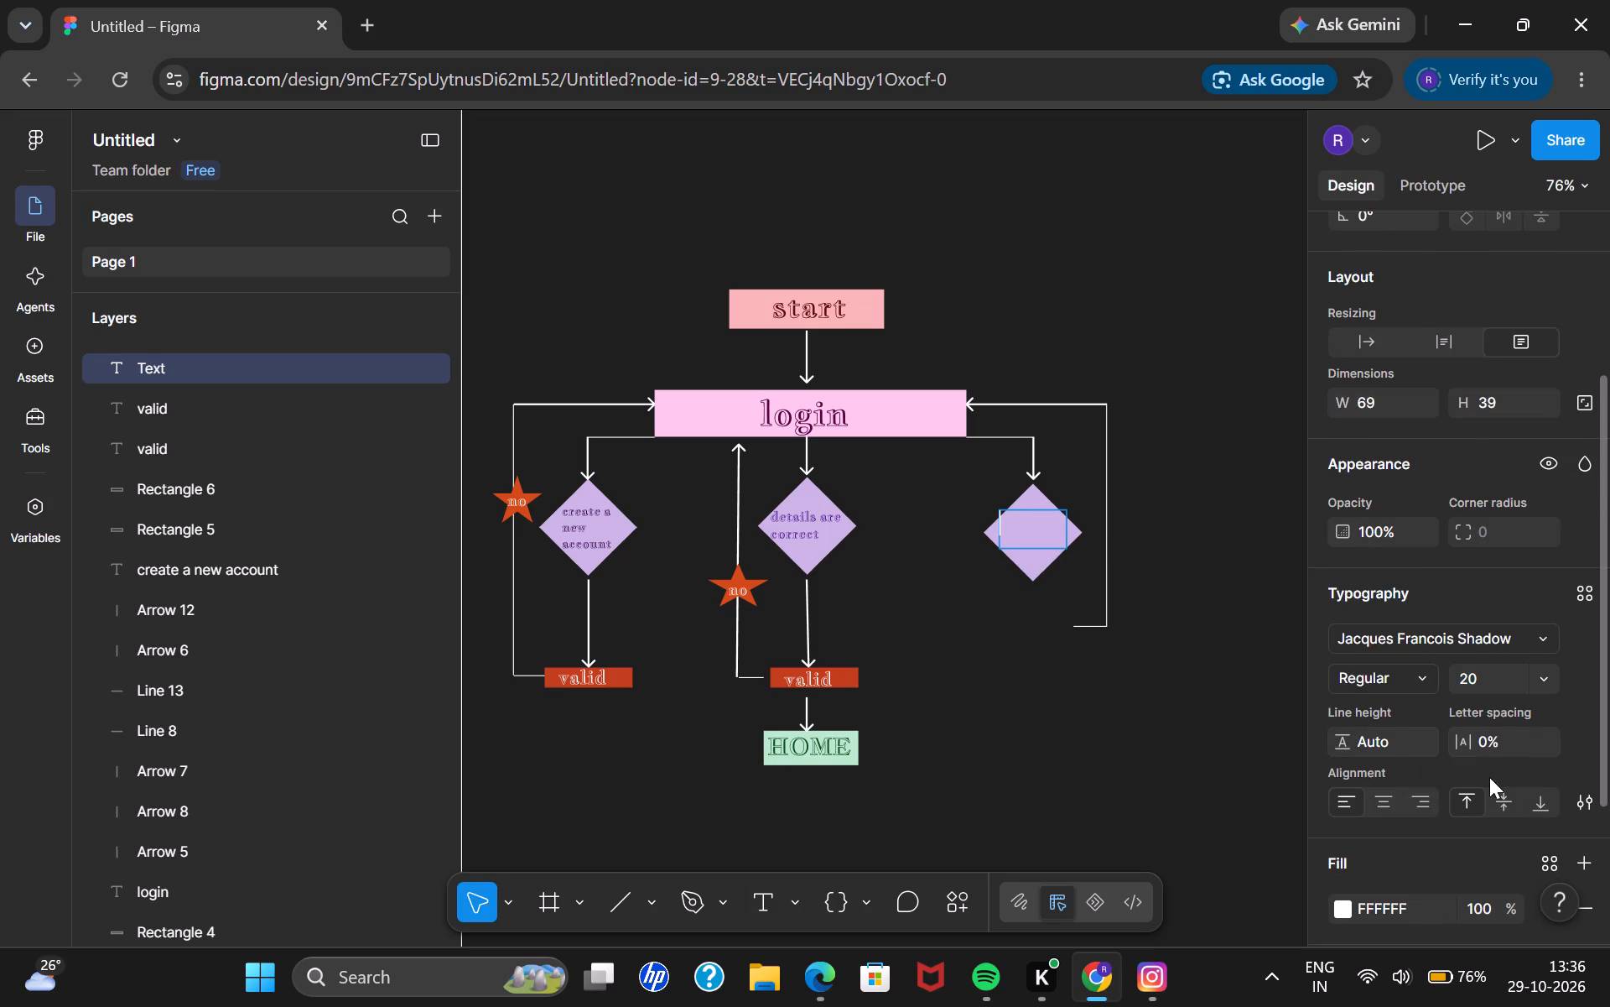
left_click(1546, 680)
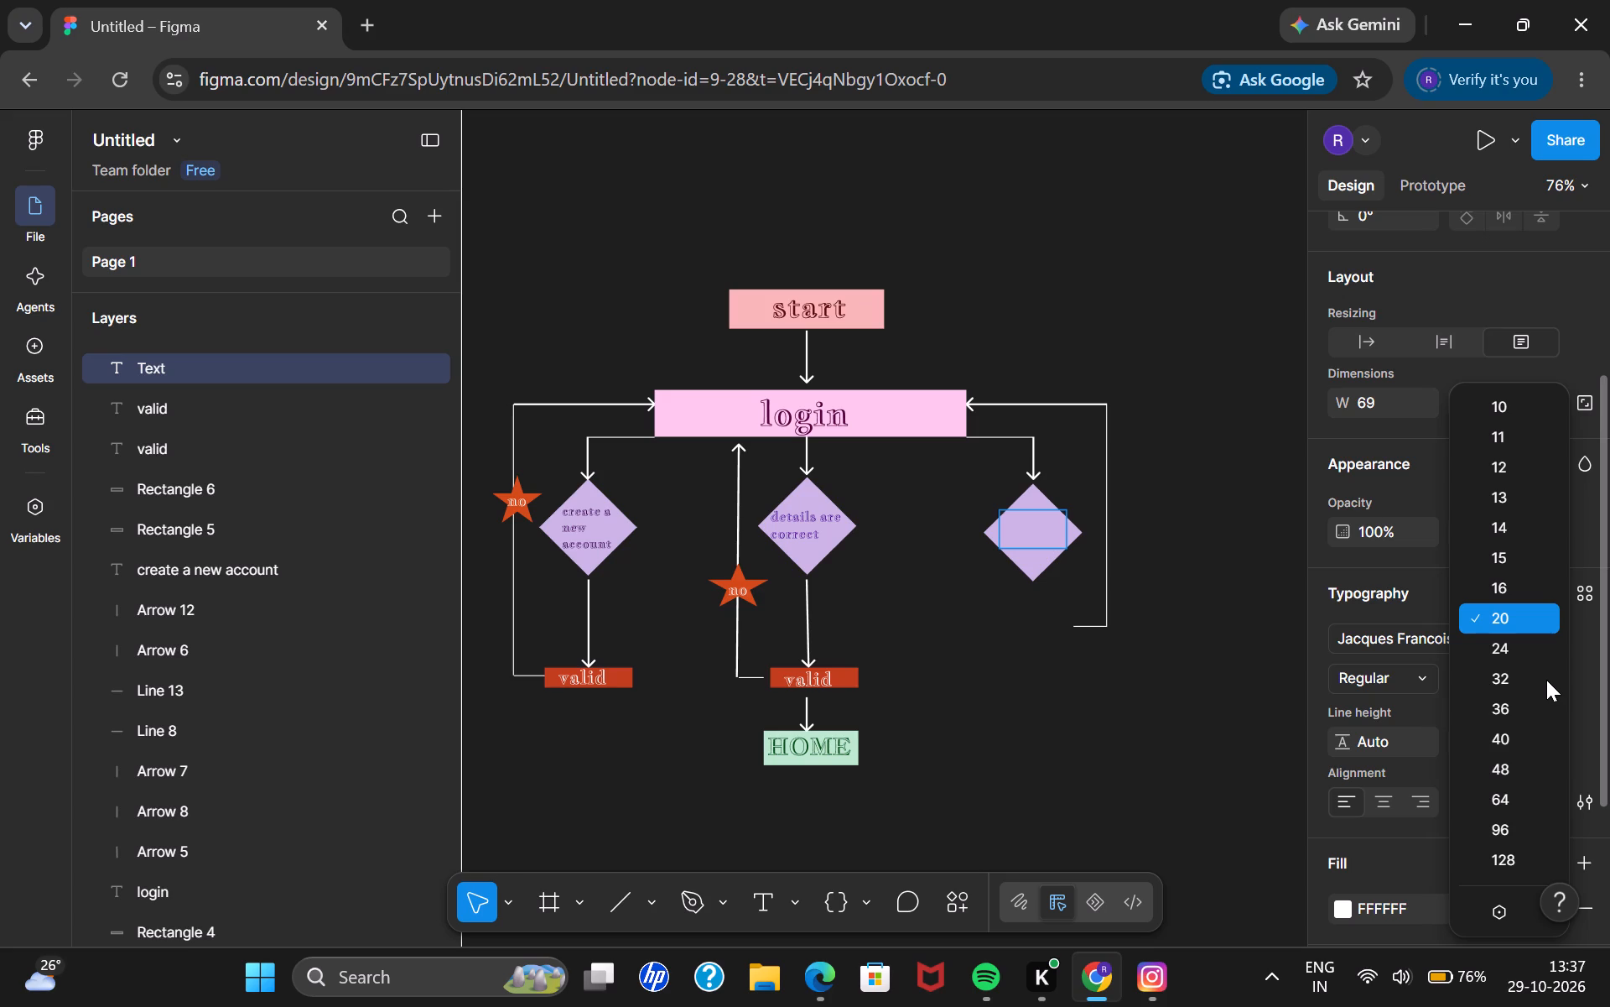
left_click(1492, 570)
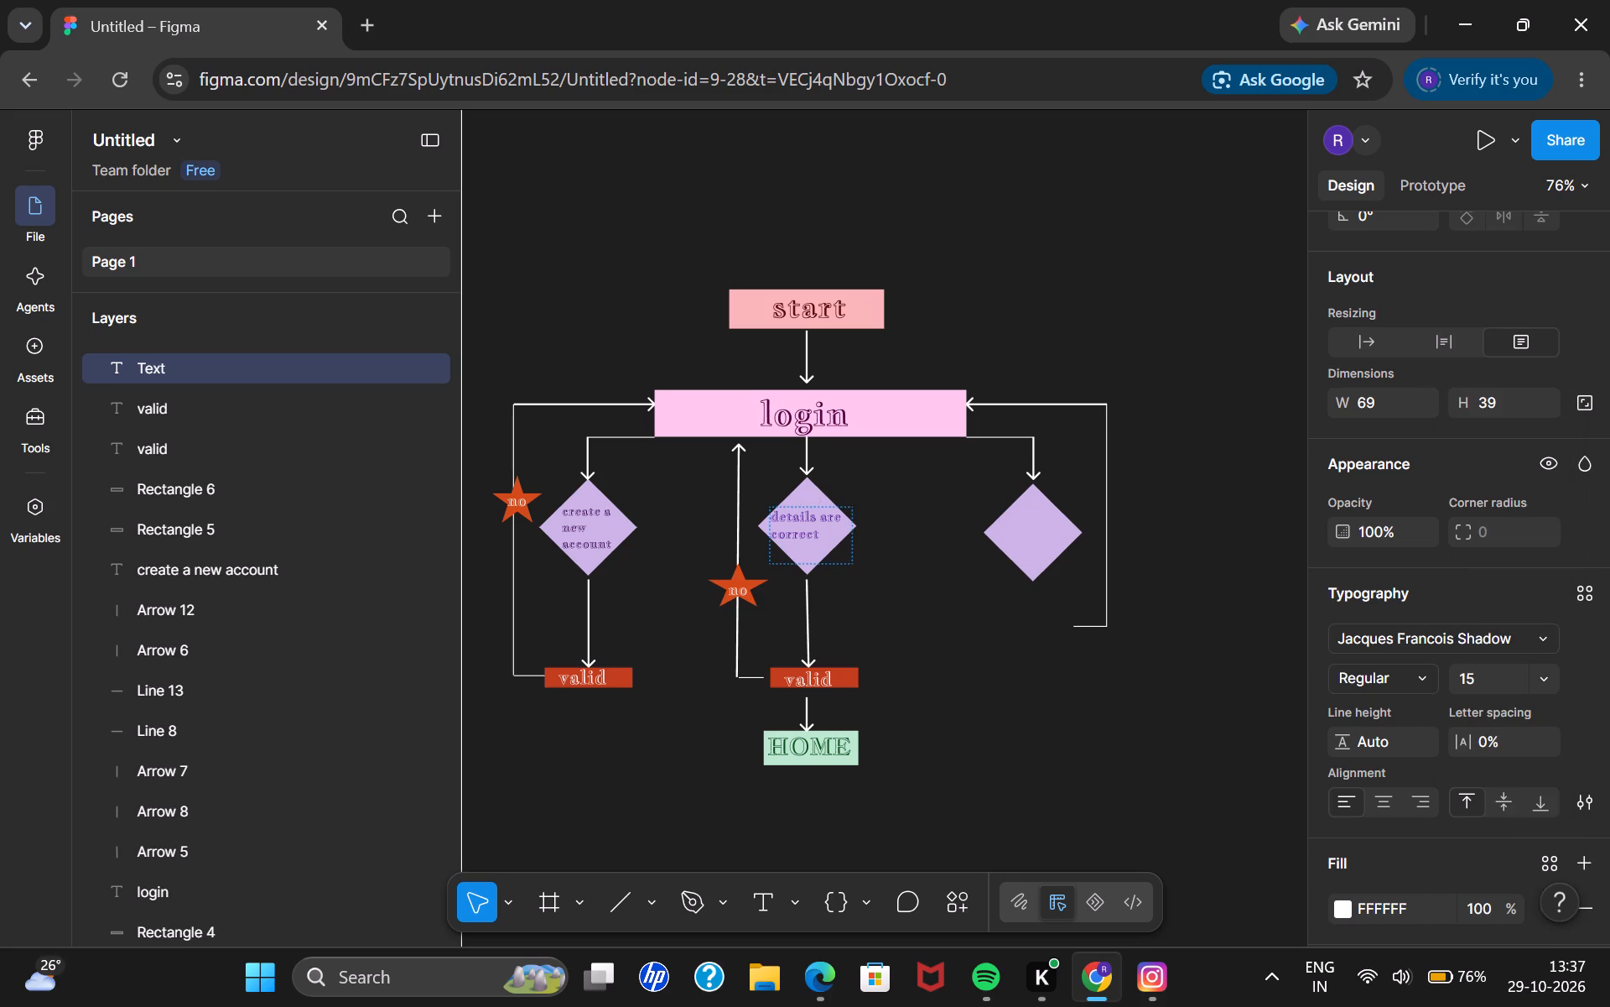
Check the text size and fill of the "details are correct" label, and activate the Text tool for labelling the third diamond.
left_click(801, 527)
scroll(1405, 717, "down", 1)
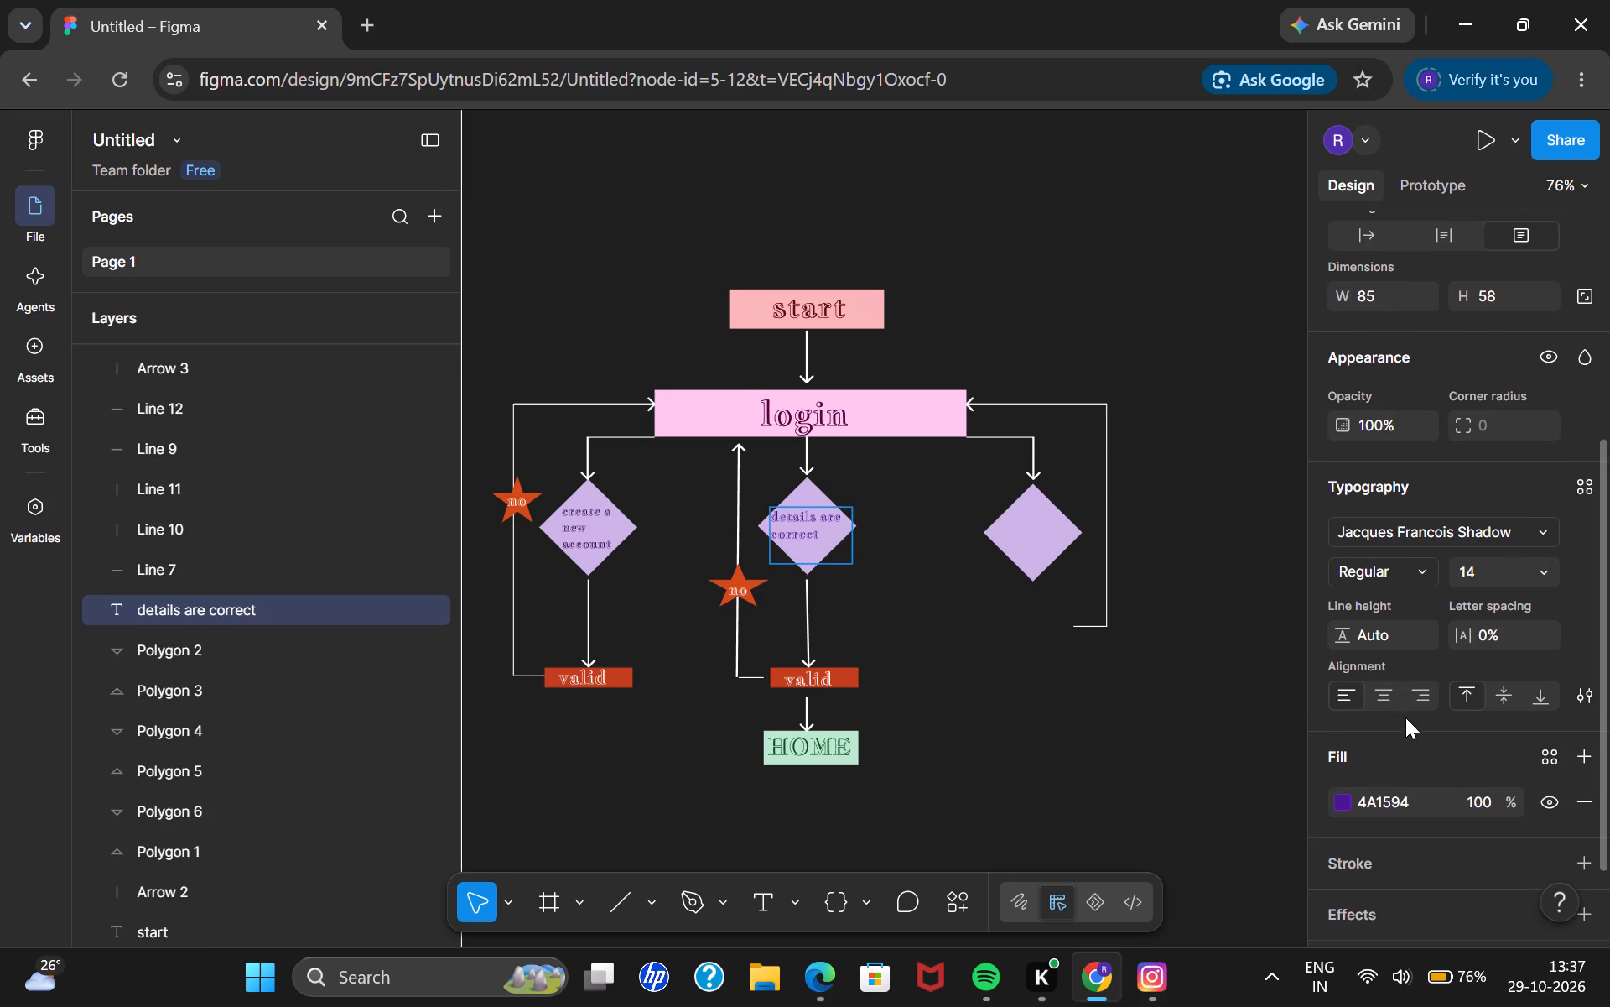
left_click(1026, 546)
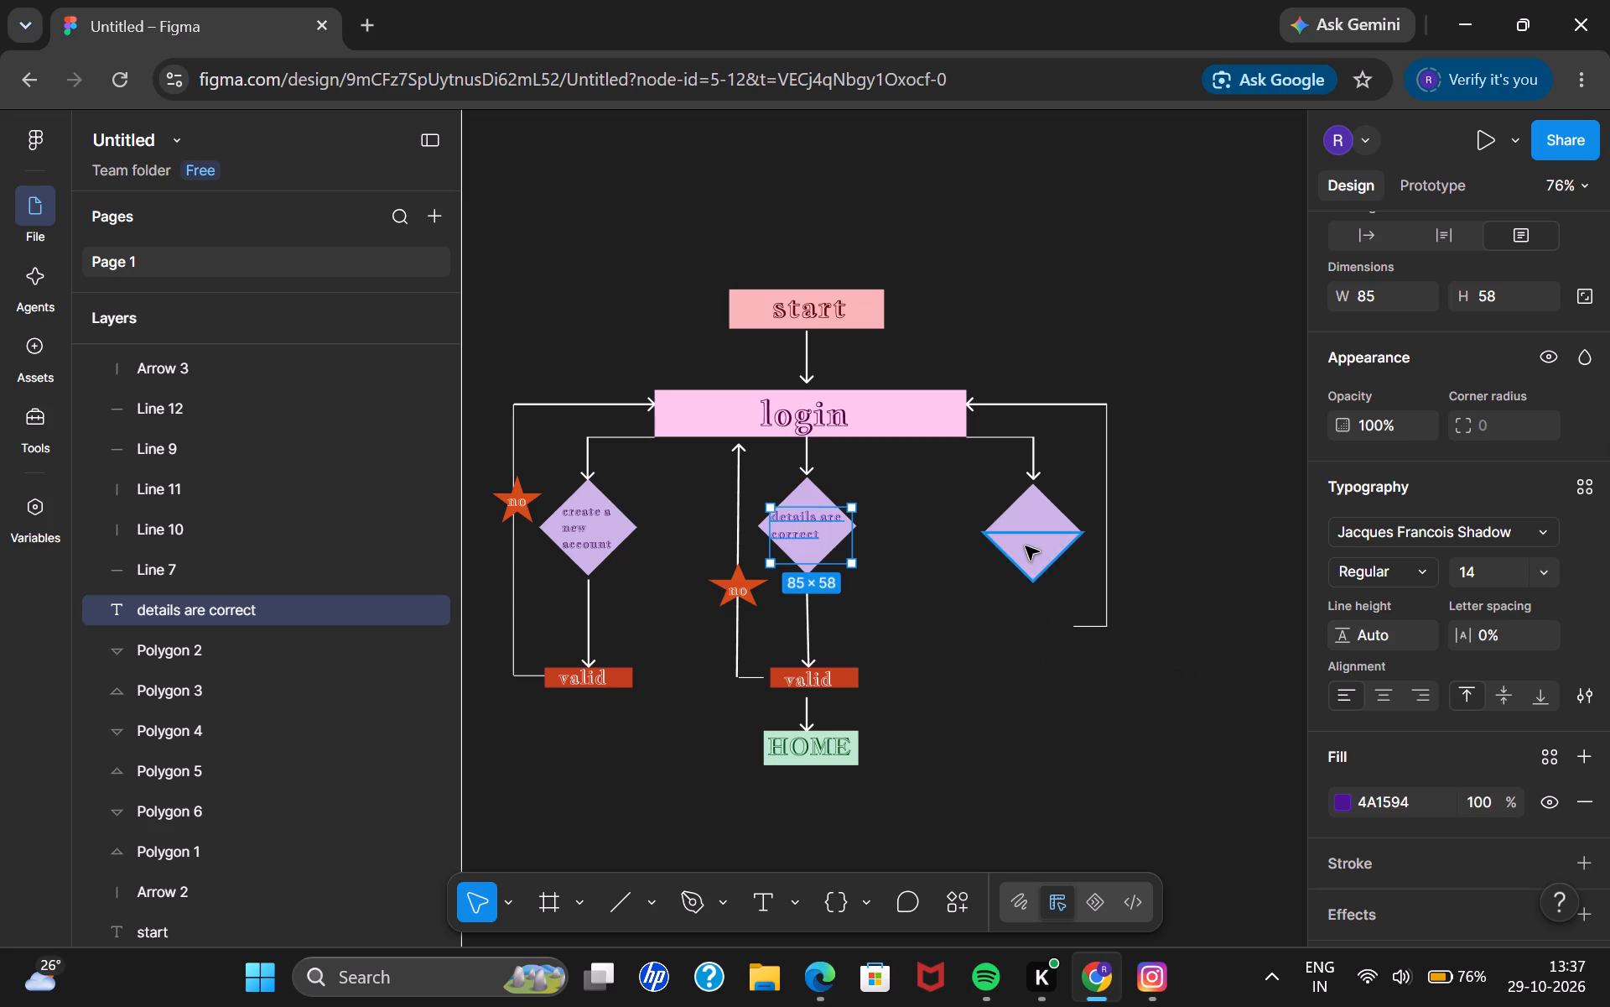
left_click(766, 895)
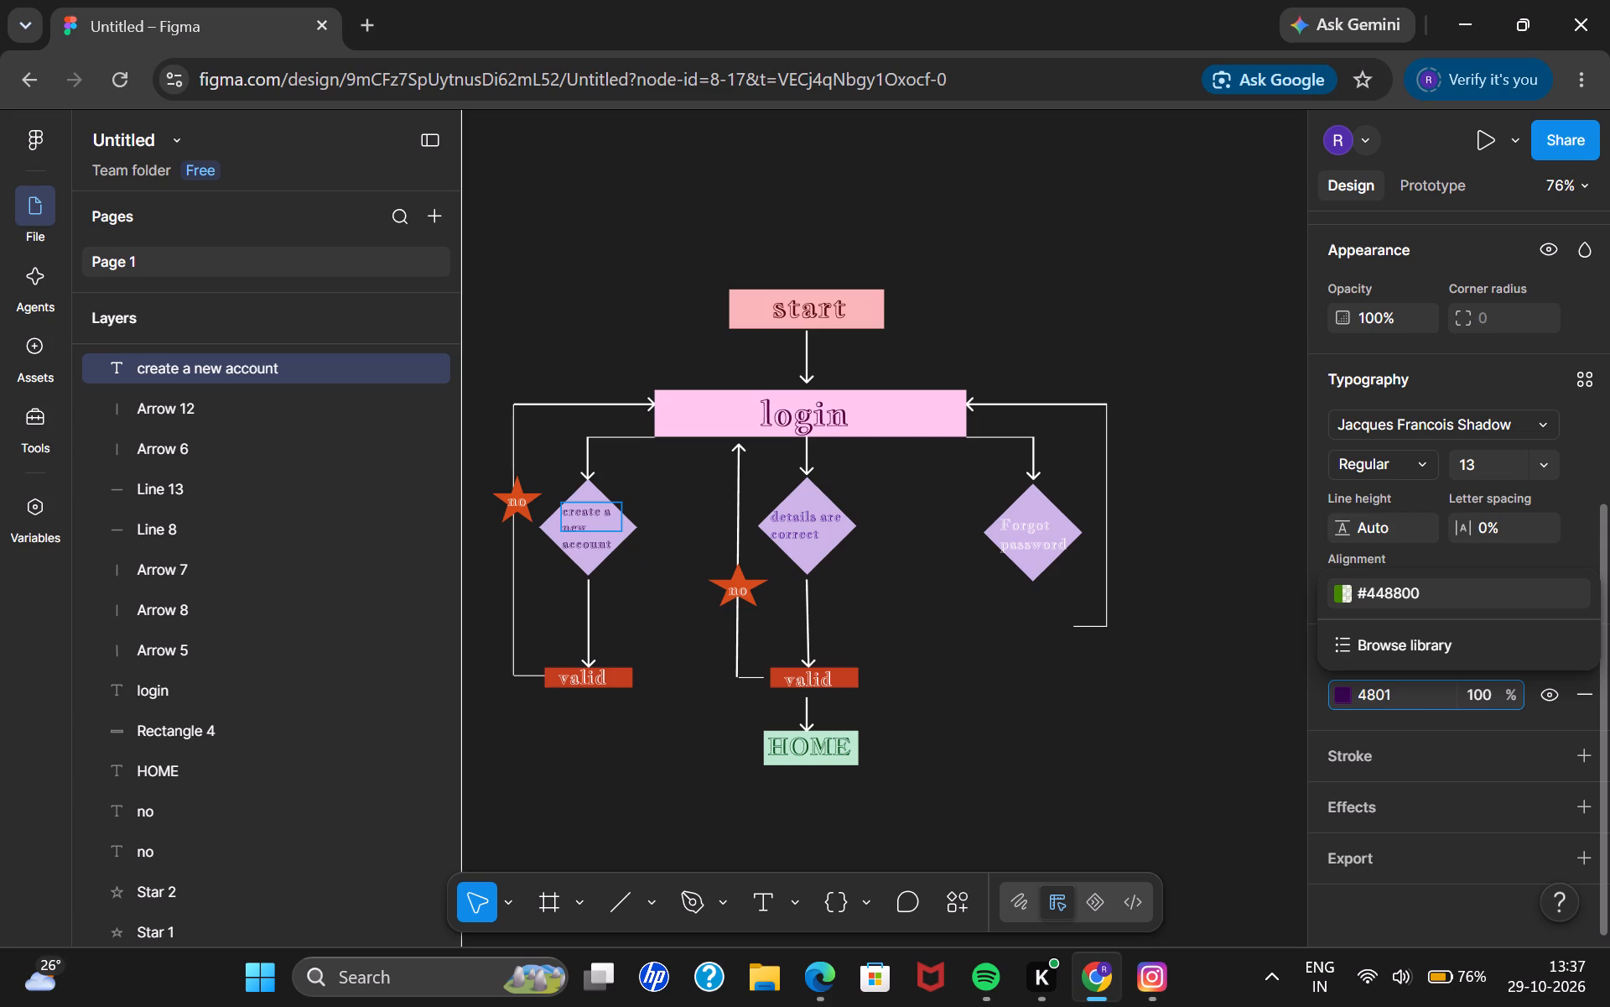
Set the fill of the "create a new account" label to #480159.
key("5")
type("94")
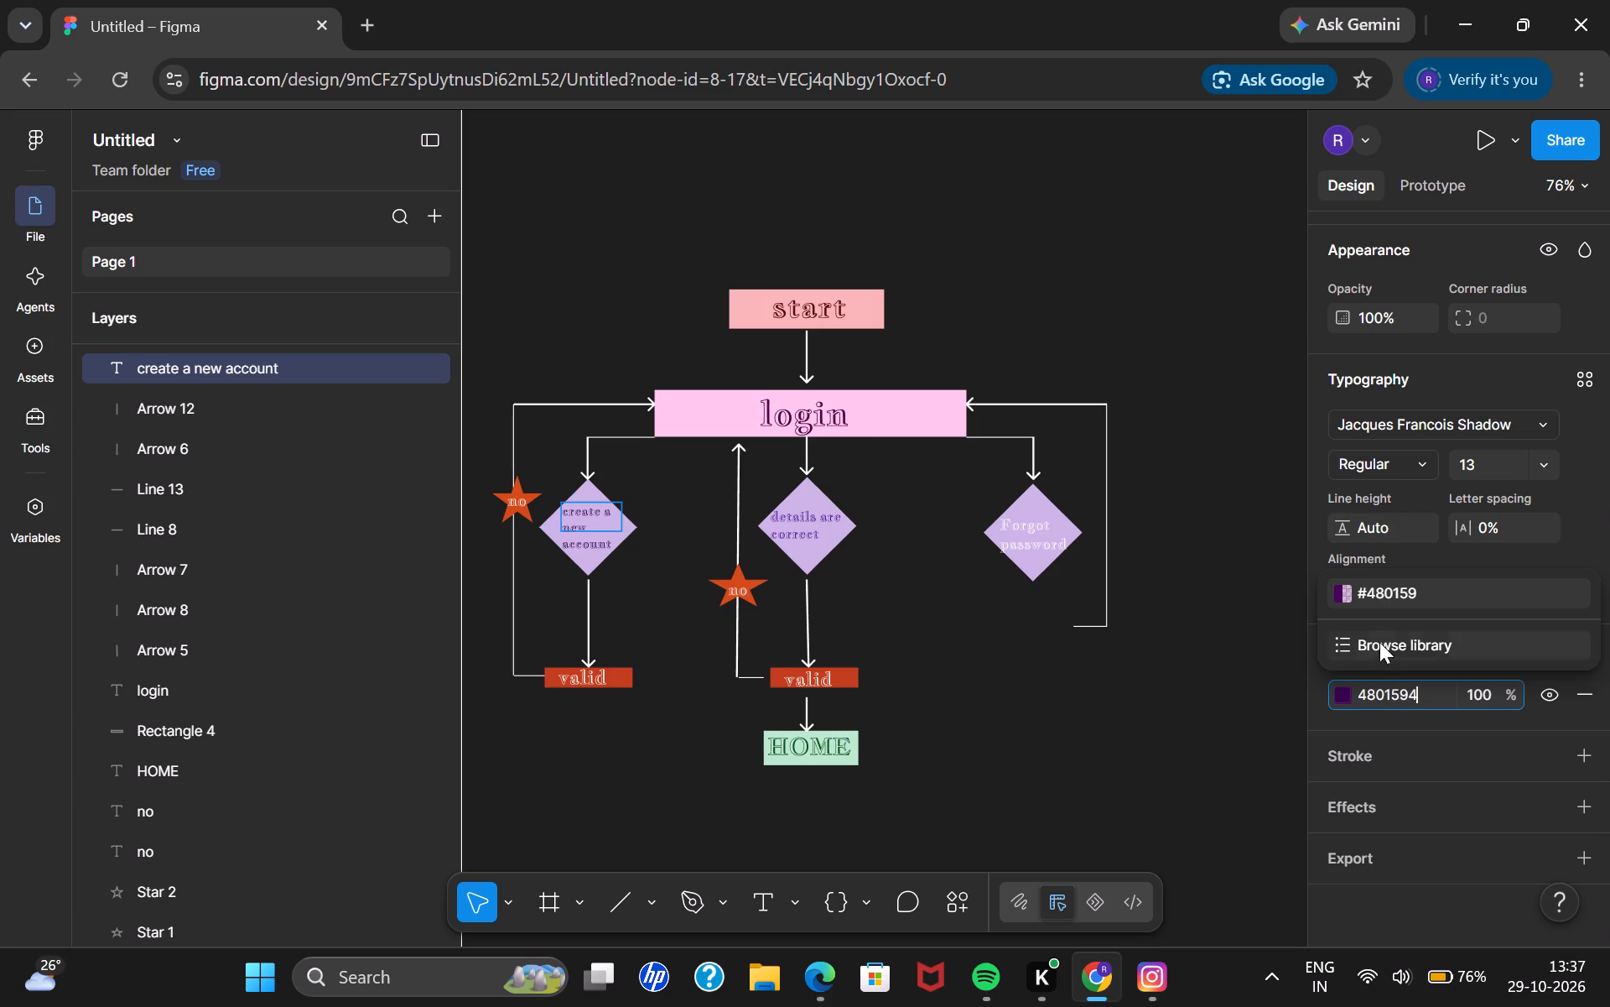
left_click(1381, 593)
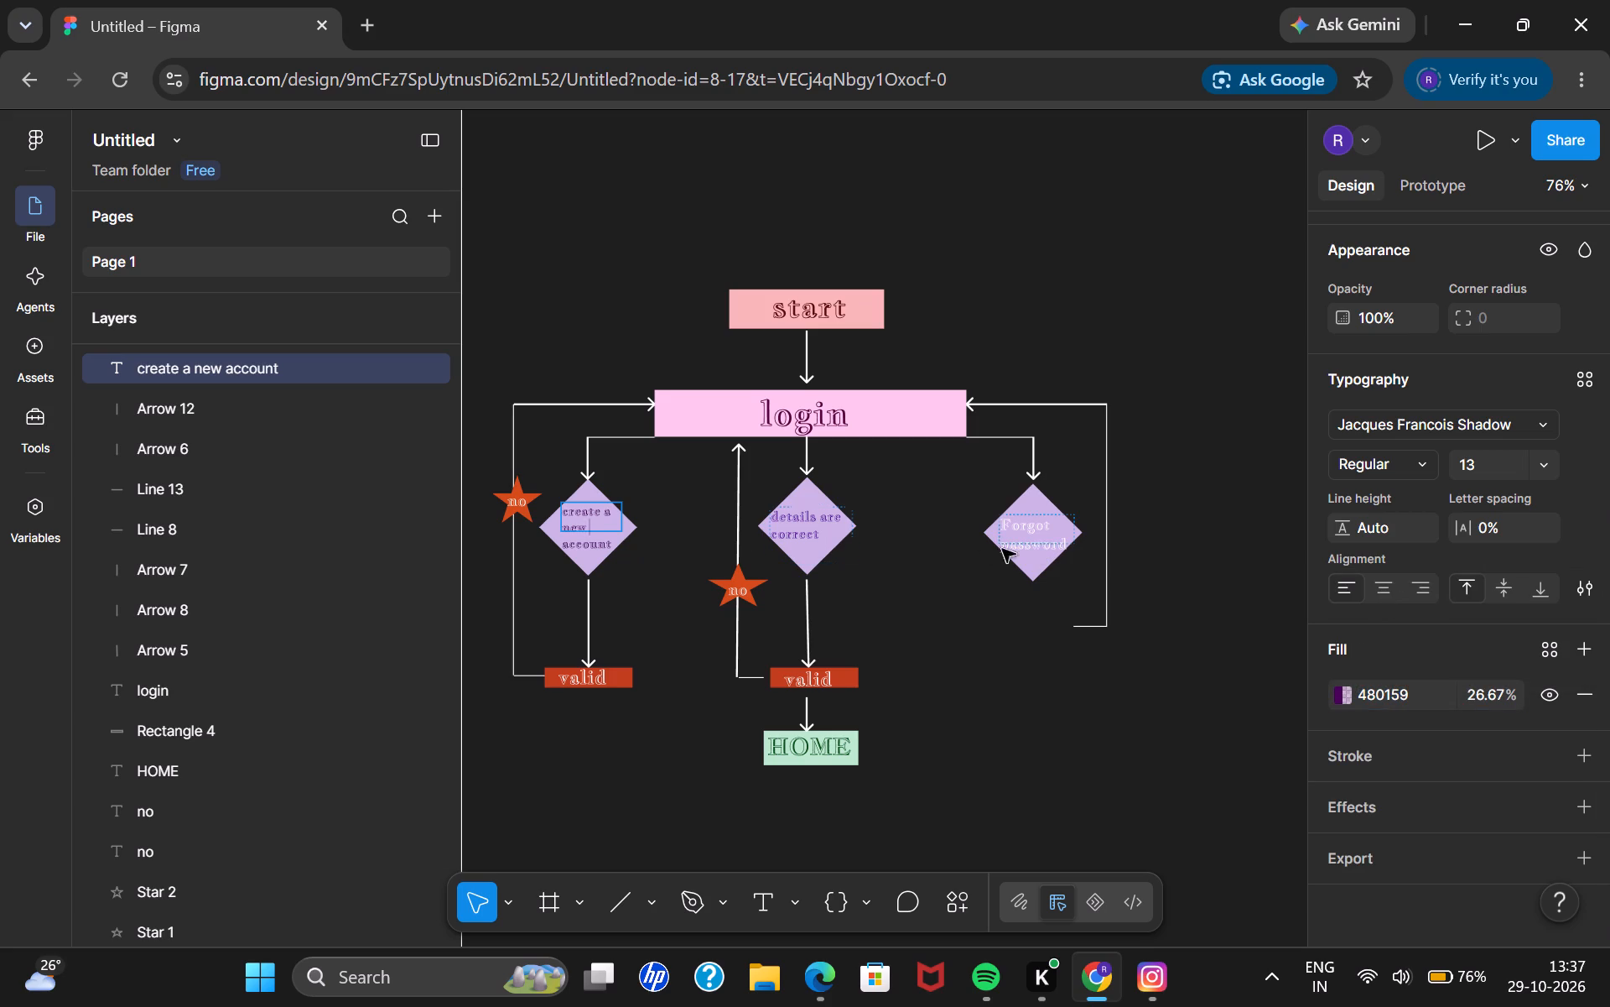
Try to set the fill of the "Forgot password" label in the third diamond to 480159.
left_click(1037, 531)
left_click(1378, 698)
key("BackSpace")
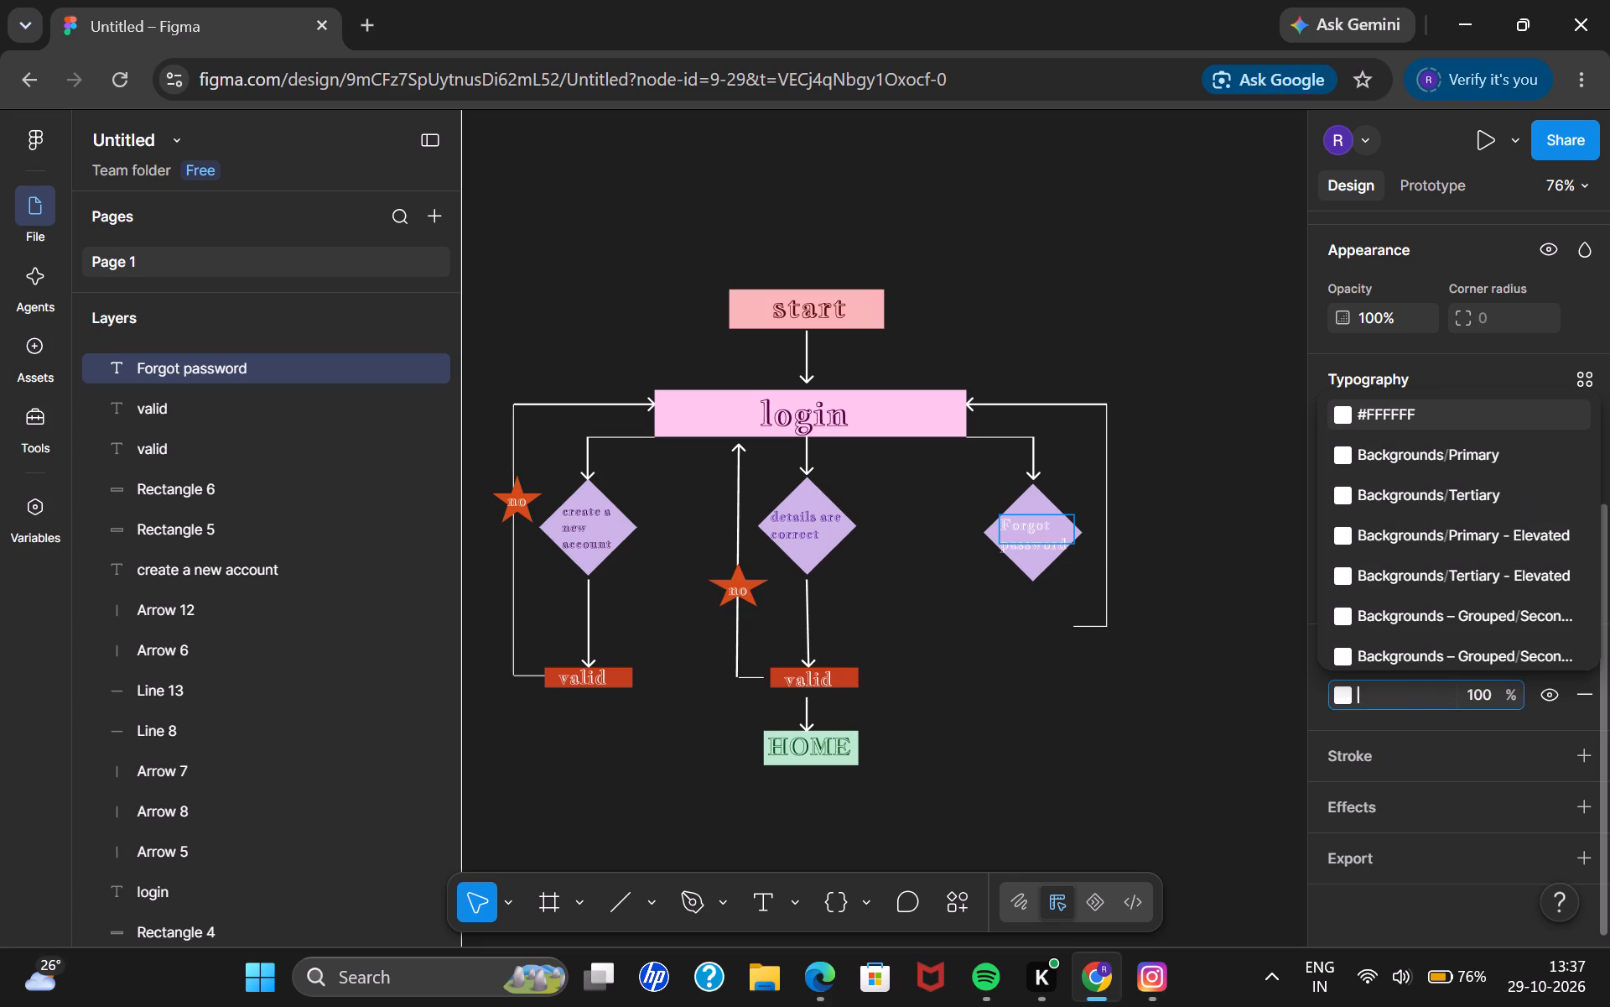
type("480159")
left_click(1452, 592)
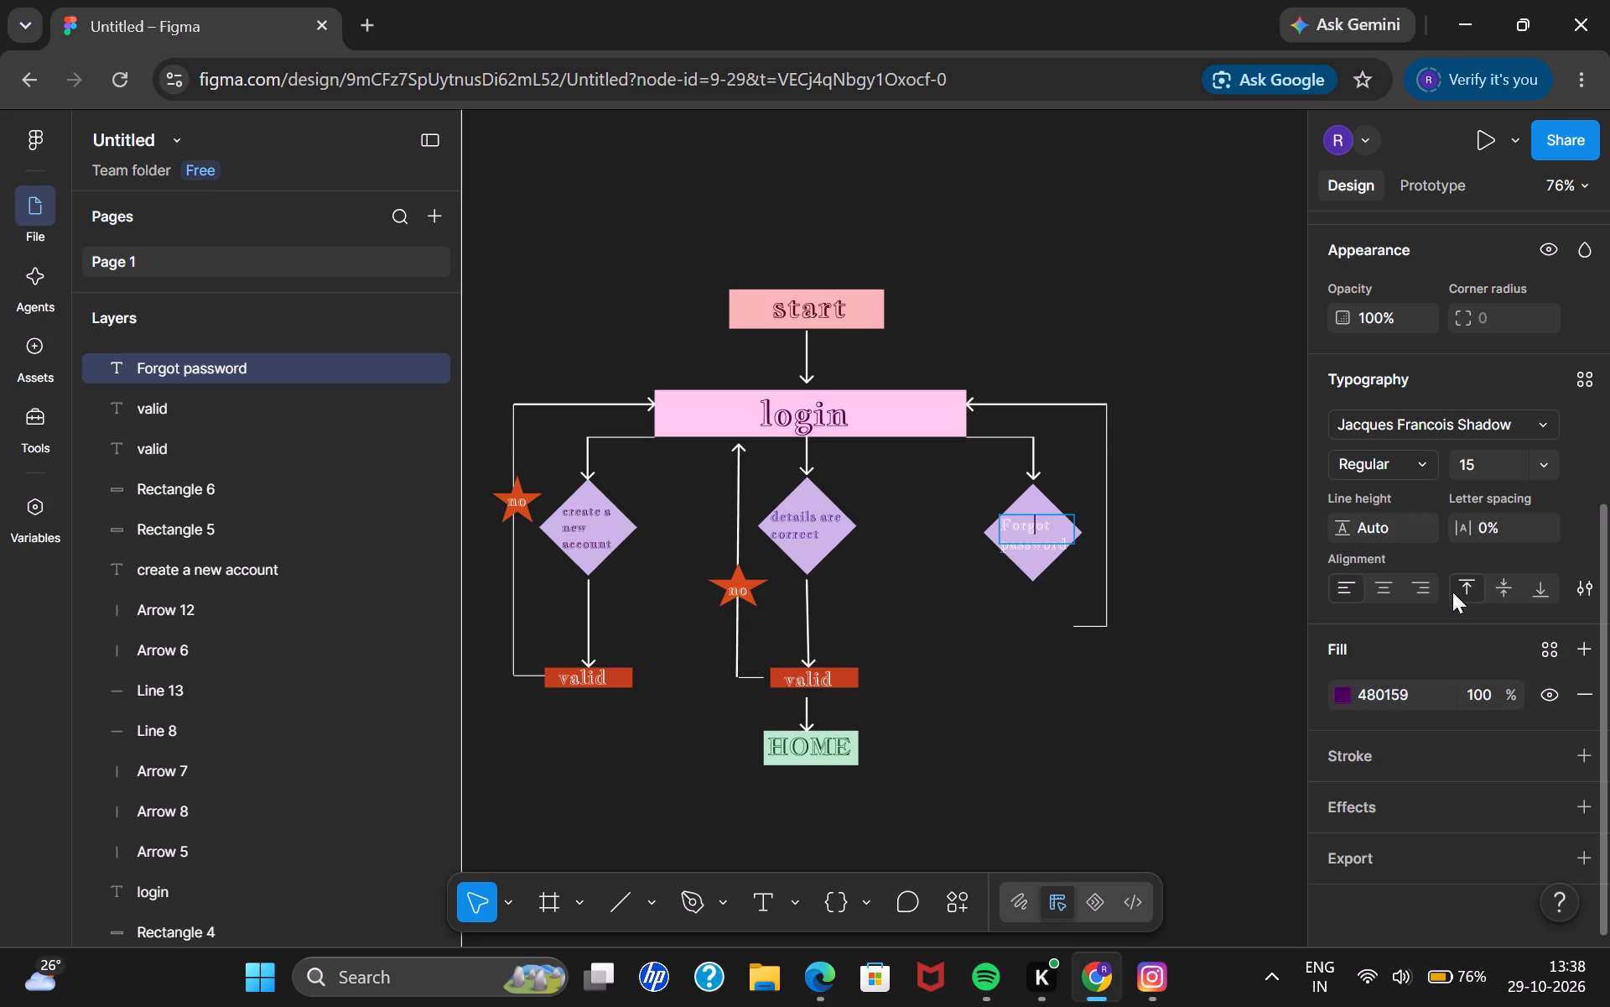
Set the fill of the word "Forgot" in the third diamond's label to 480159.
double_click(1039, 530)
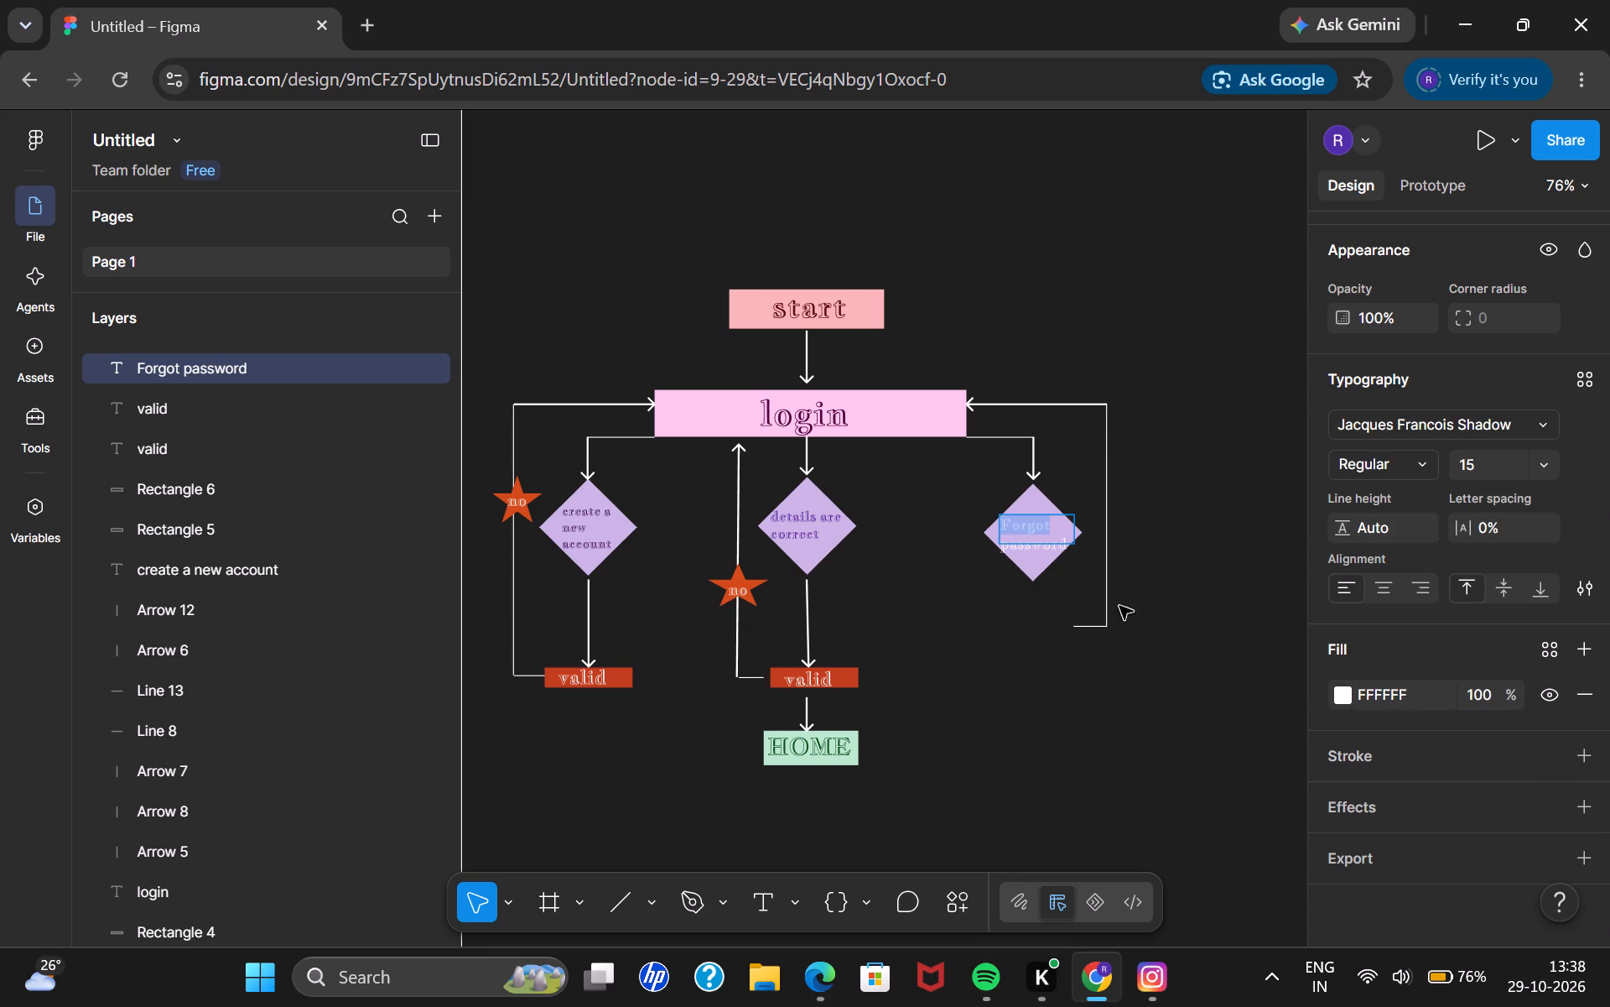
left_click(1365, 692)
key("BackSpace")
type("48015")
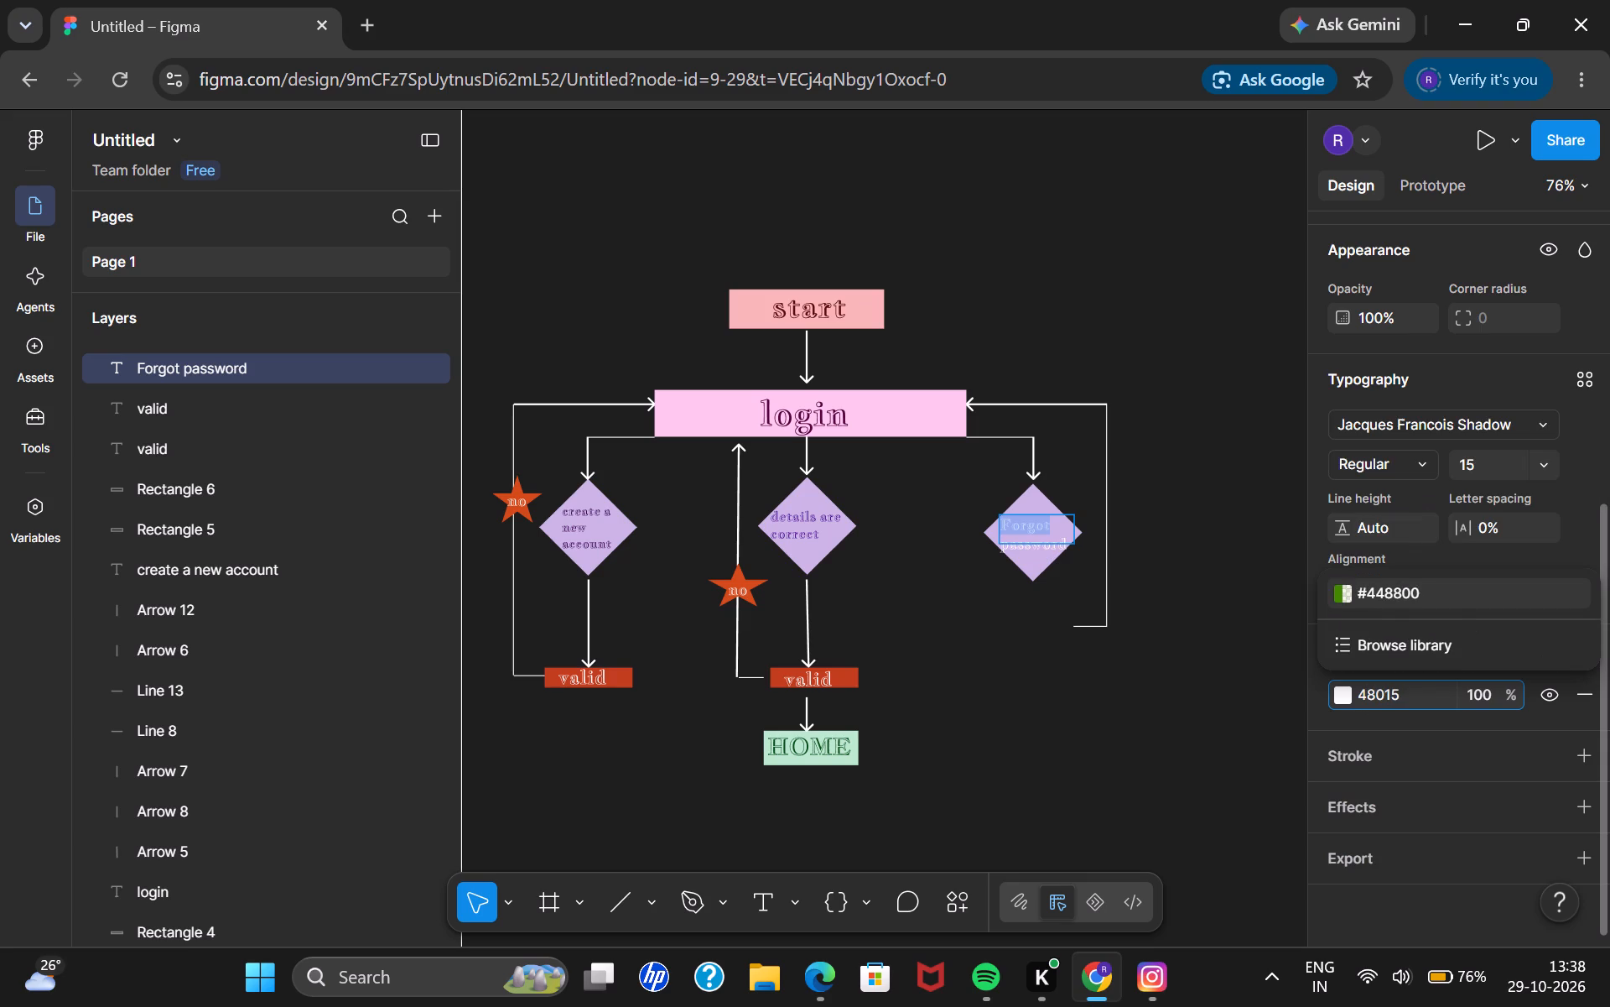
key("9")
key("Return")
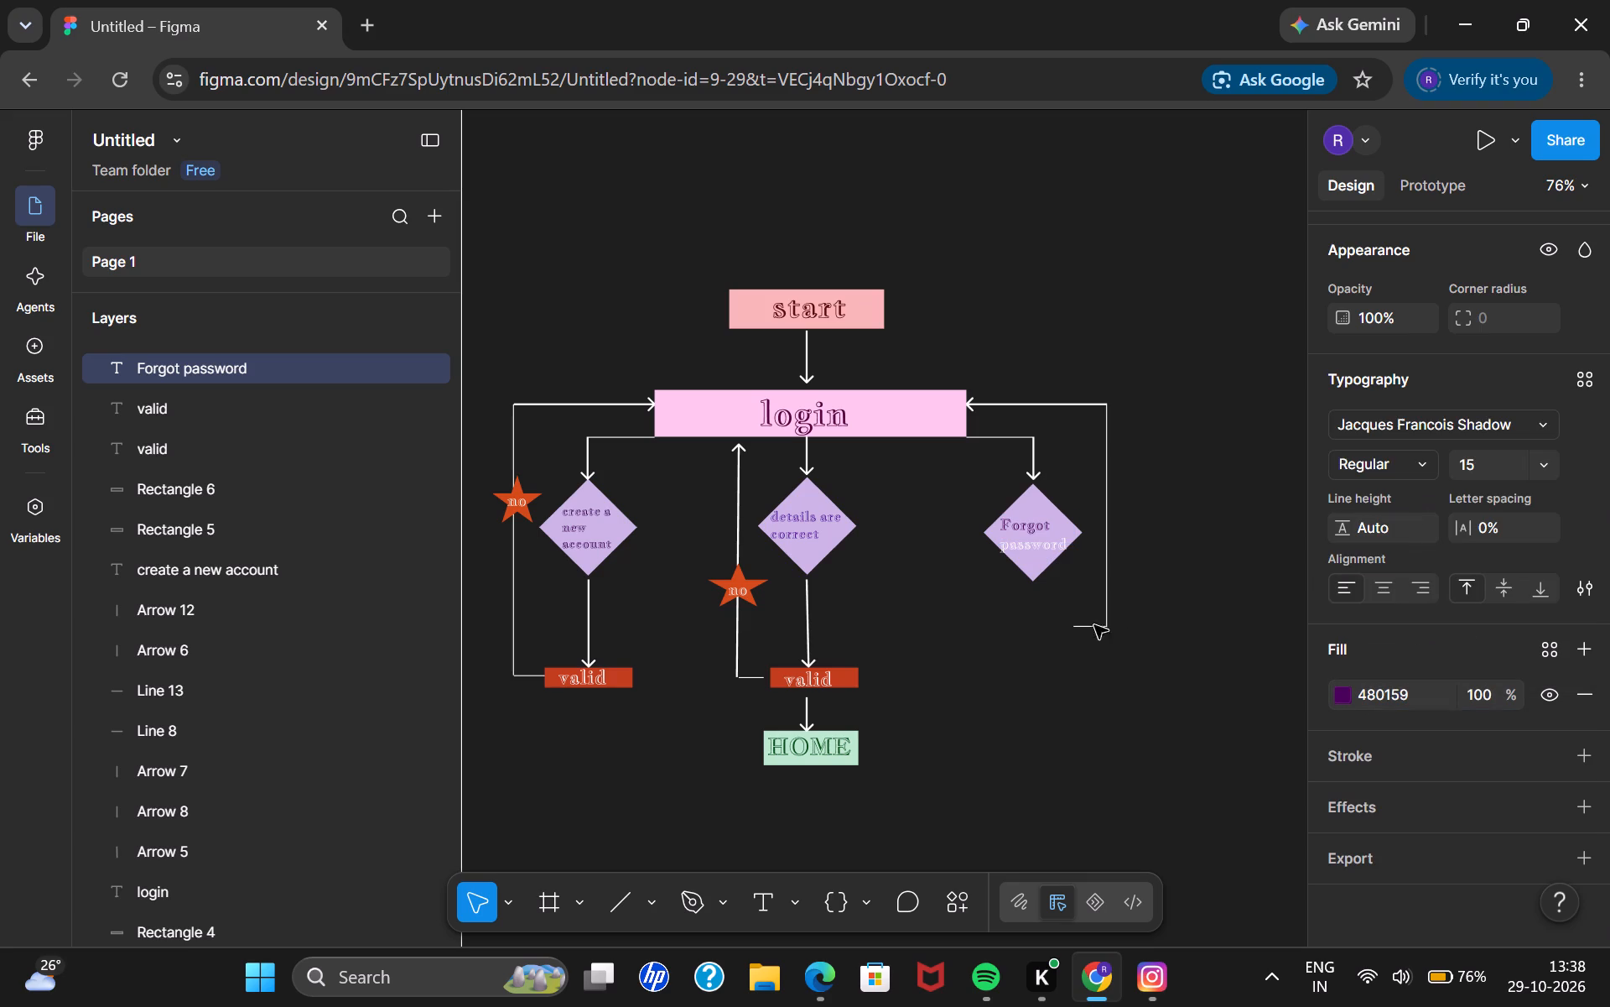
Select the whole "Forgot password" text and clear the white FFFFFF from its selection colors to replace it.
double_click(1016, 547)
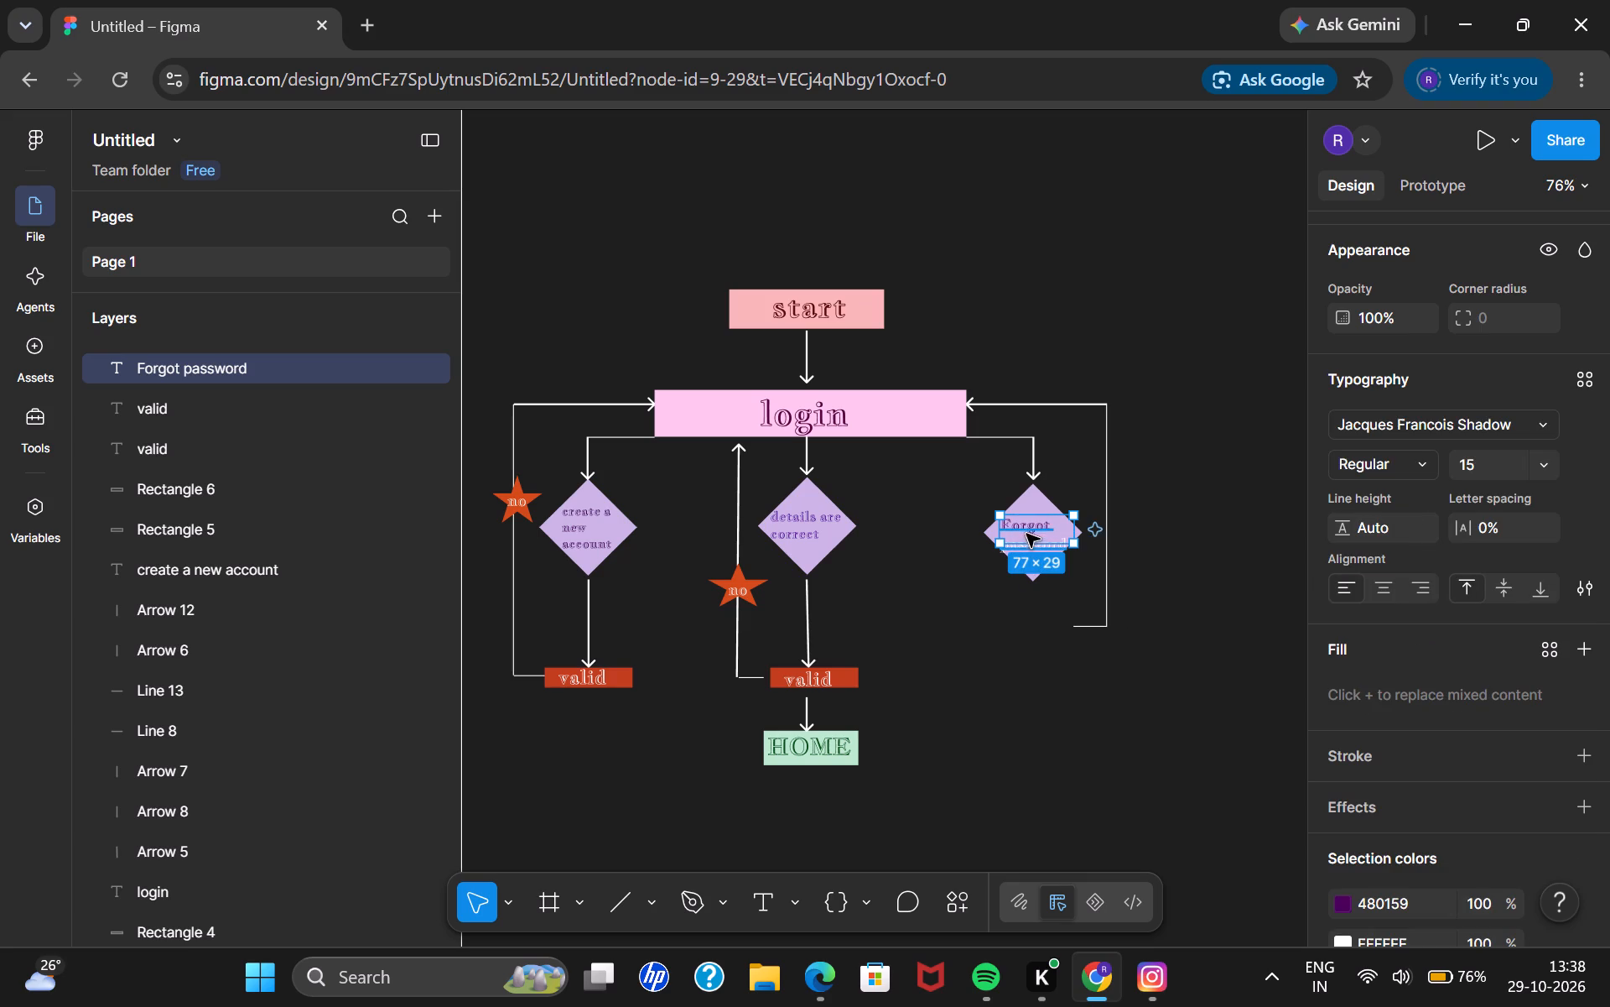
left_click(1026, 532)
left_click(1007, 619)
double_click(1019, 541)
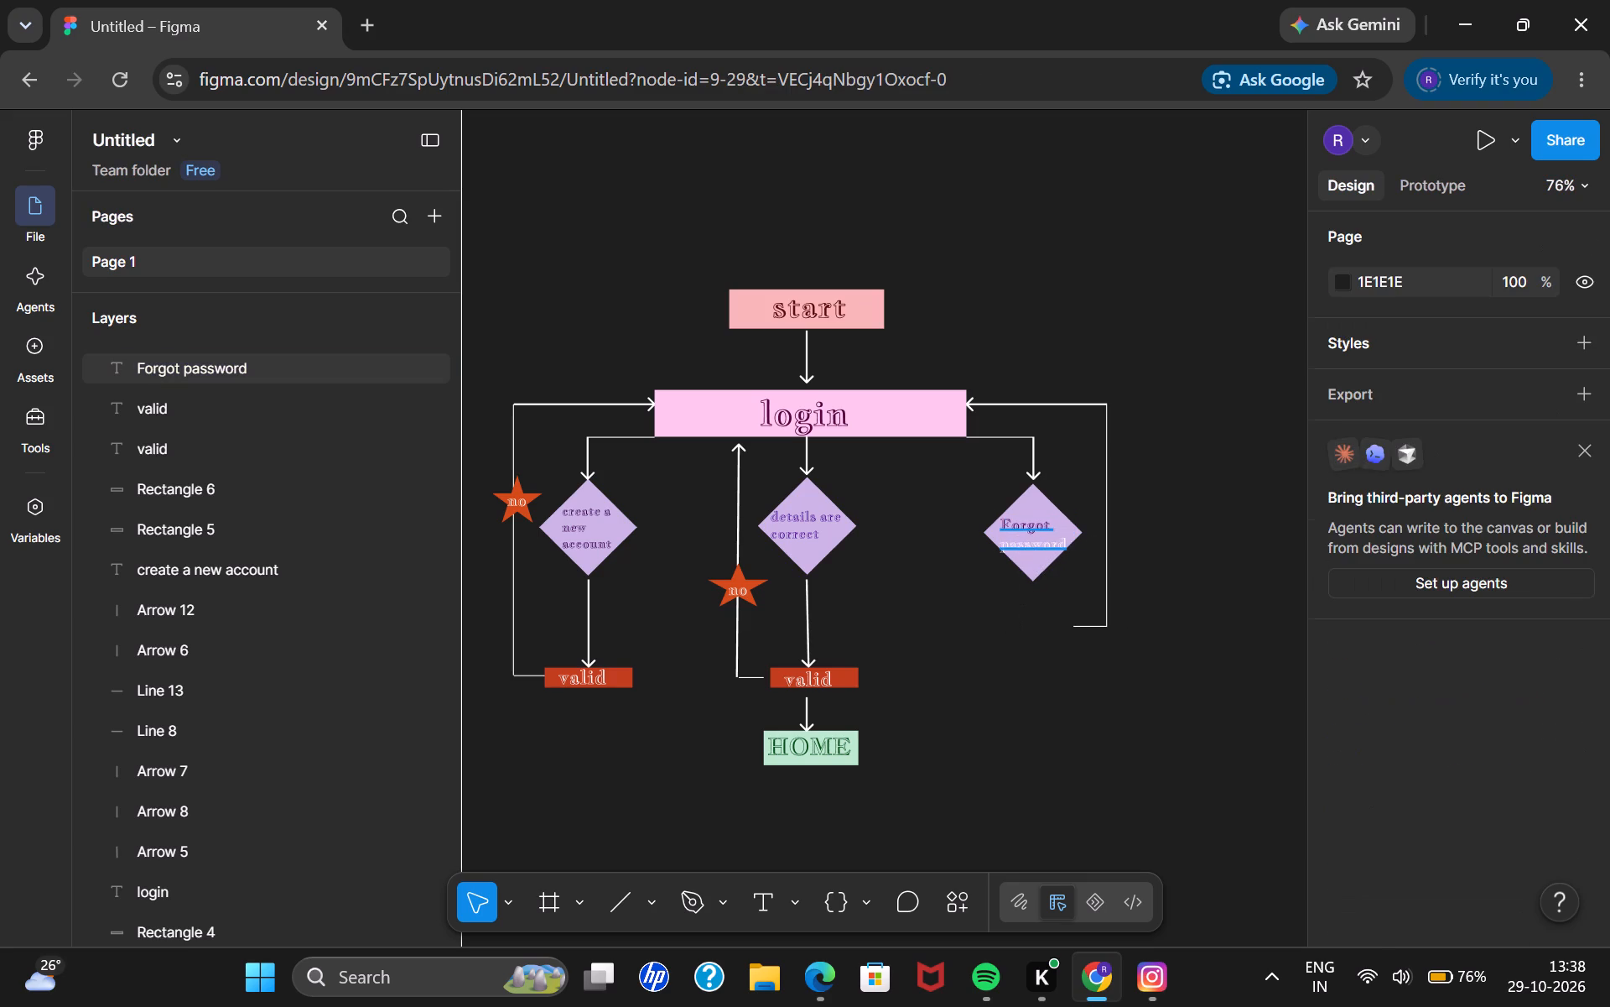
scroll(1366, 812, "down", 4)
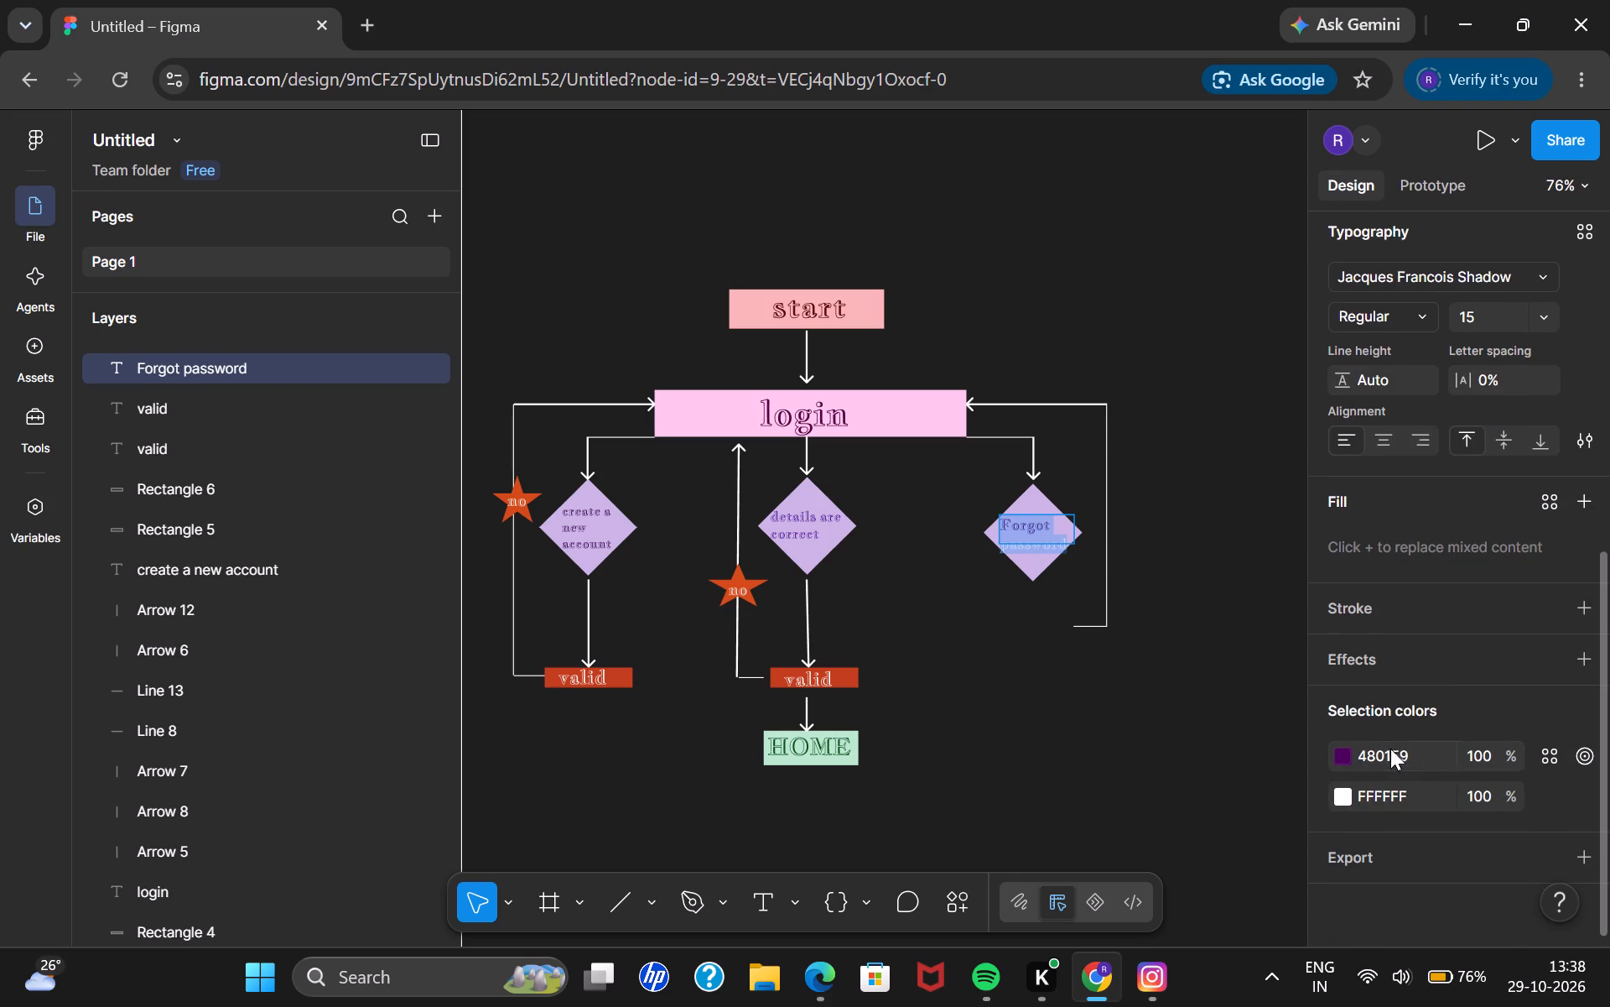
left_click(1386, 790)
key("BackSpace")
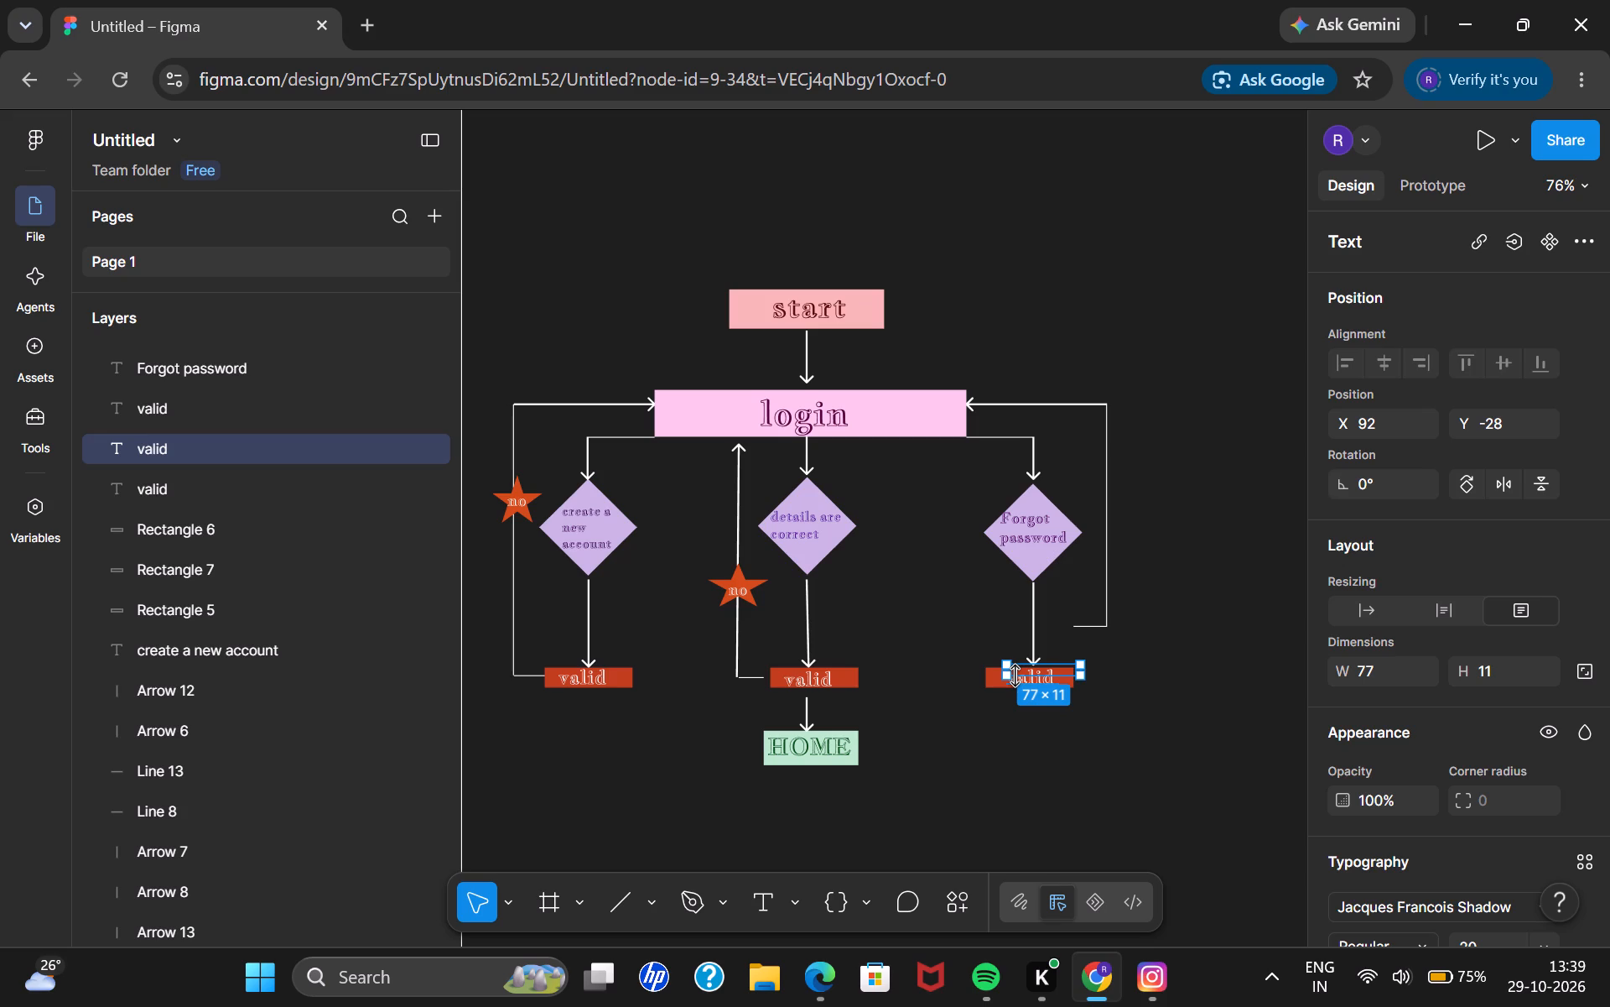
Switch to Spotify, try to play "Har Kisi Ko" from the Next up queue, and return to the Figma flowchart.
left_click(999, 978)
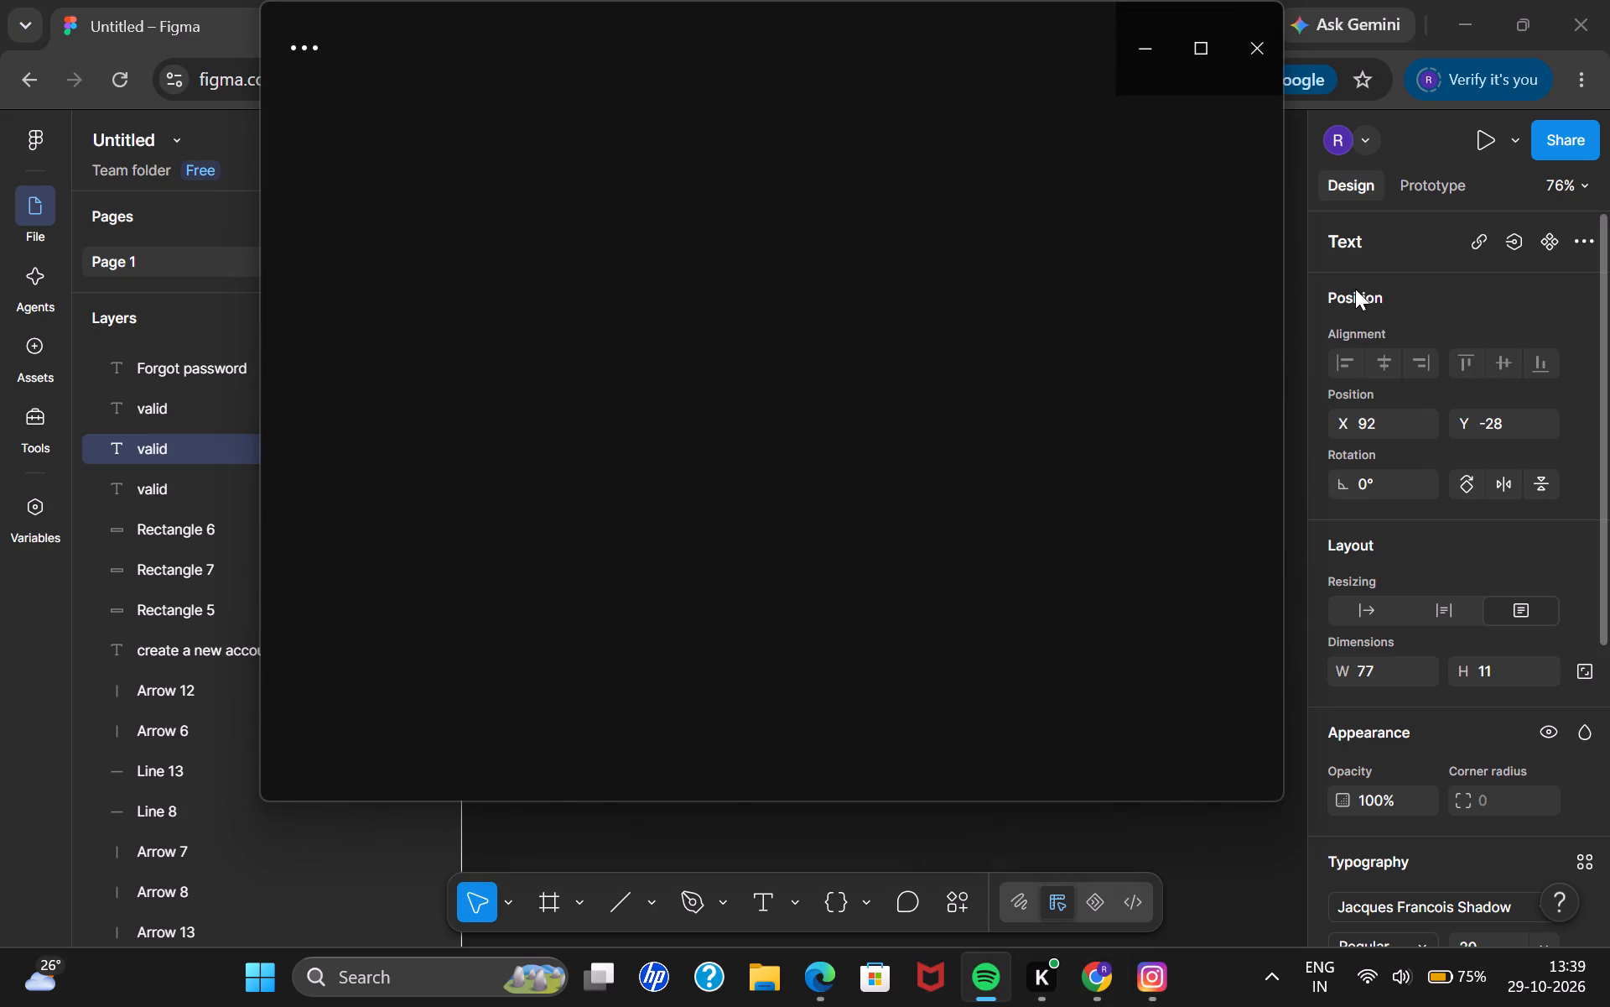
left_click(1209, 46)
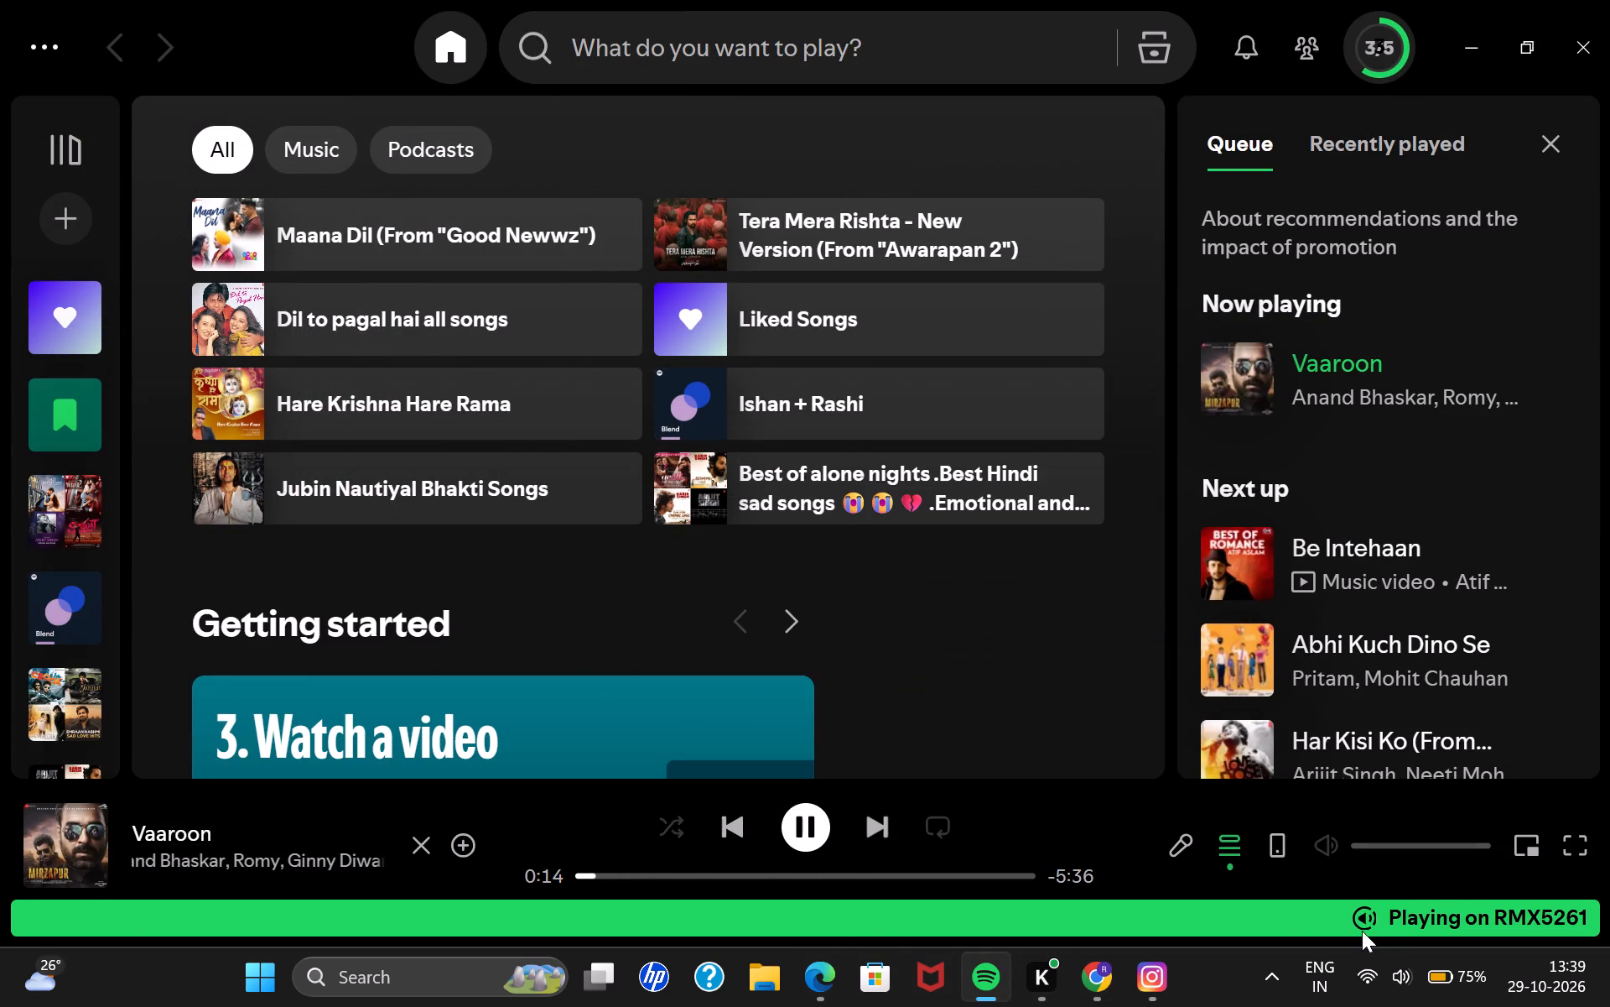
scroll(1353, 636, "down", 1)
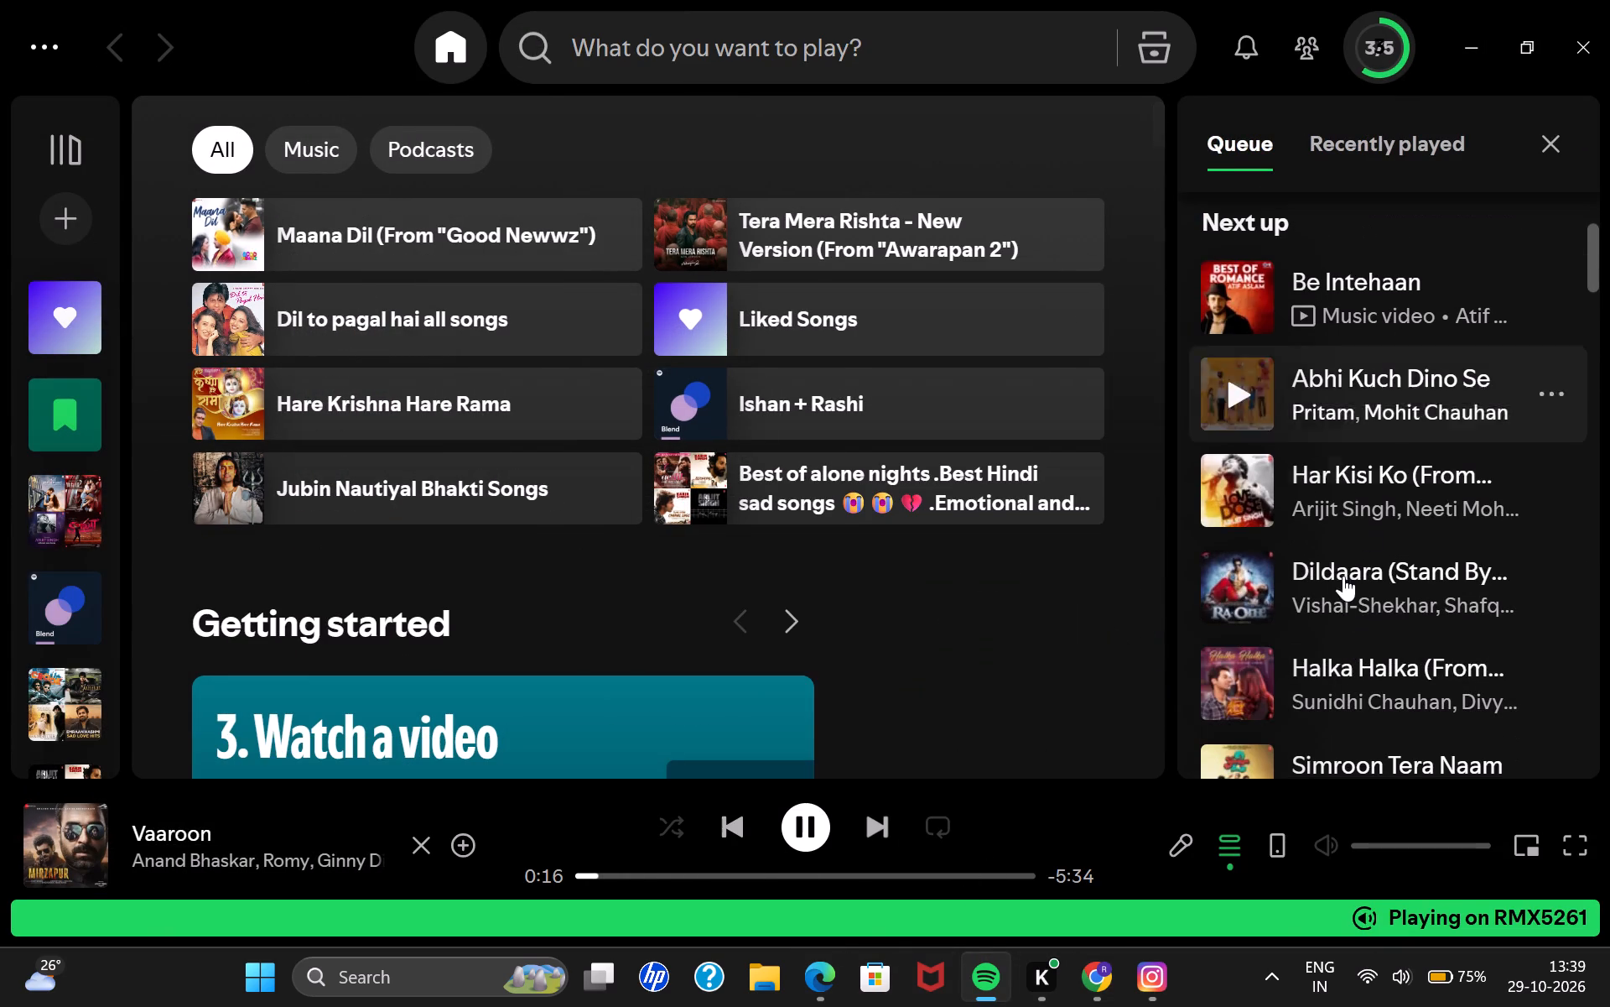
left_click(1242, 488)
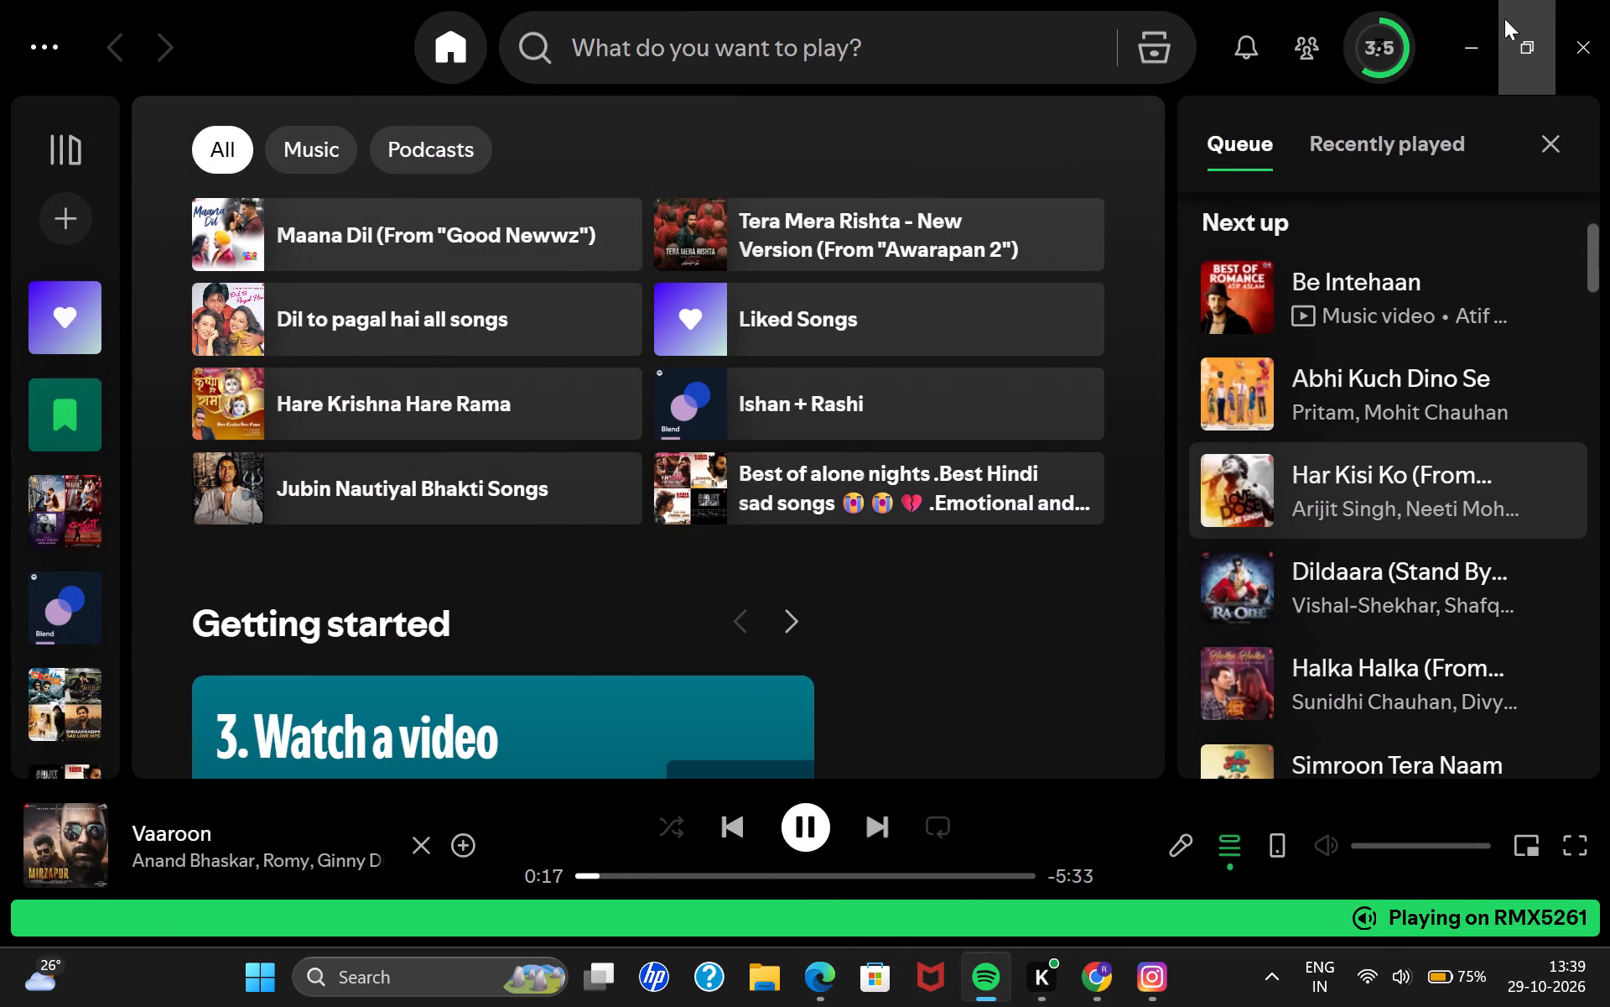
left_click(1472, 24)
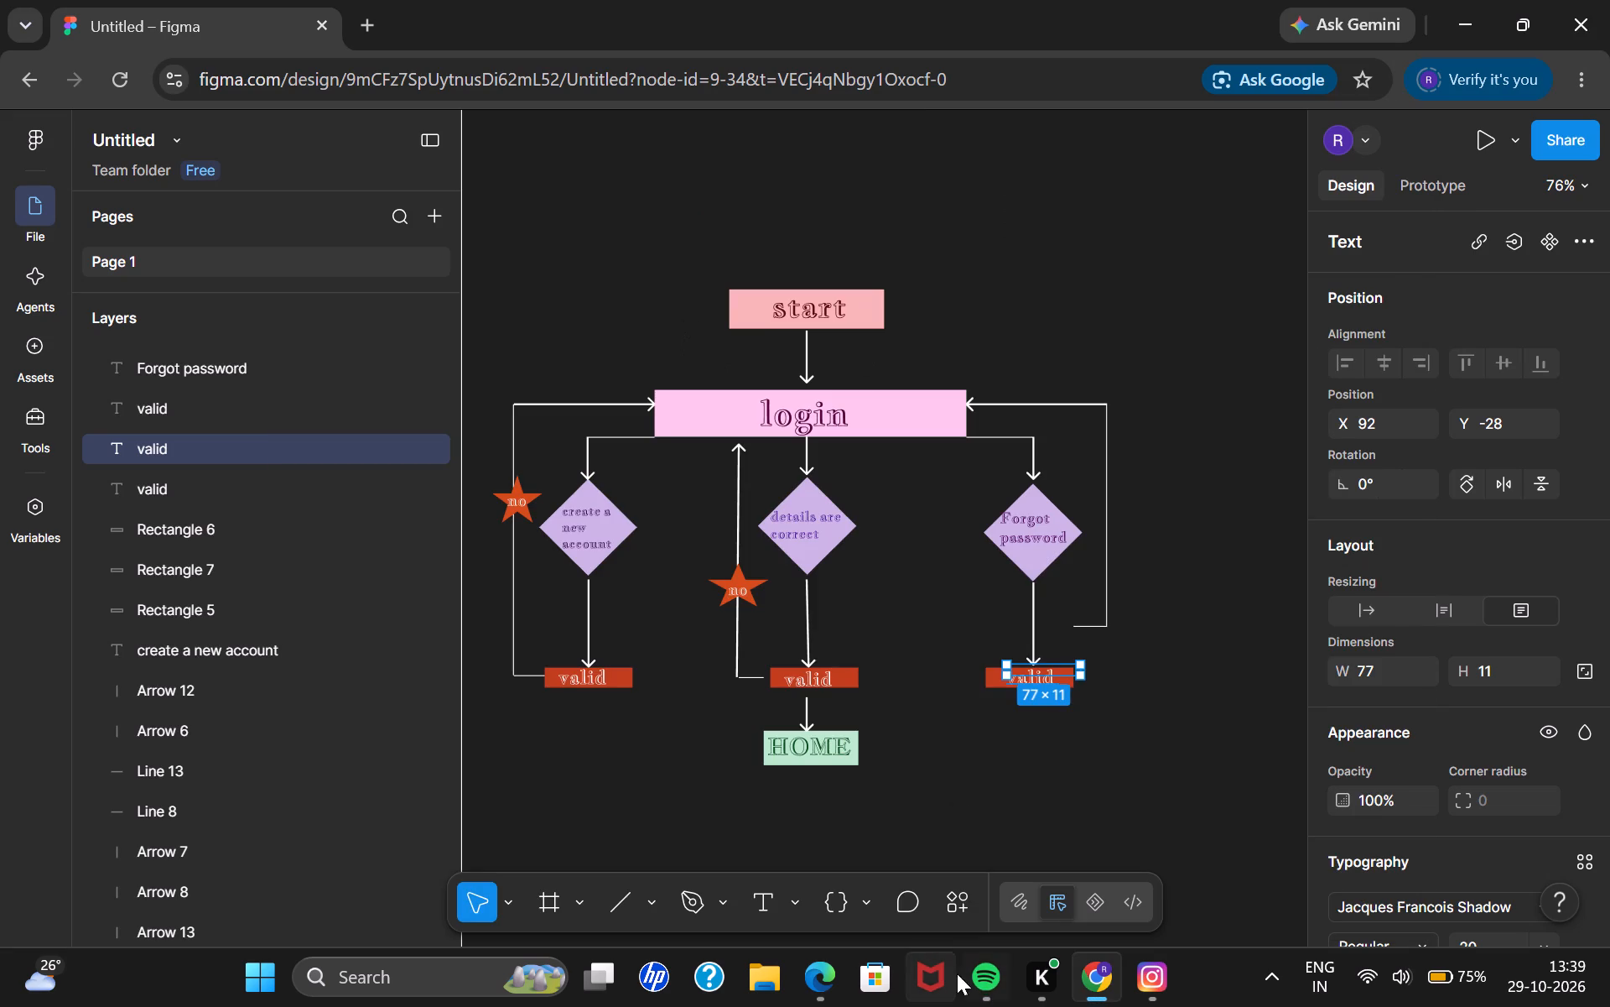
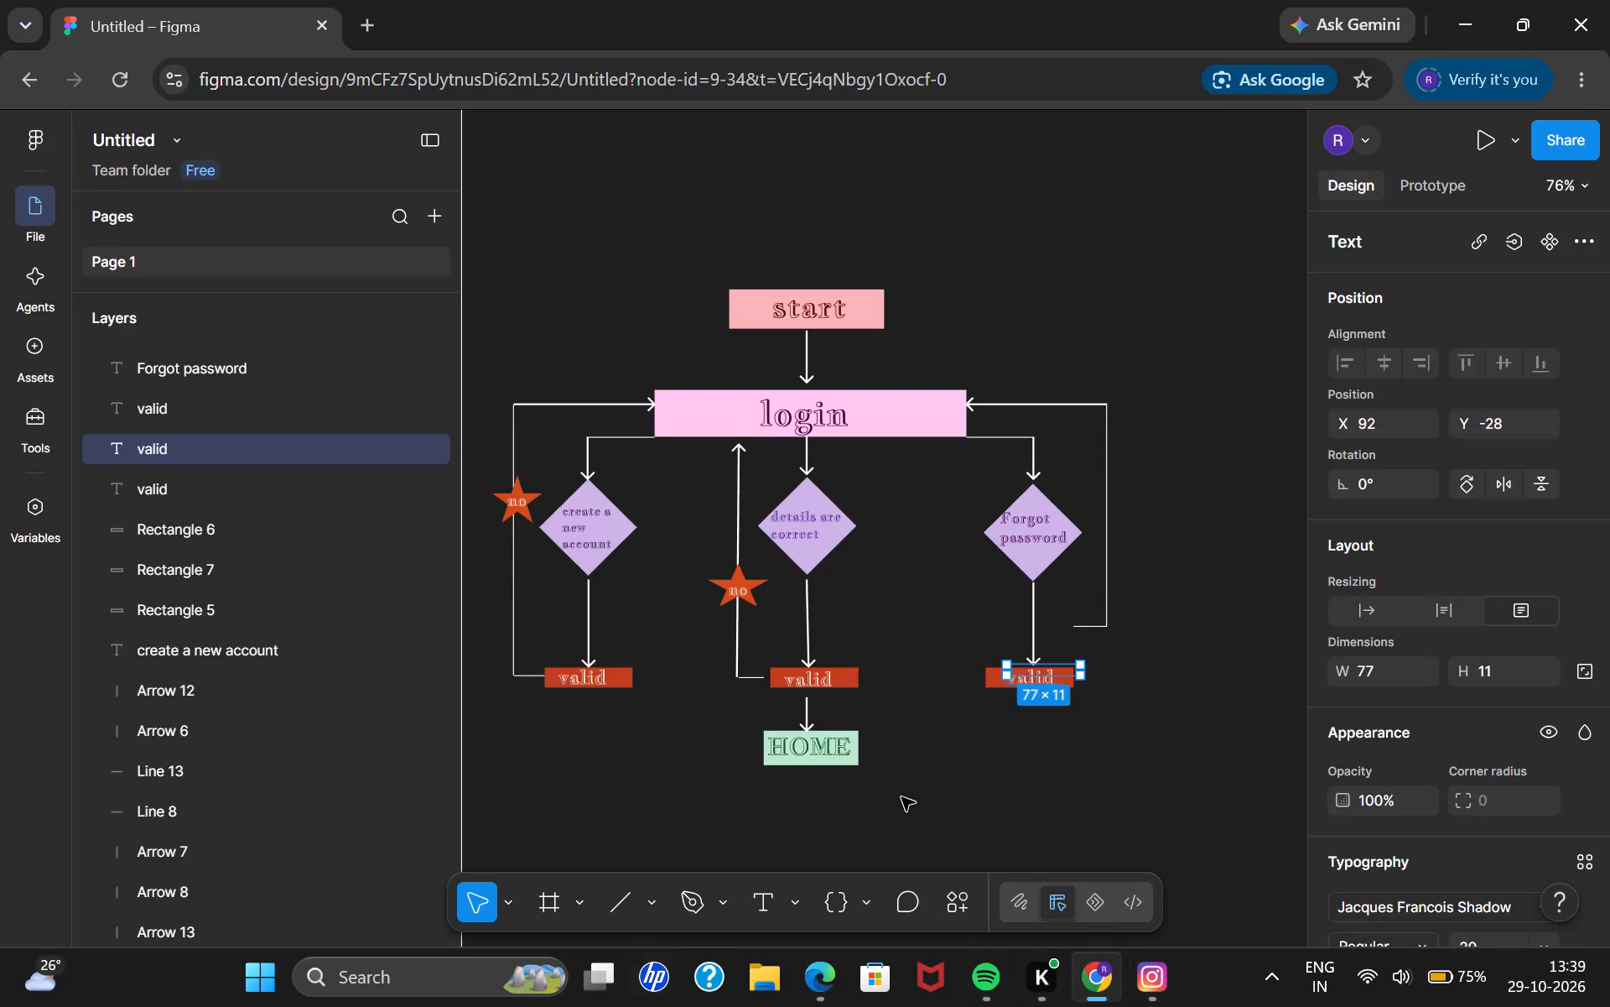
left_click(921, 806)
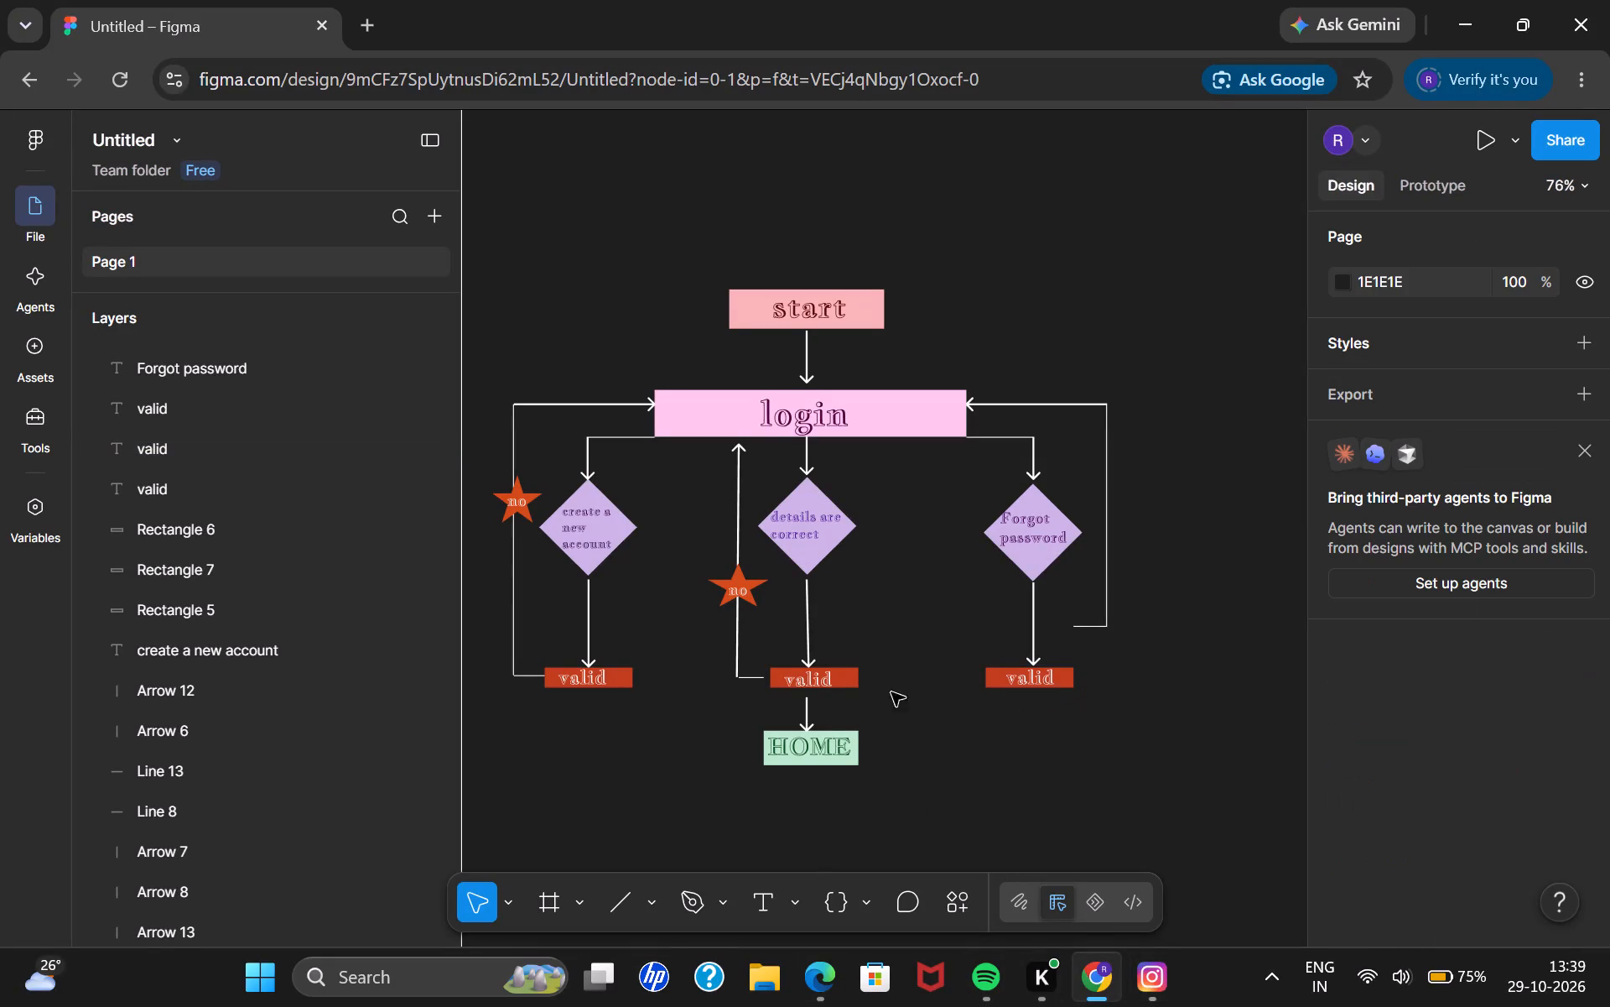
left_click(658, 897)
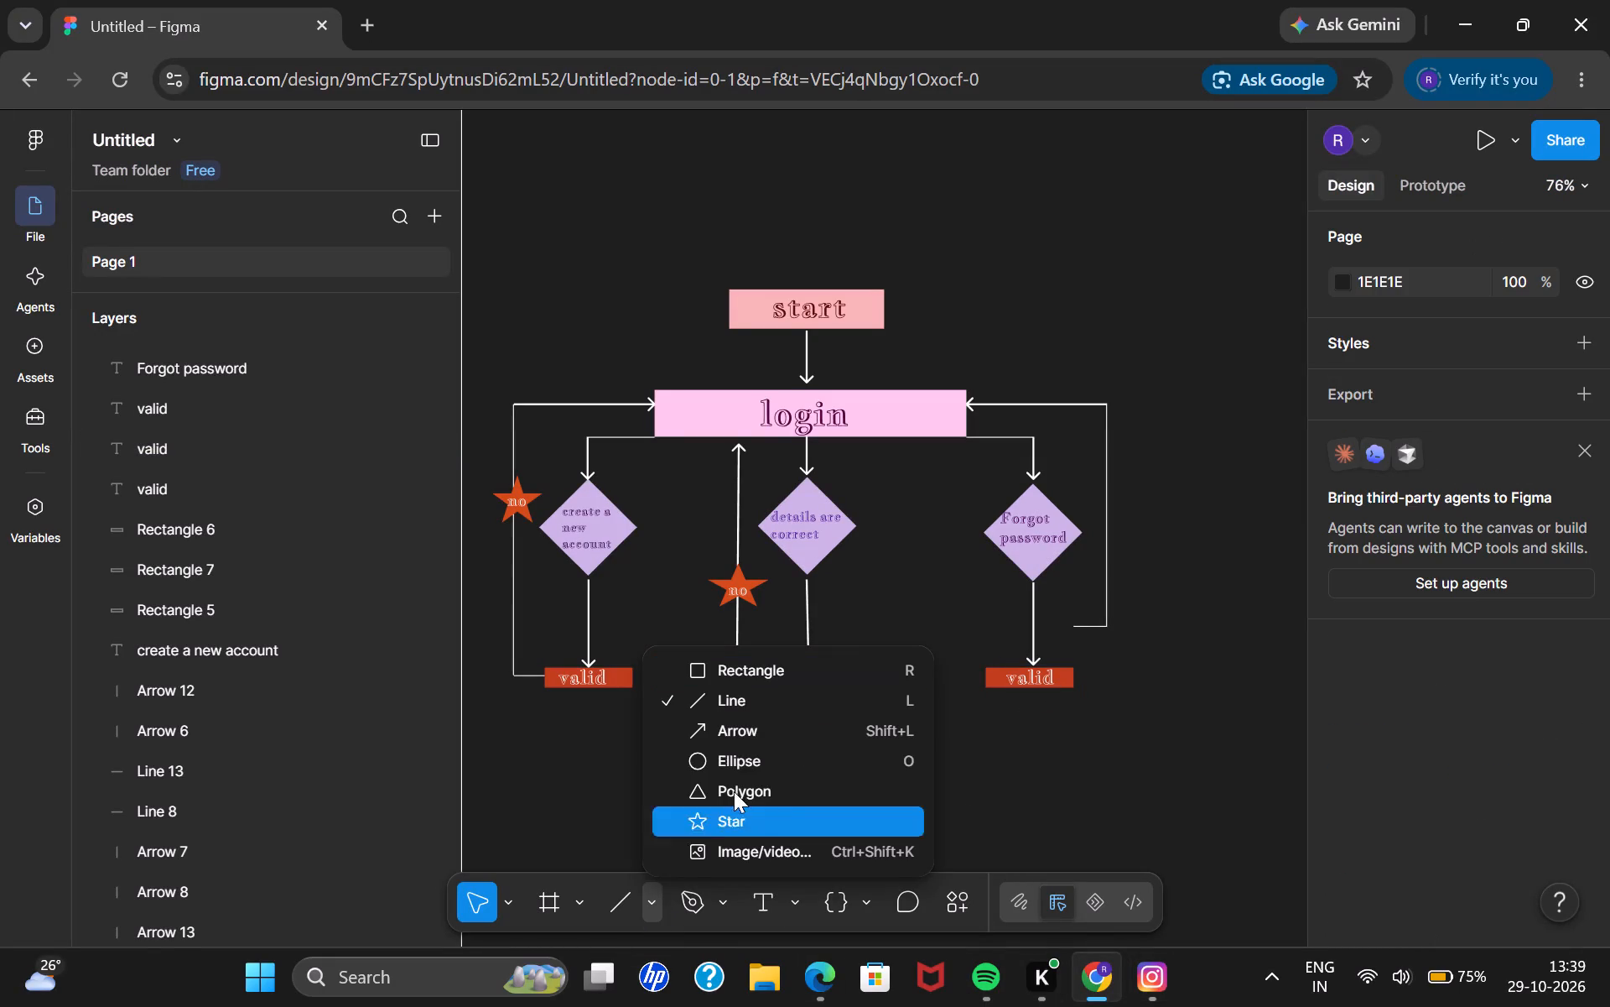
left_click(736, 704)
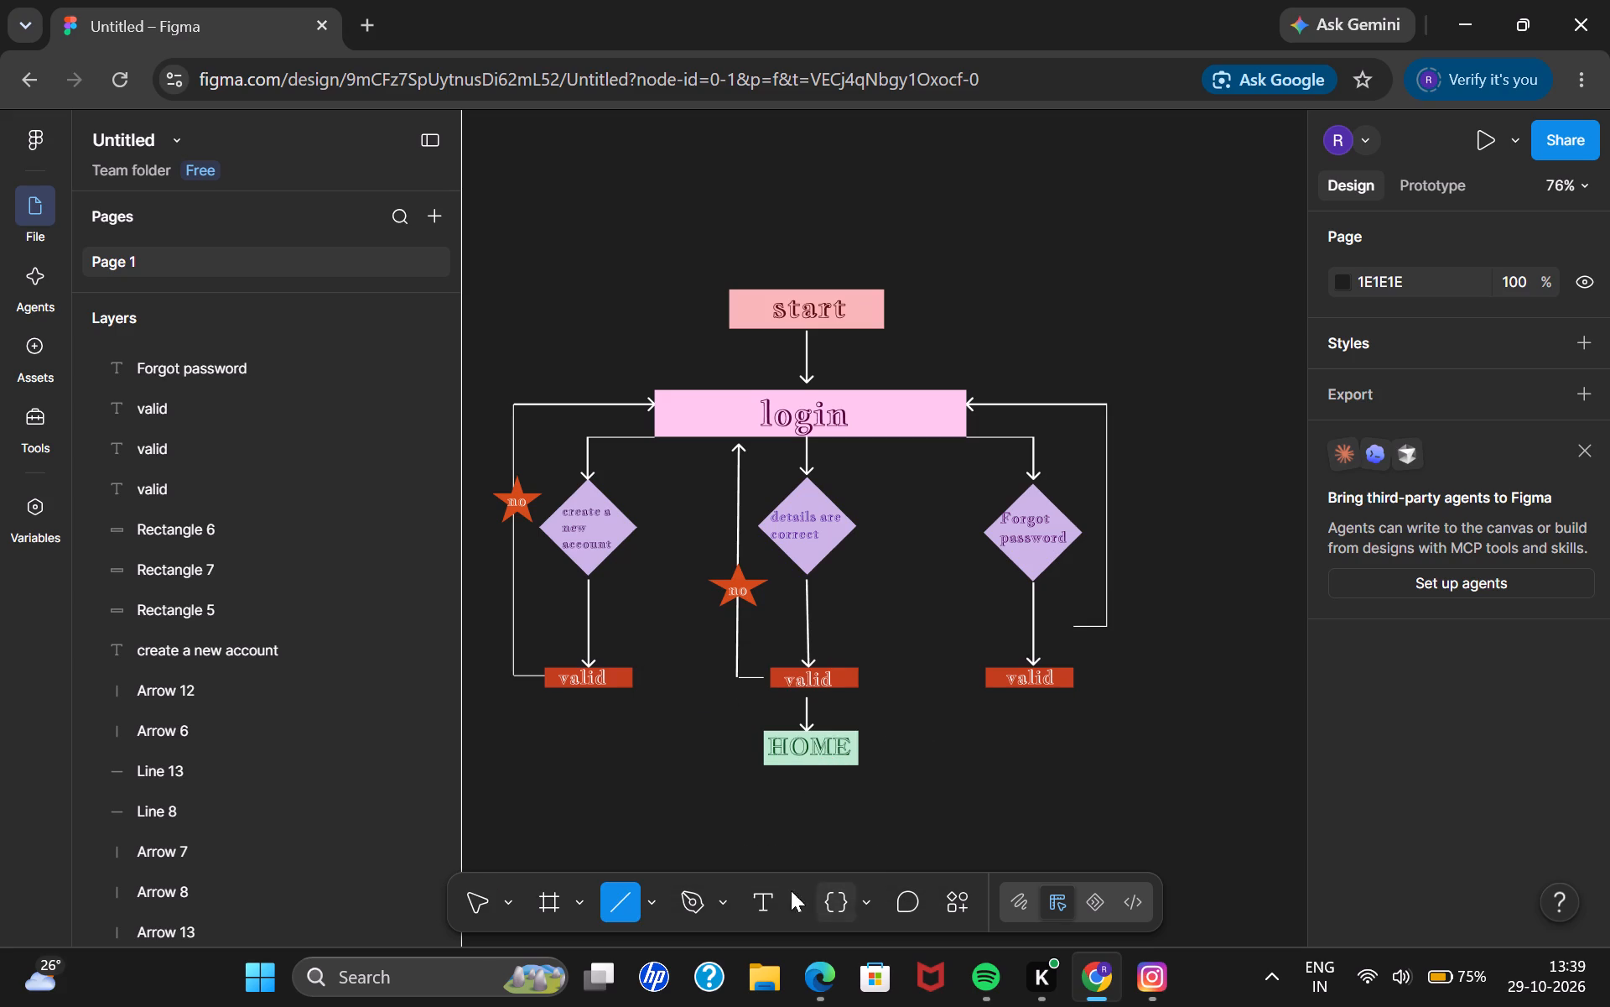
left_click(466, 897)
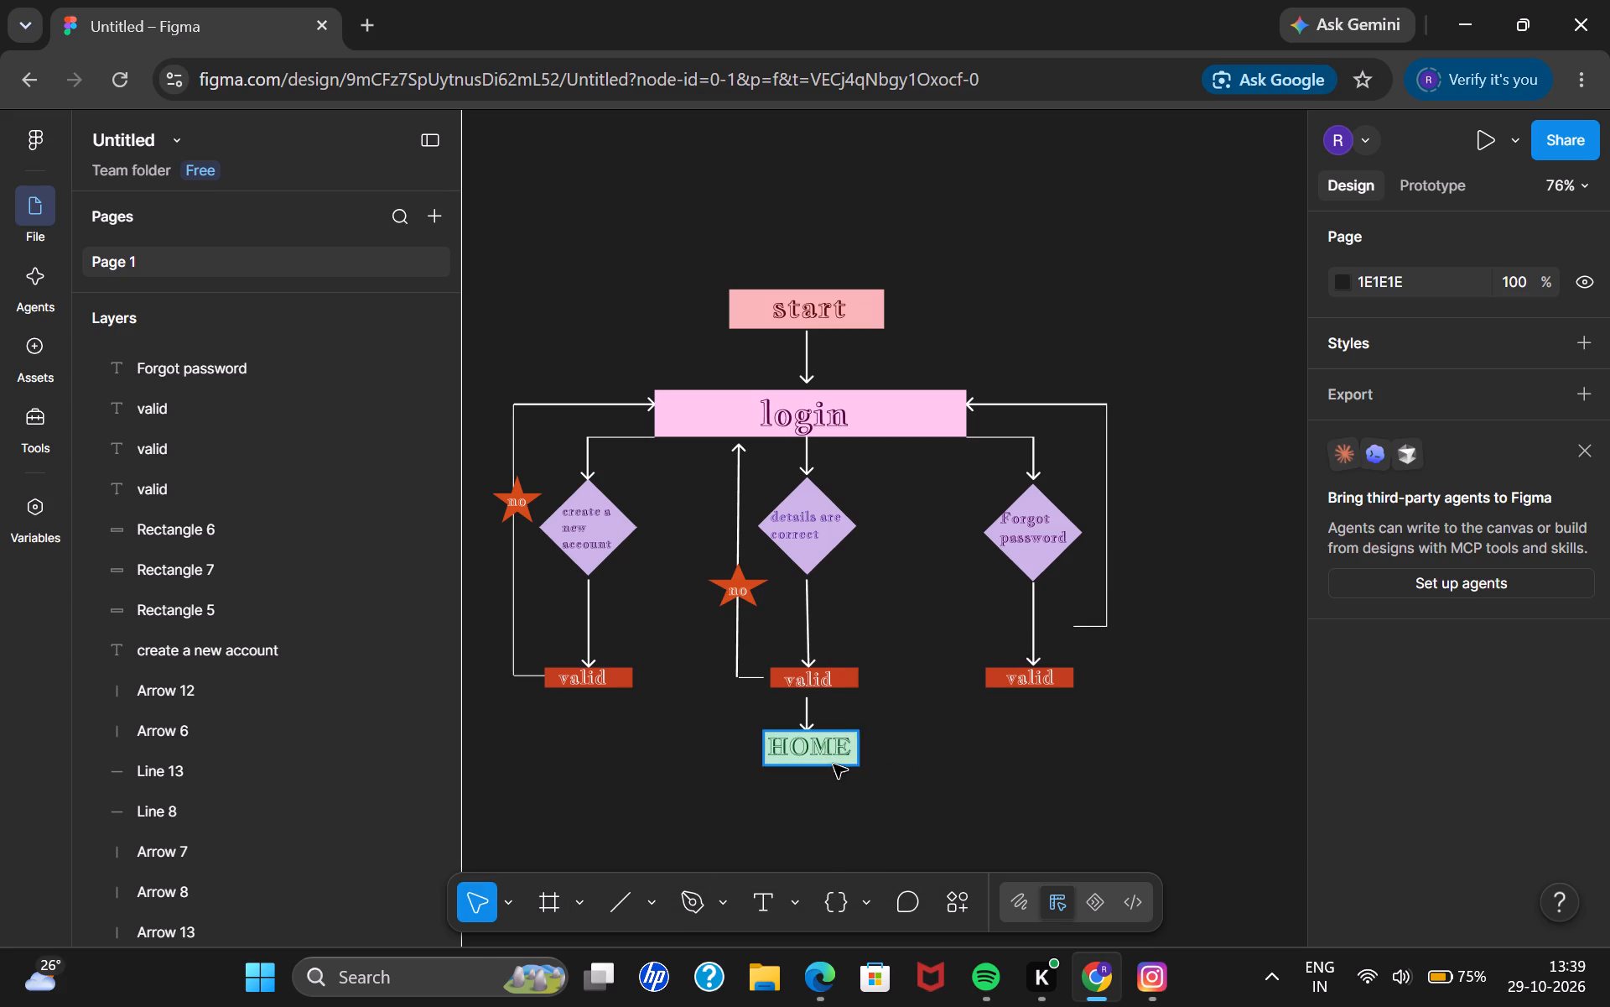
Move the HOME text down to about X -162, Y 133 and move its green box down beneath it.
left_click_drag(833, 761, 836, 846)
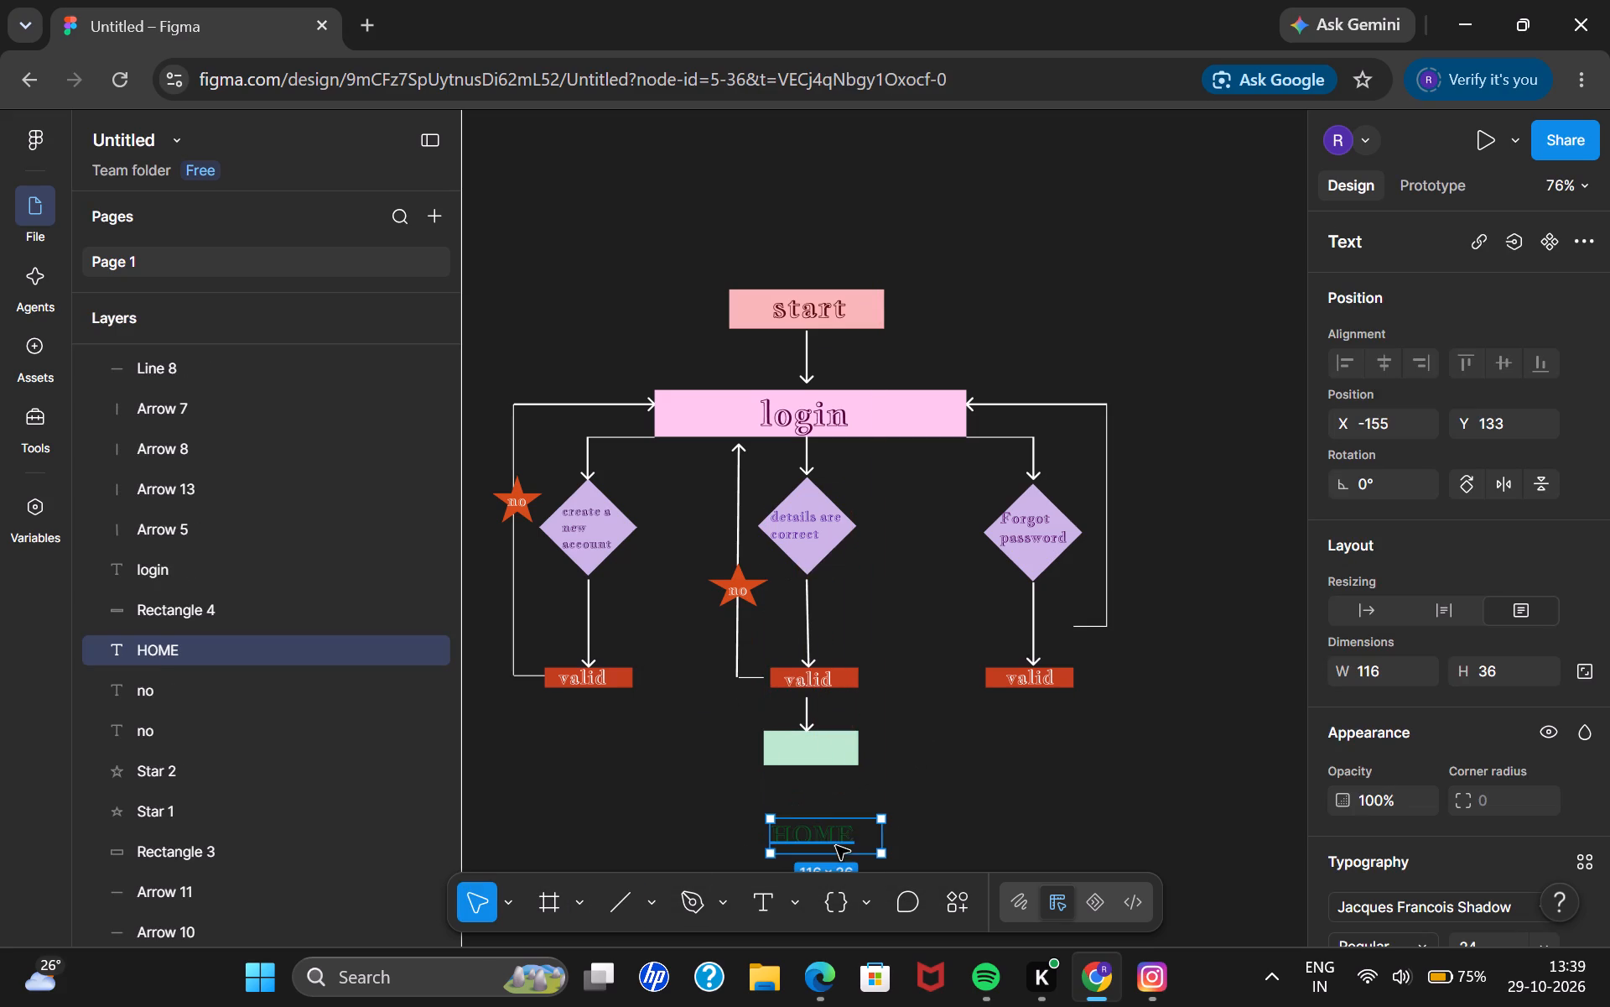
left_click(818, 838)
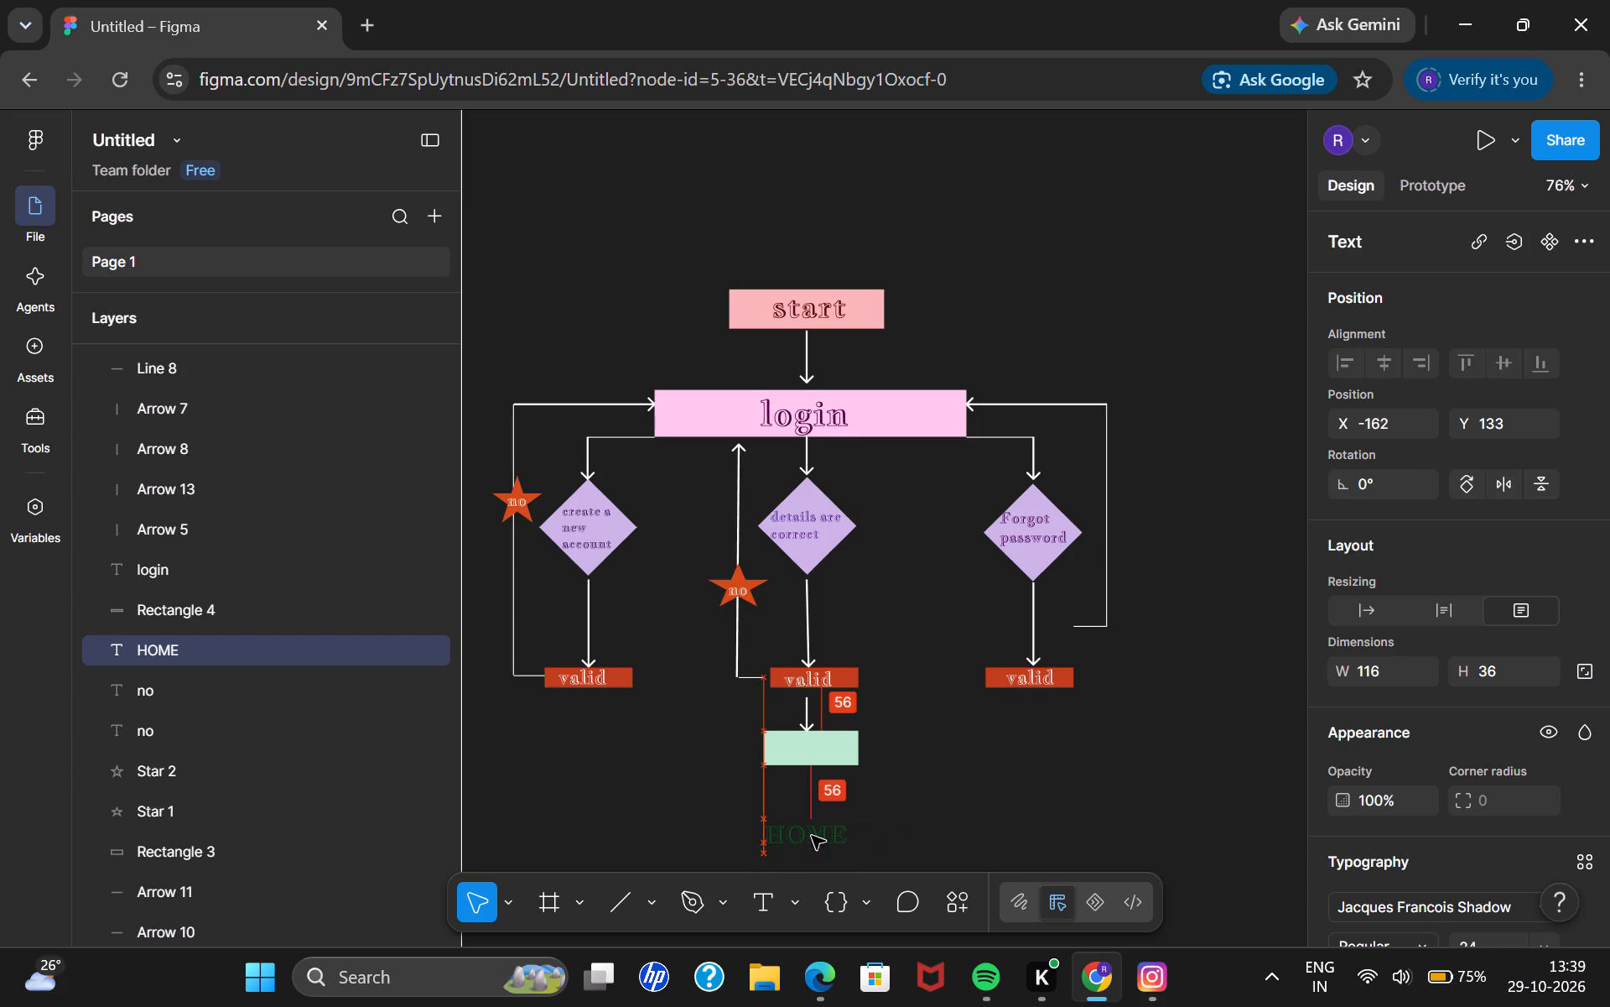
left_click_drag(819, 744, 819, 827)
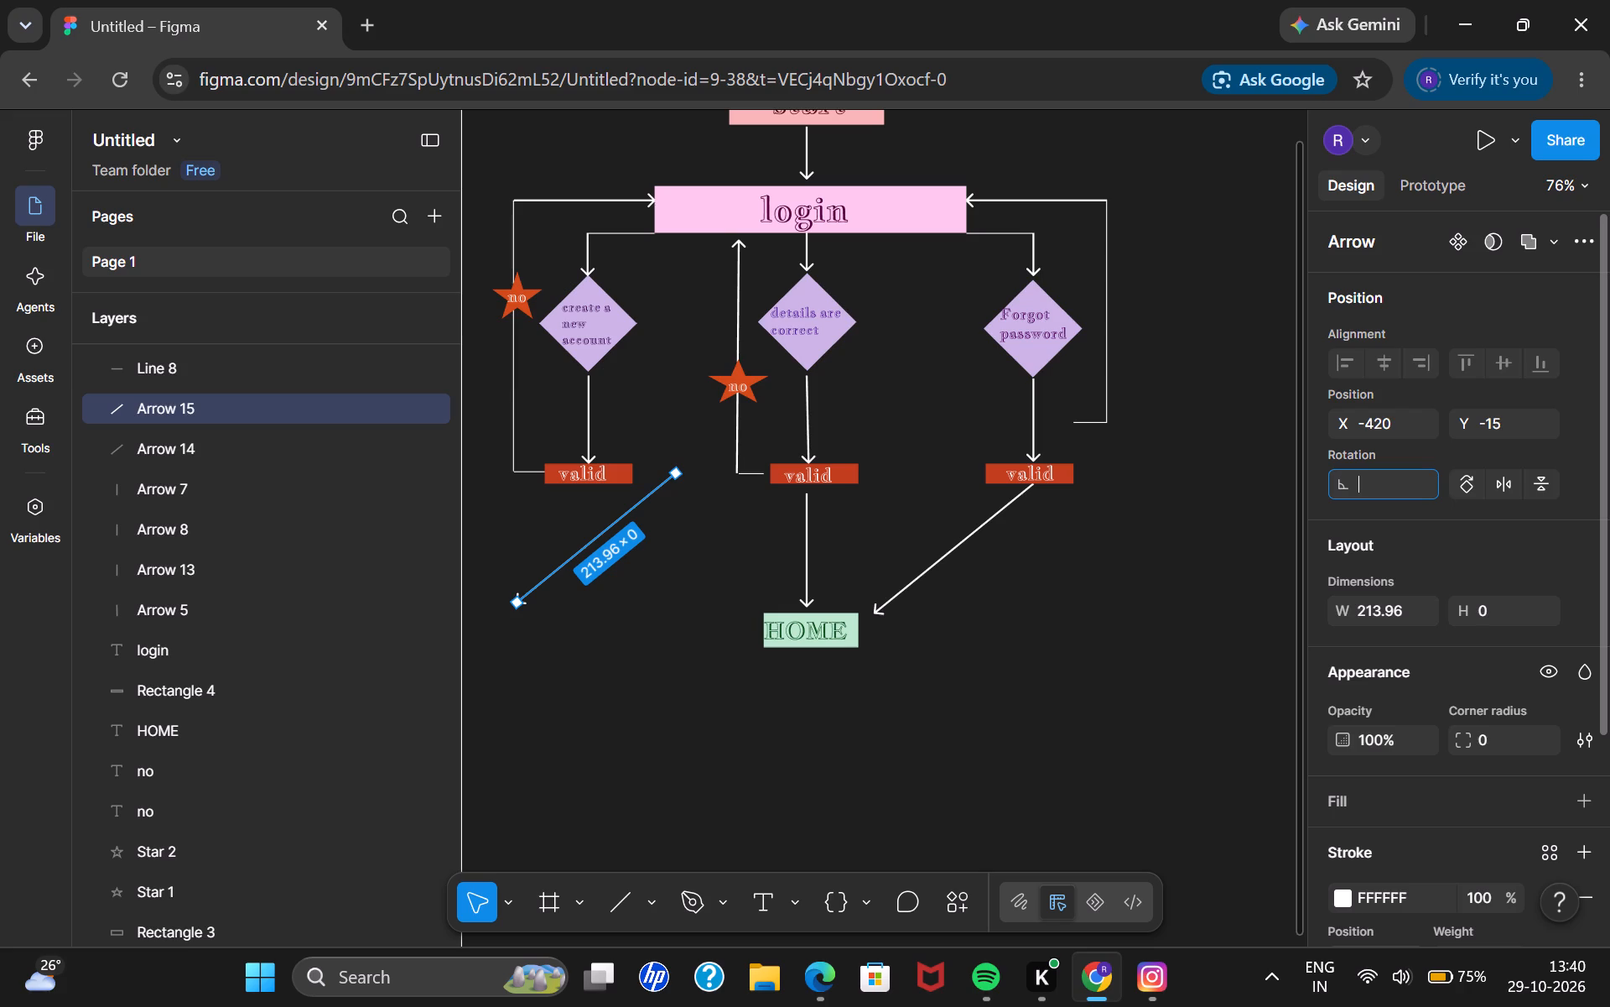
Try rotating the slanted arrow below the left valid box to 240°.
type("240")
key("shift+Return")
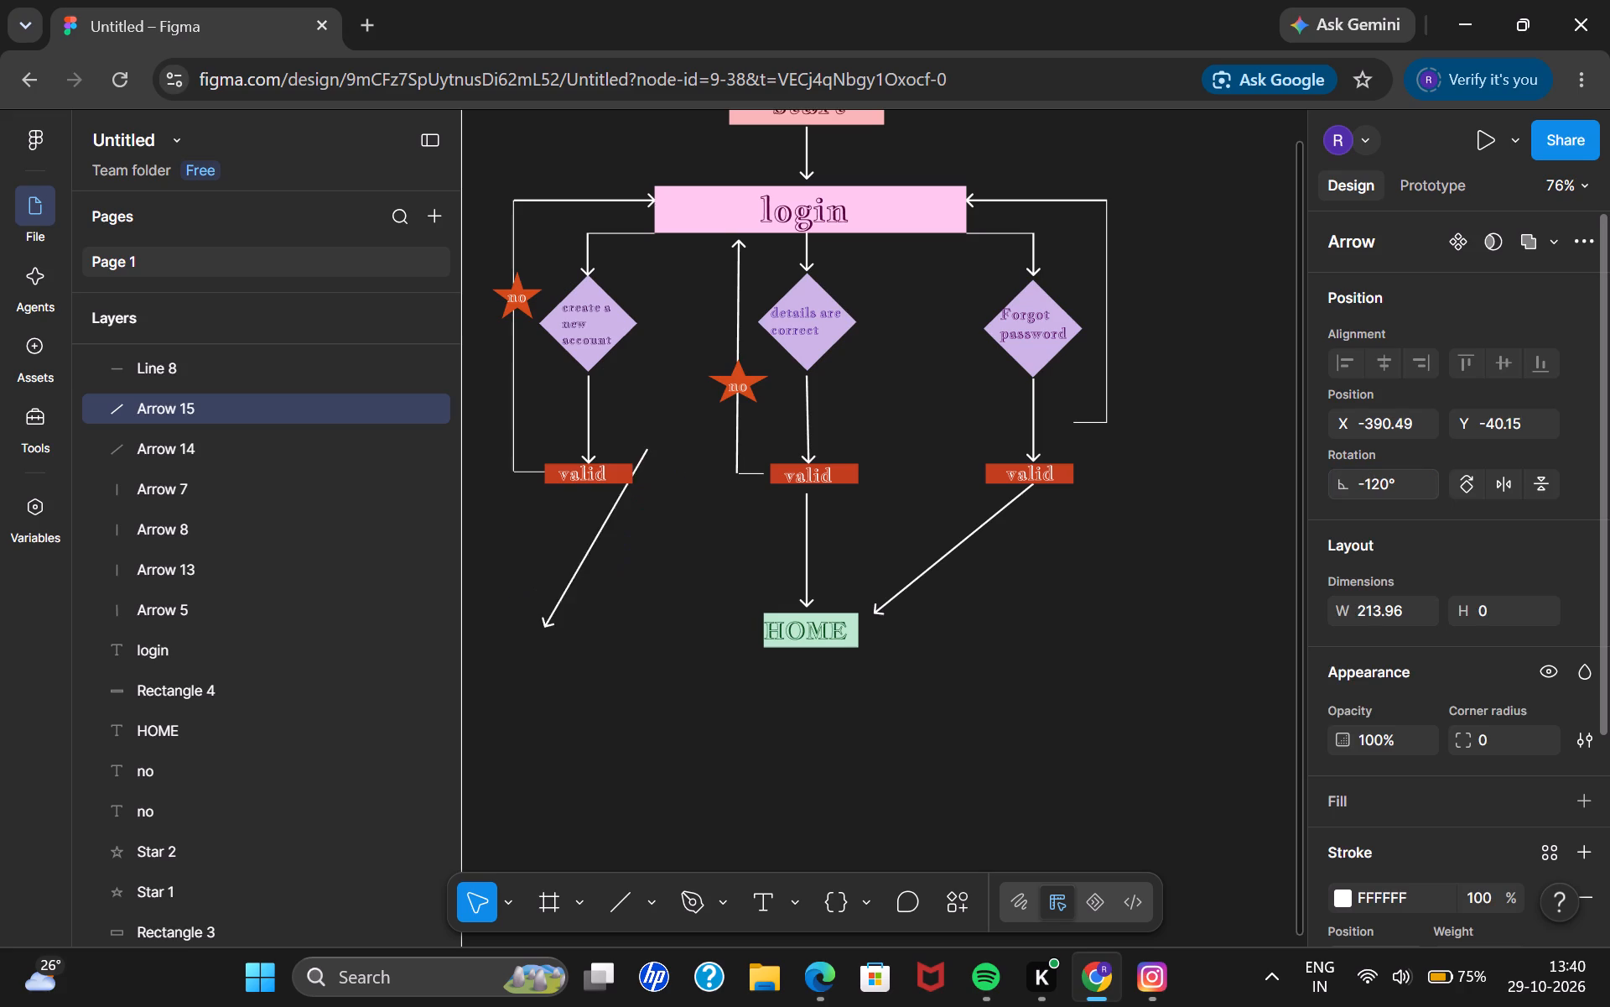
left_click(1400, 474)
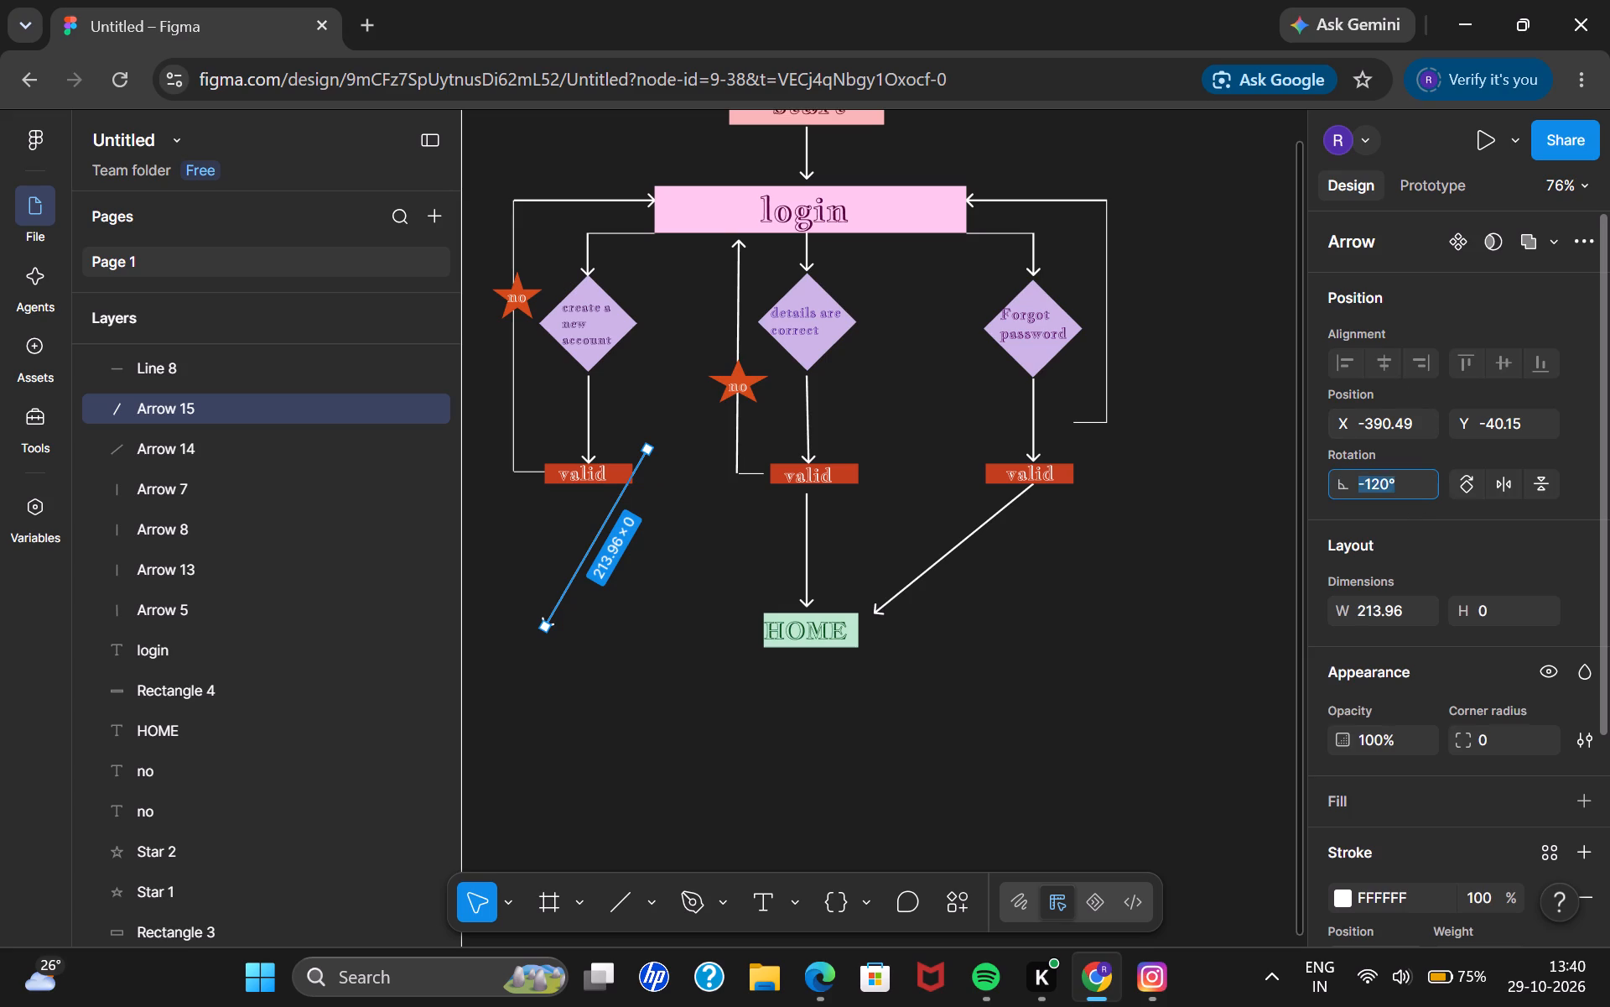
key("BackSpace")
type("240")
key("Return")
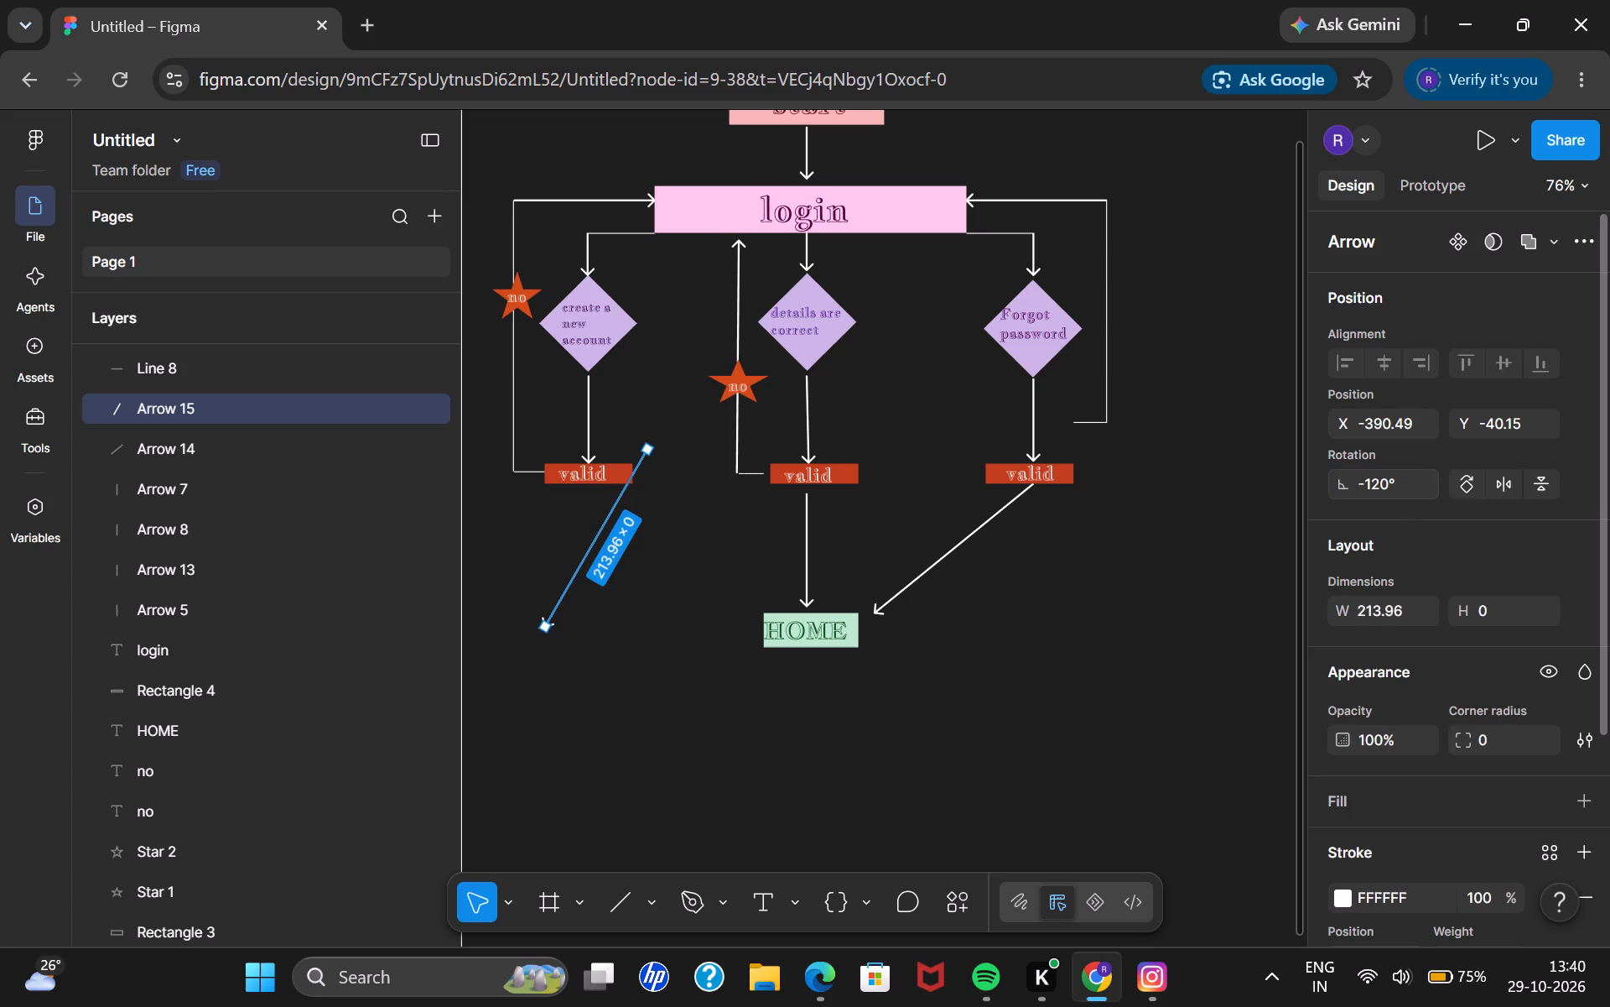
Set that arrow's rotation to 360° and shift it slightly towards the HOME box.
left_click(1430, 478)
key("BackSpace")
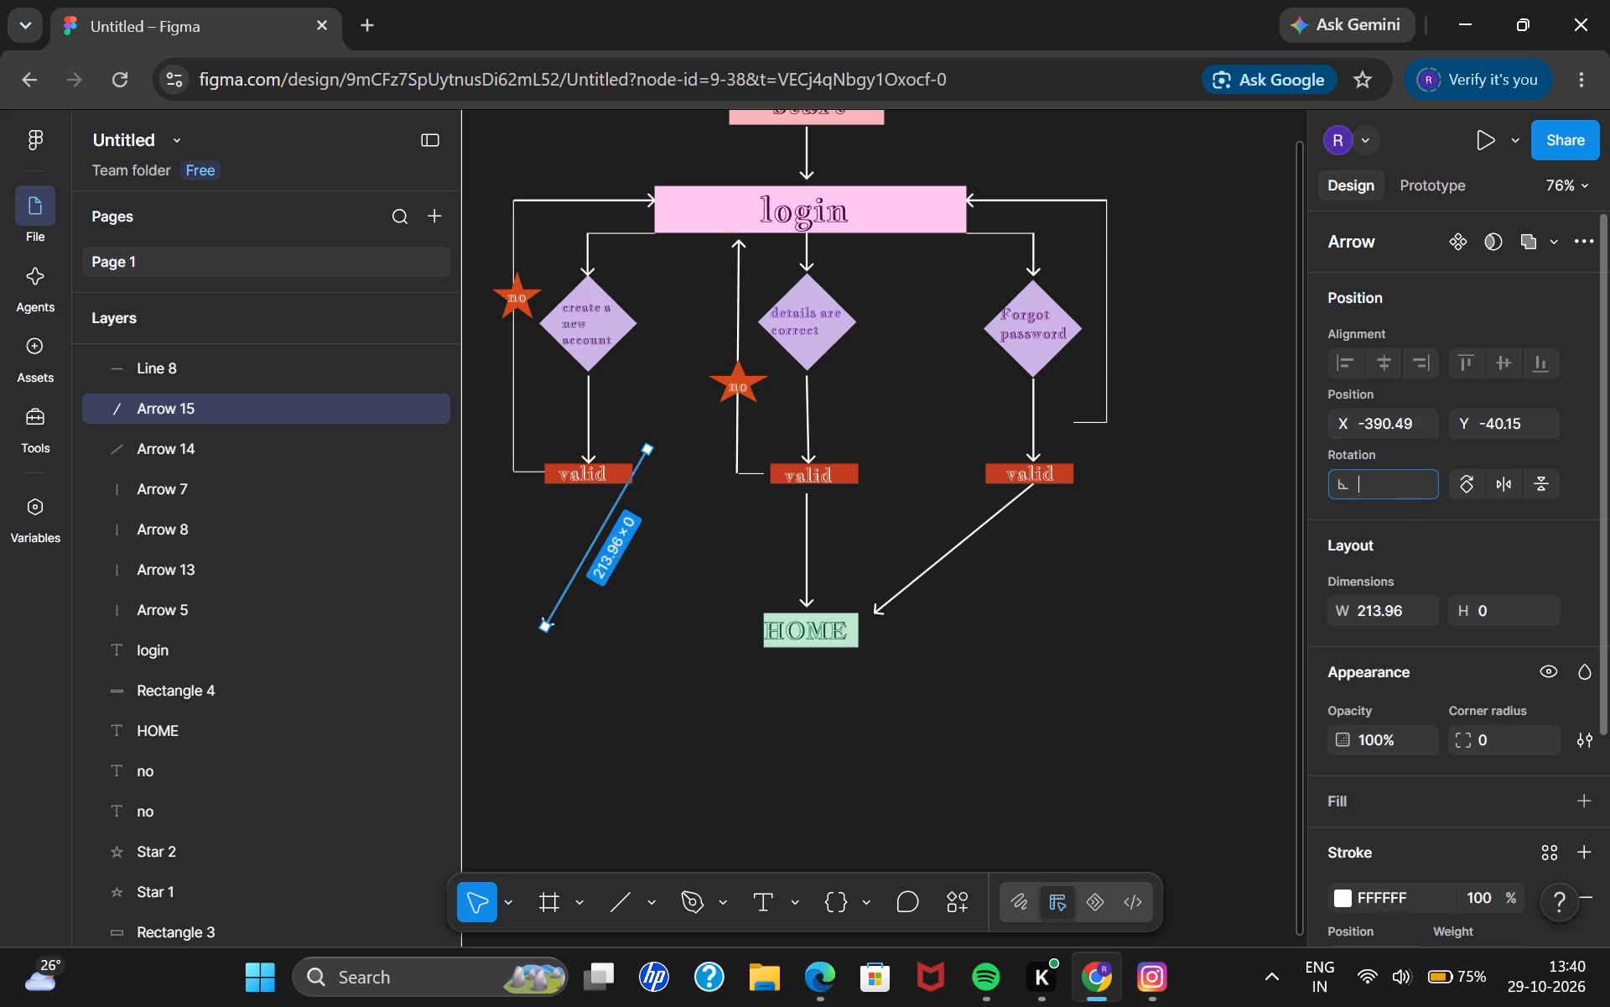
type("360")
key("Return")
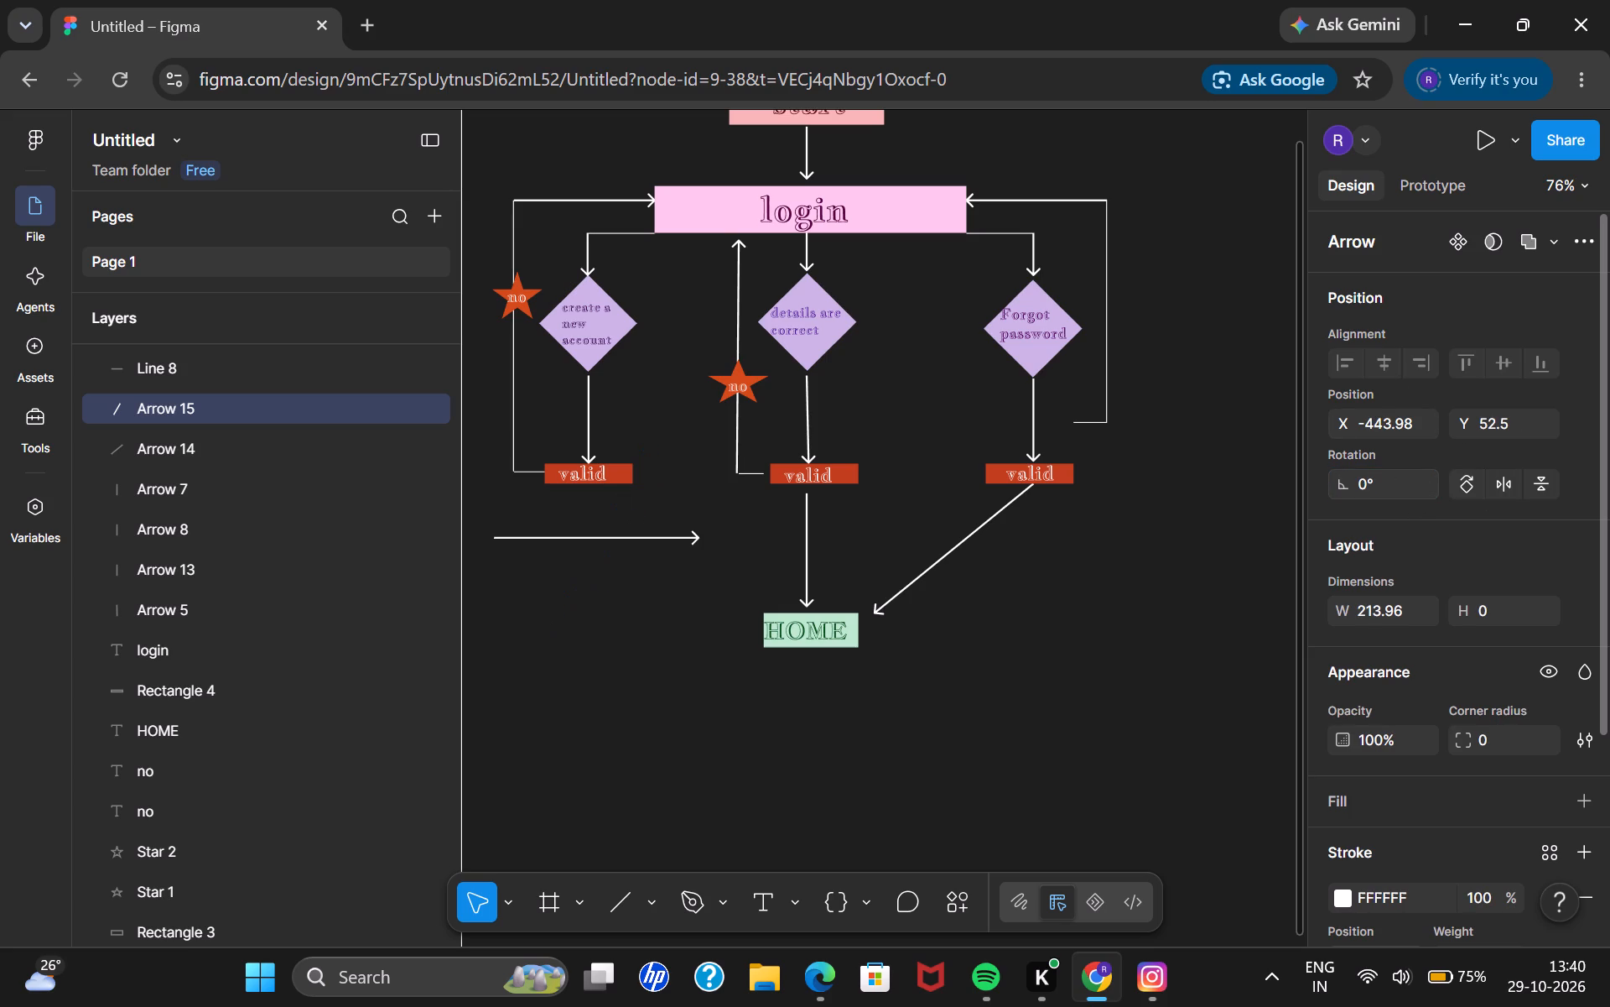
left_click_drag(641, 537, 669, 556)
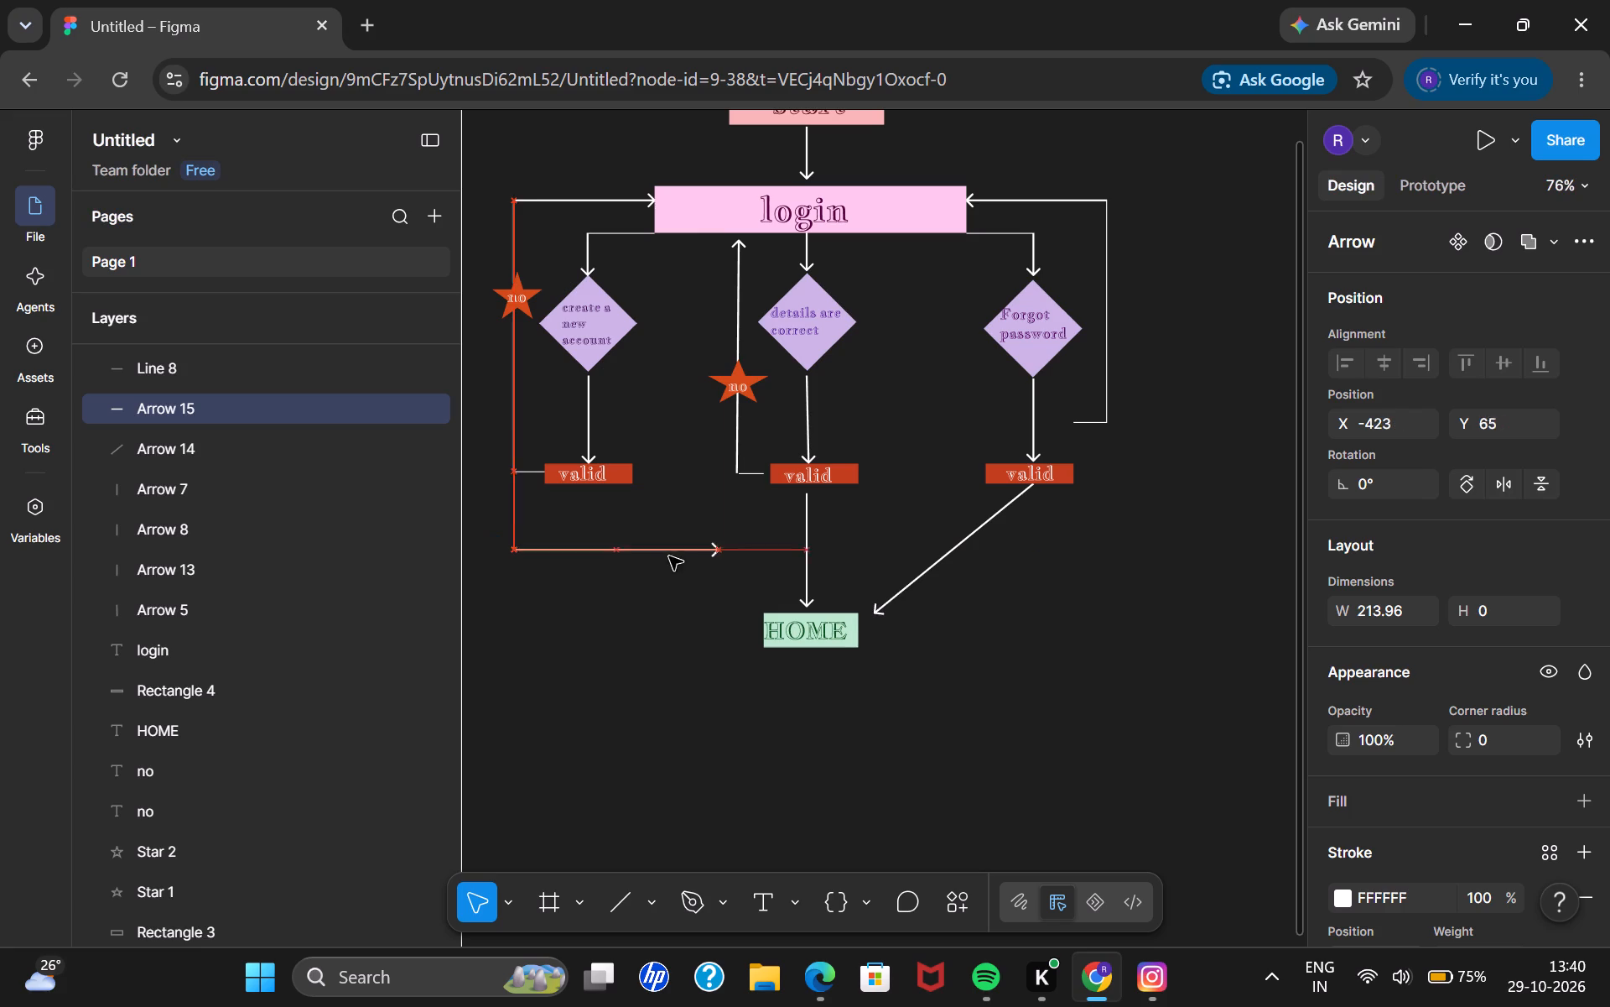
left_click_drag(669, 556, 676, 559)
Adjust the arrow's ends so it runs from the left valid box to HOME, about 222 long at about -38°.
left_click_drag(739, 555, 732, 615)
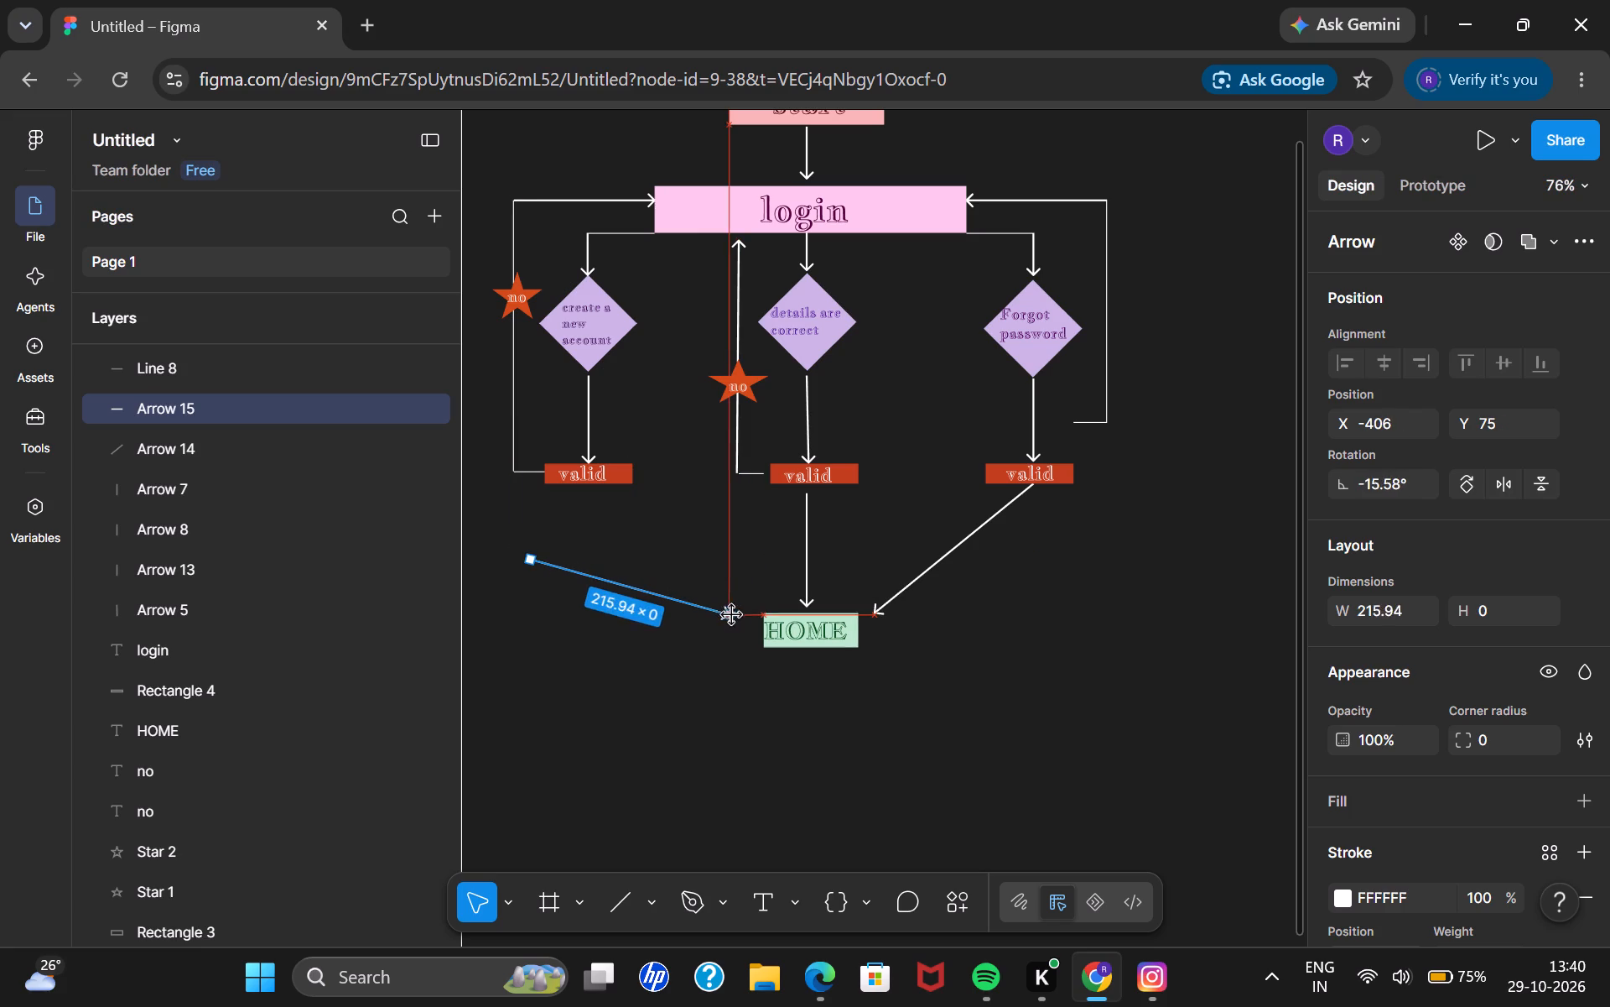
left_click_drag(732, 615, 741, 618)
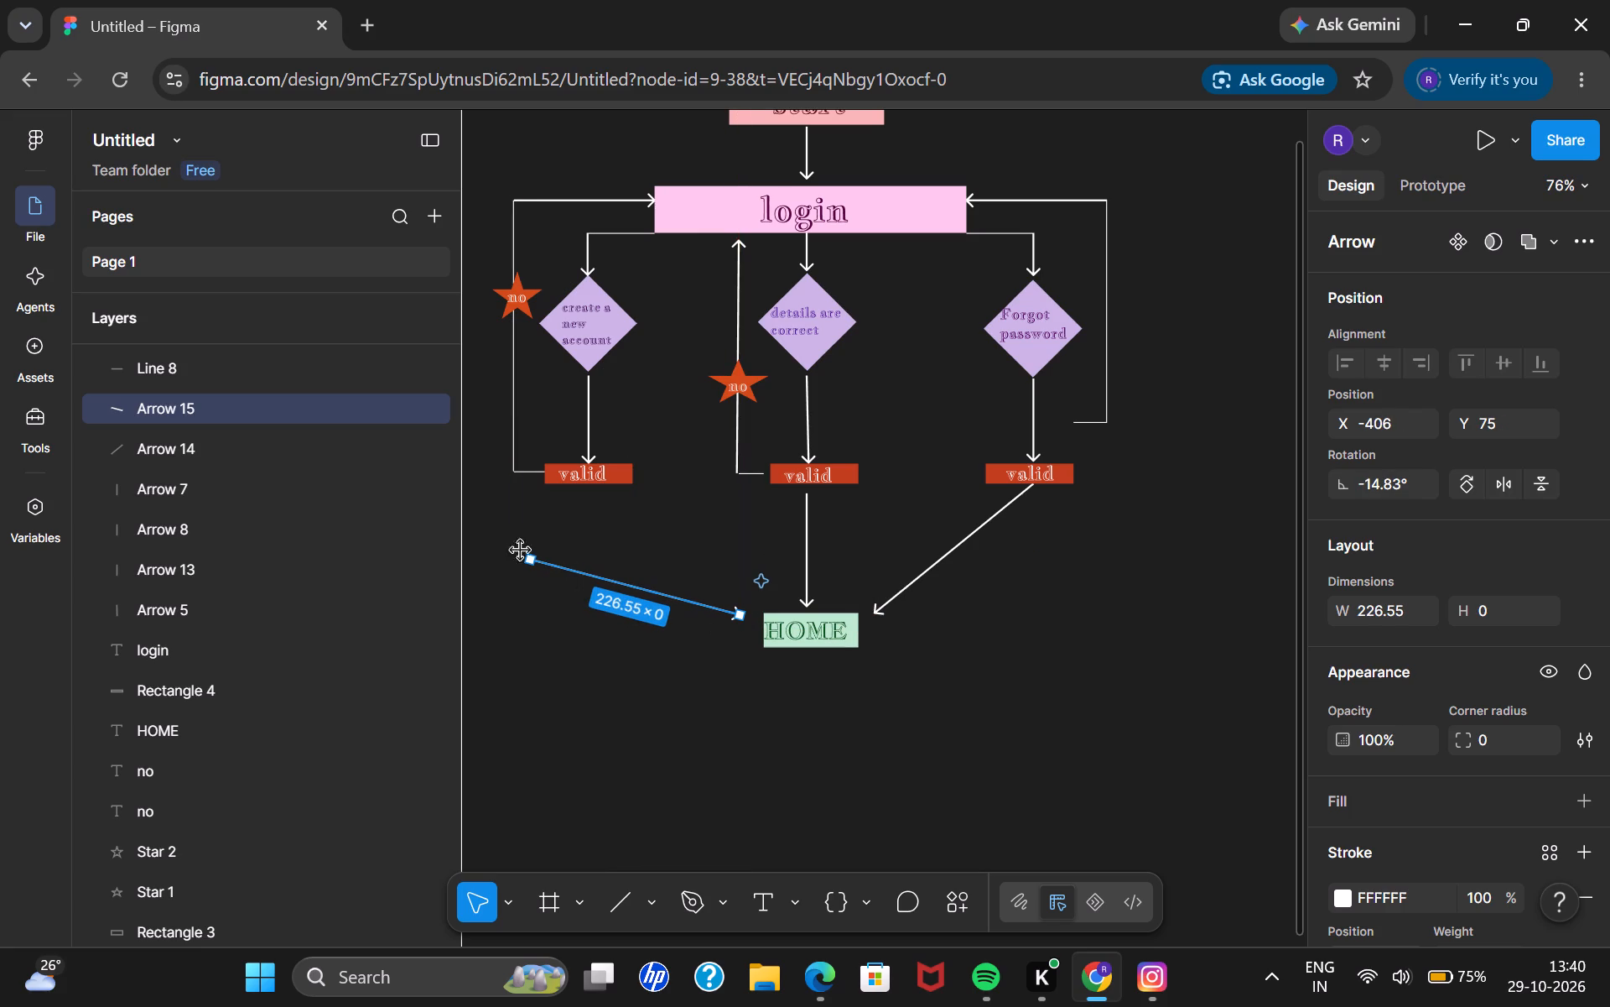
left_click_drag(531, 557, 563, 511)
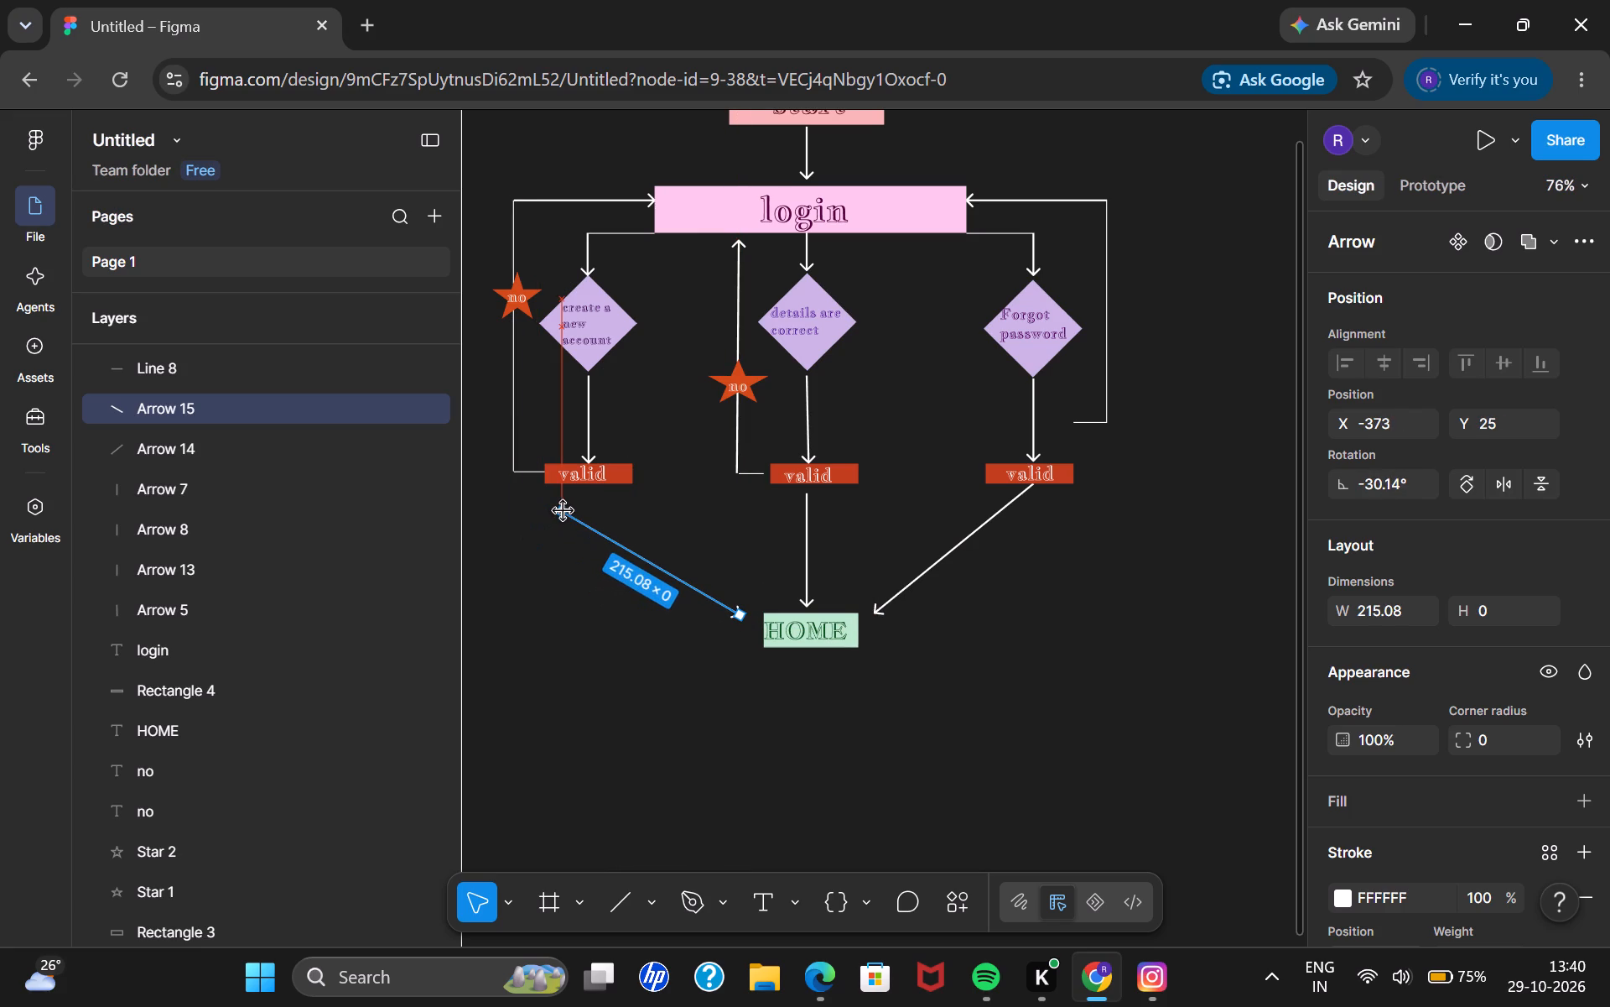
left_click_drag(563, 511, 580, 488)
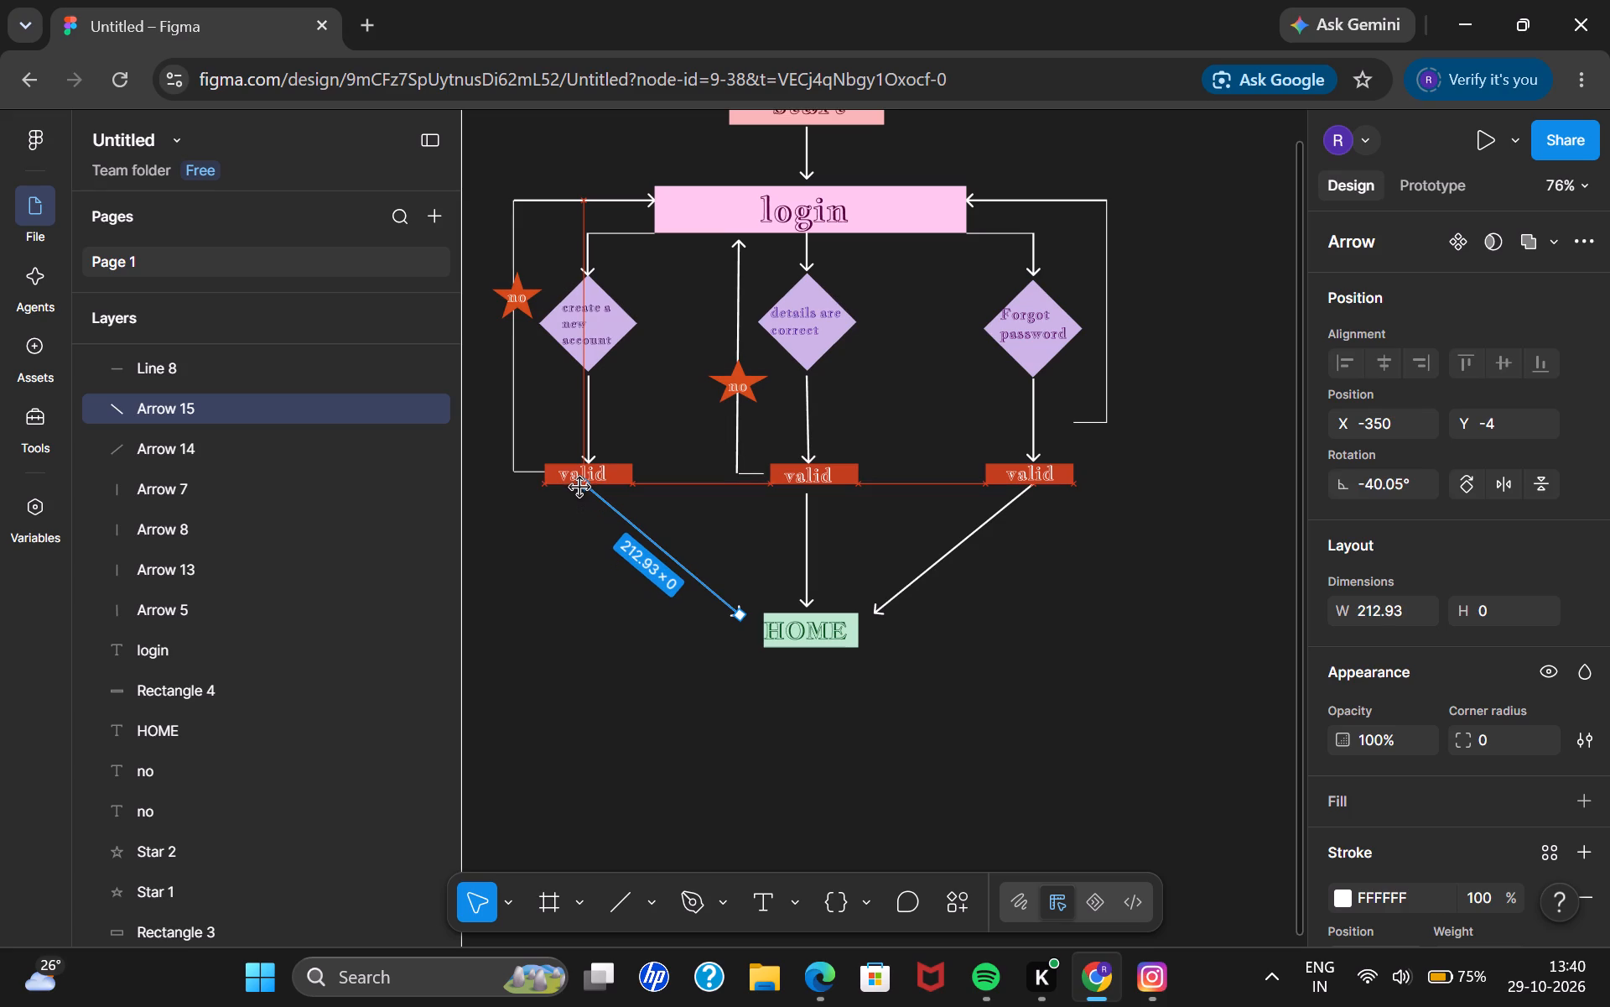
left_click_drag(580, 488, 580, 488)
left_click_drag(583, 483, 578, 477)
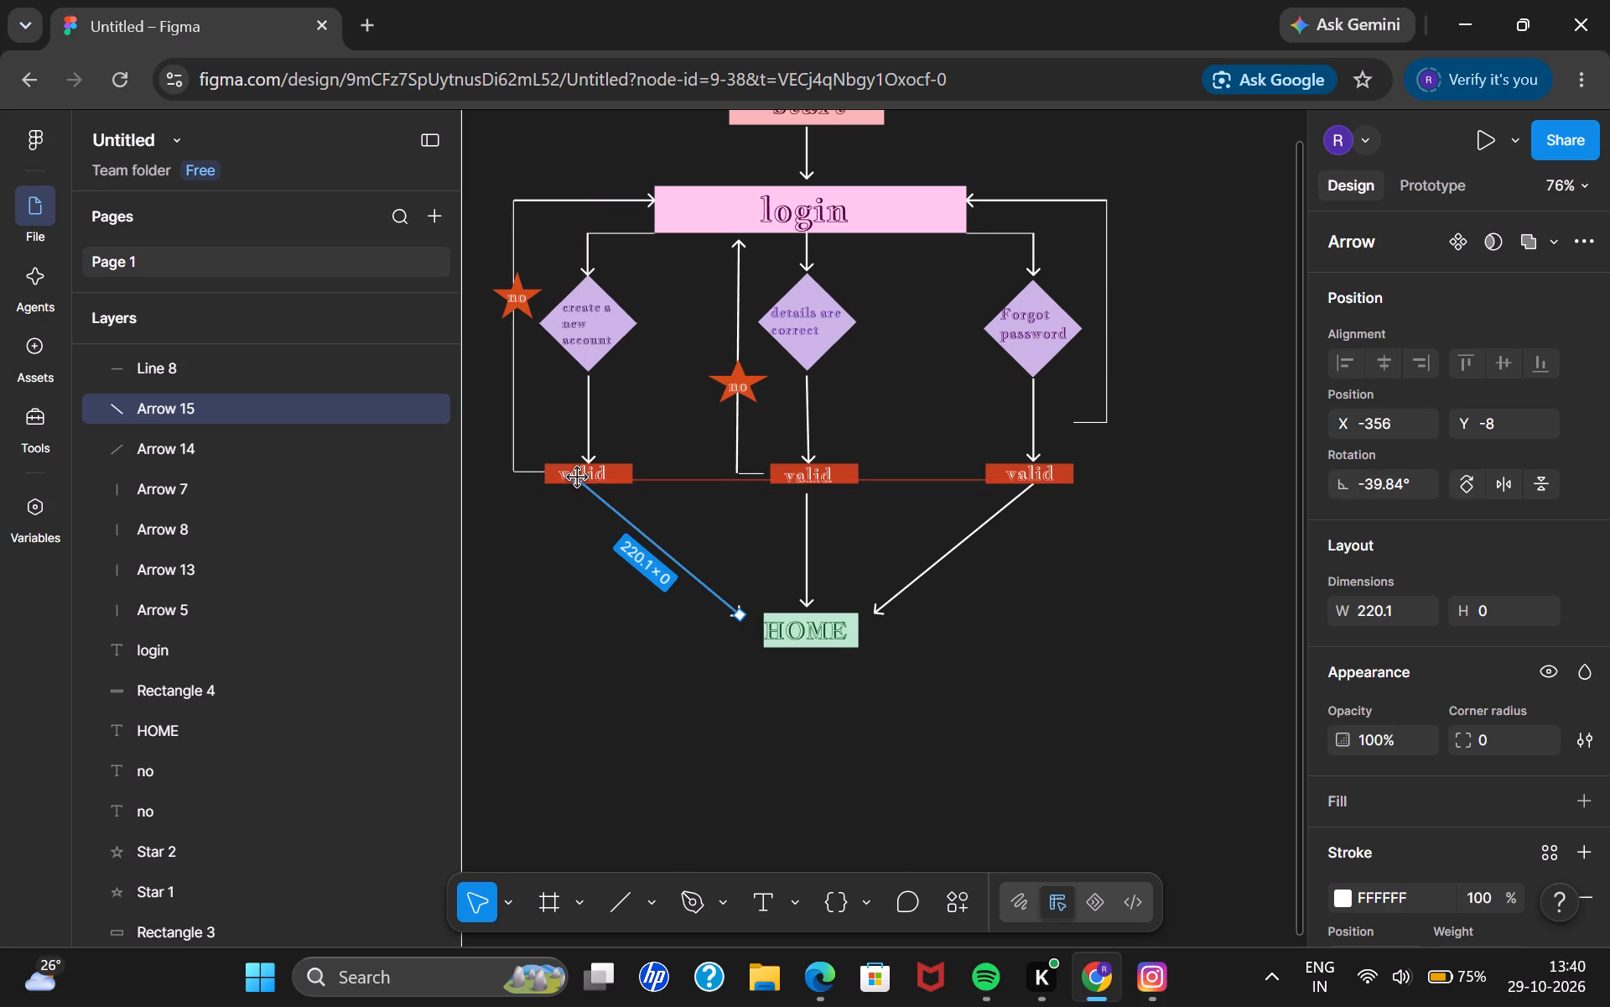
left_click_drag(578, 477, 573, 484)
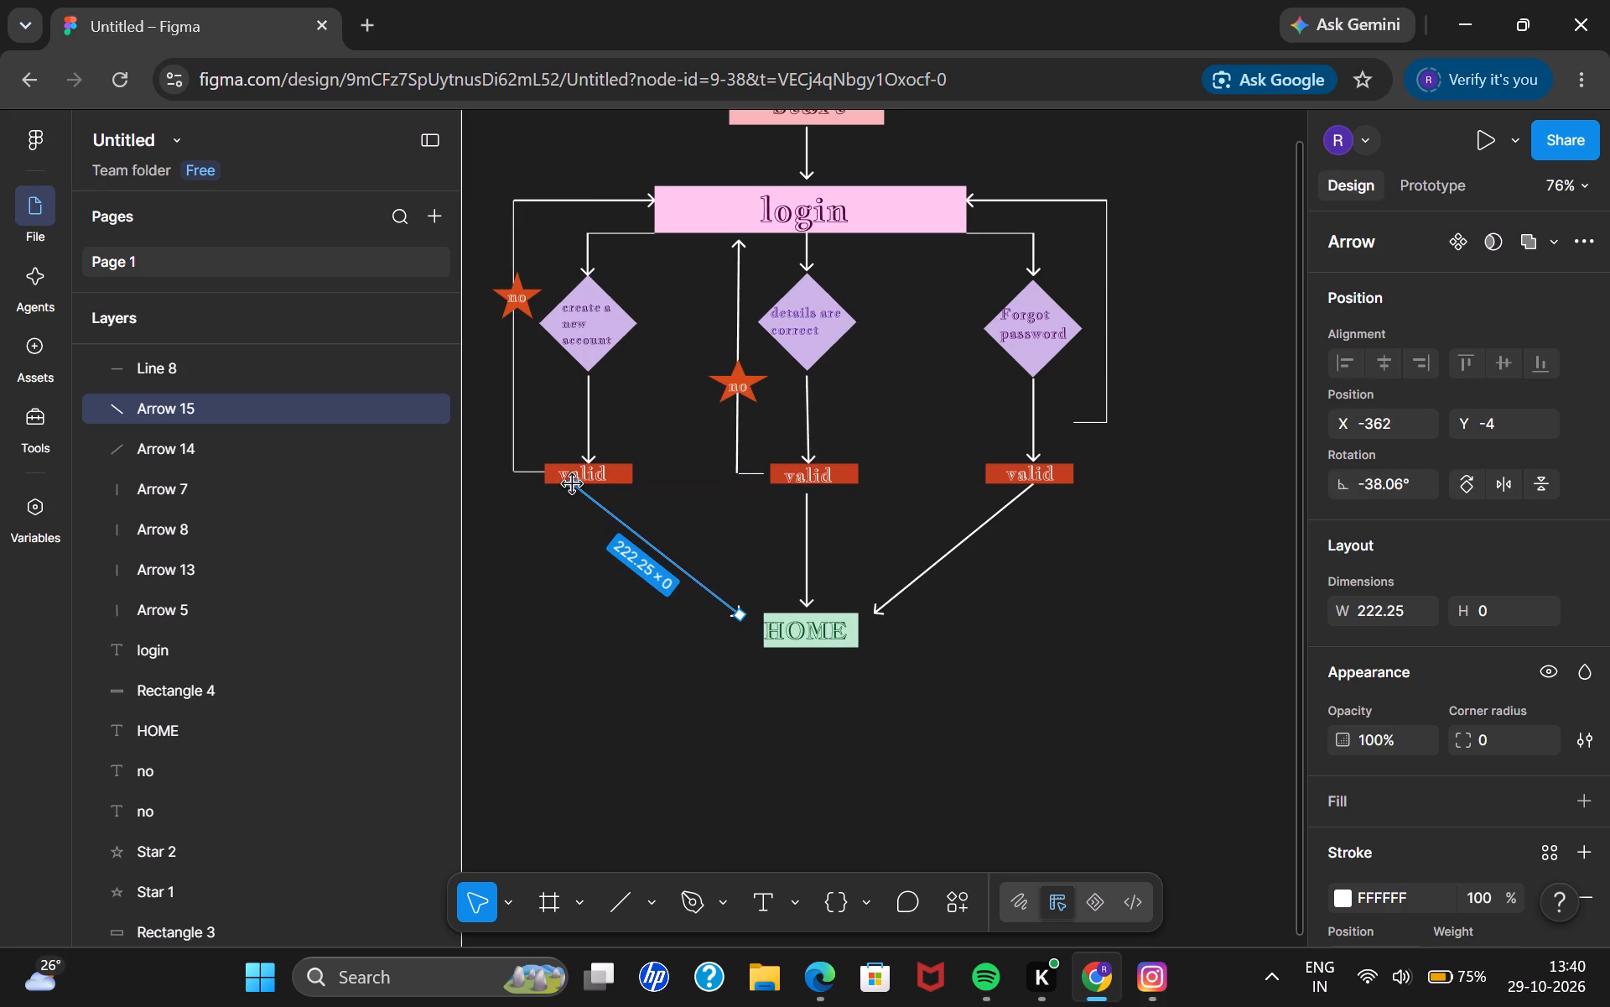
left_click(544, 579)
Duplicate the orange star and its "no" label onto the return connector beside the Forgot password diamond.
scroll(915, 699, "down", 1)
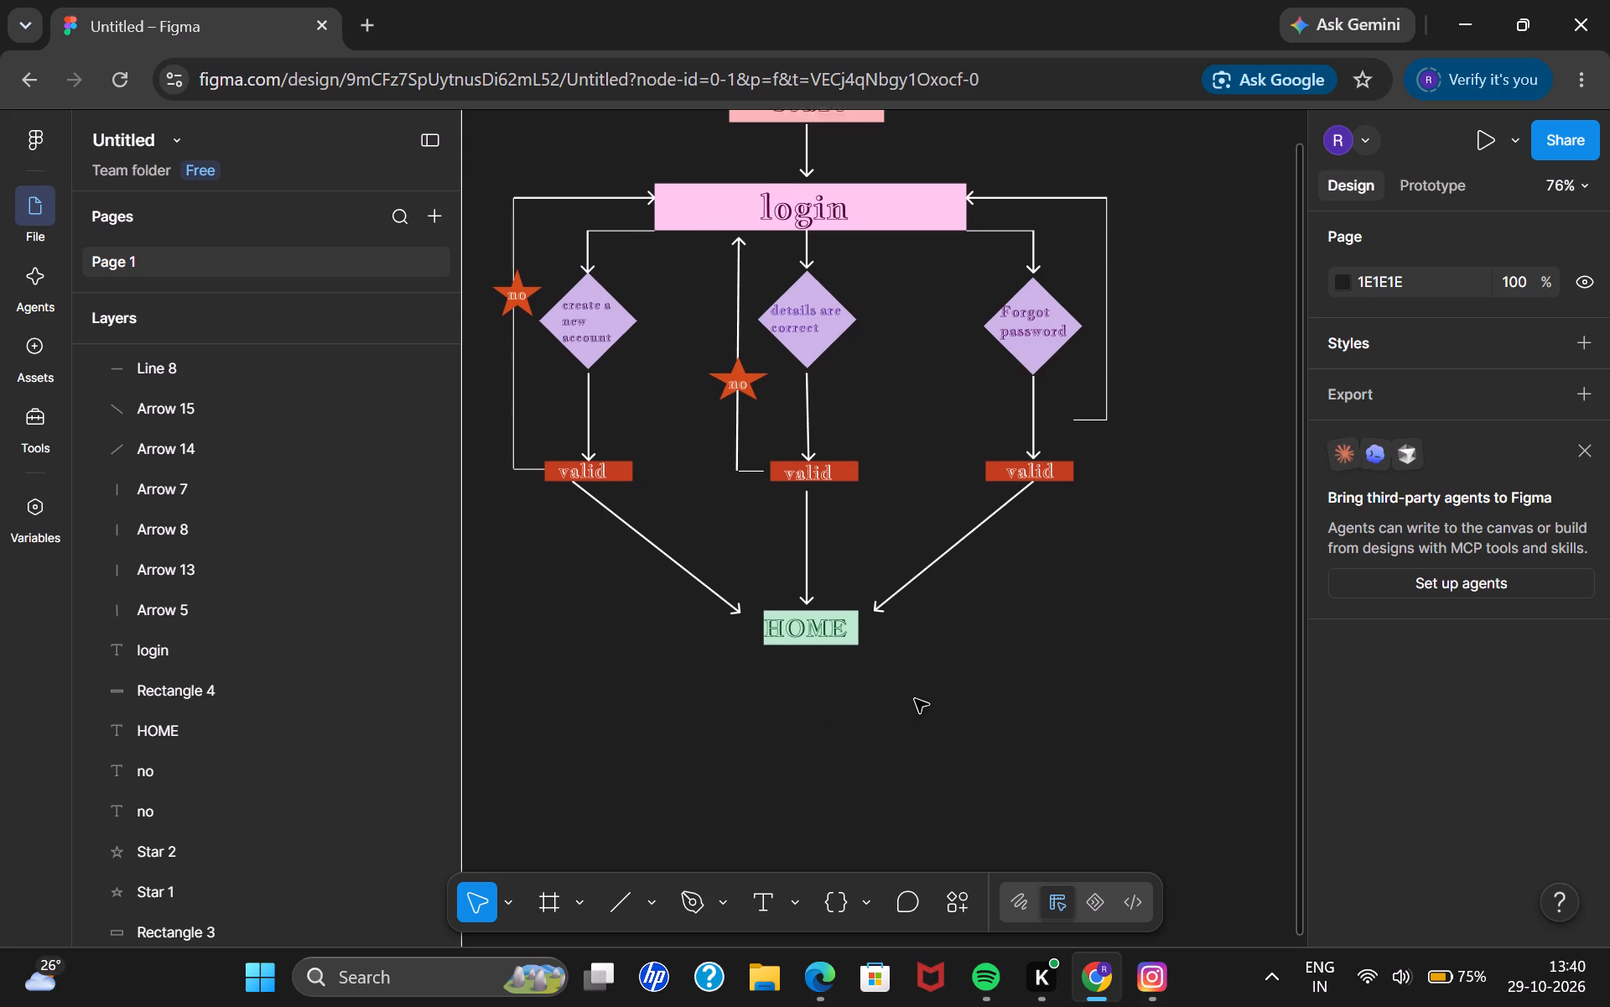
scroll(915, 699, "down", 1)
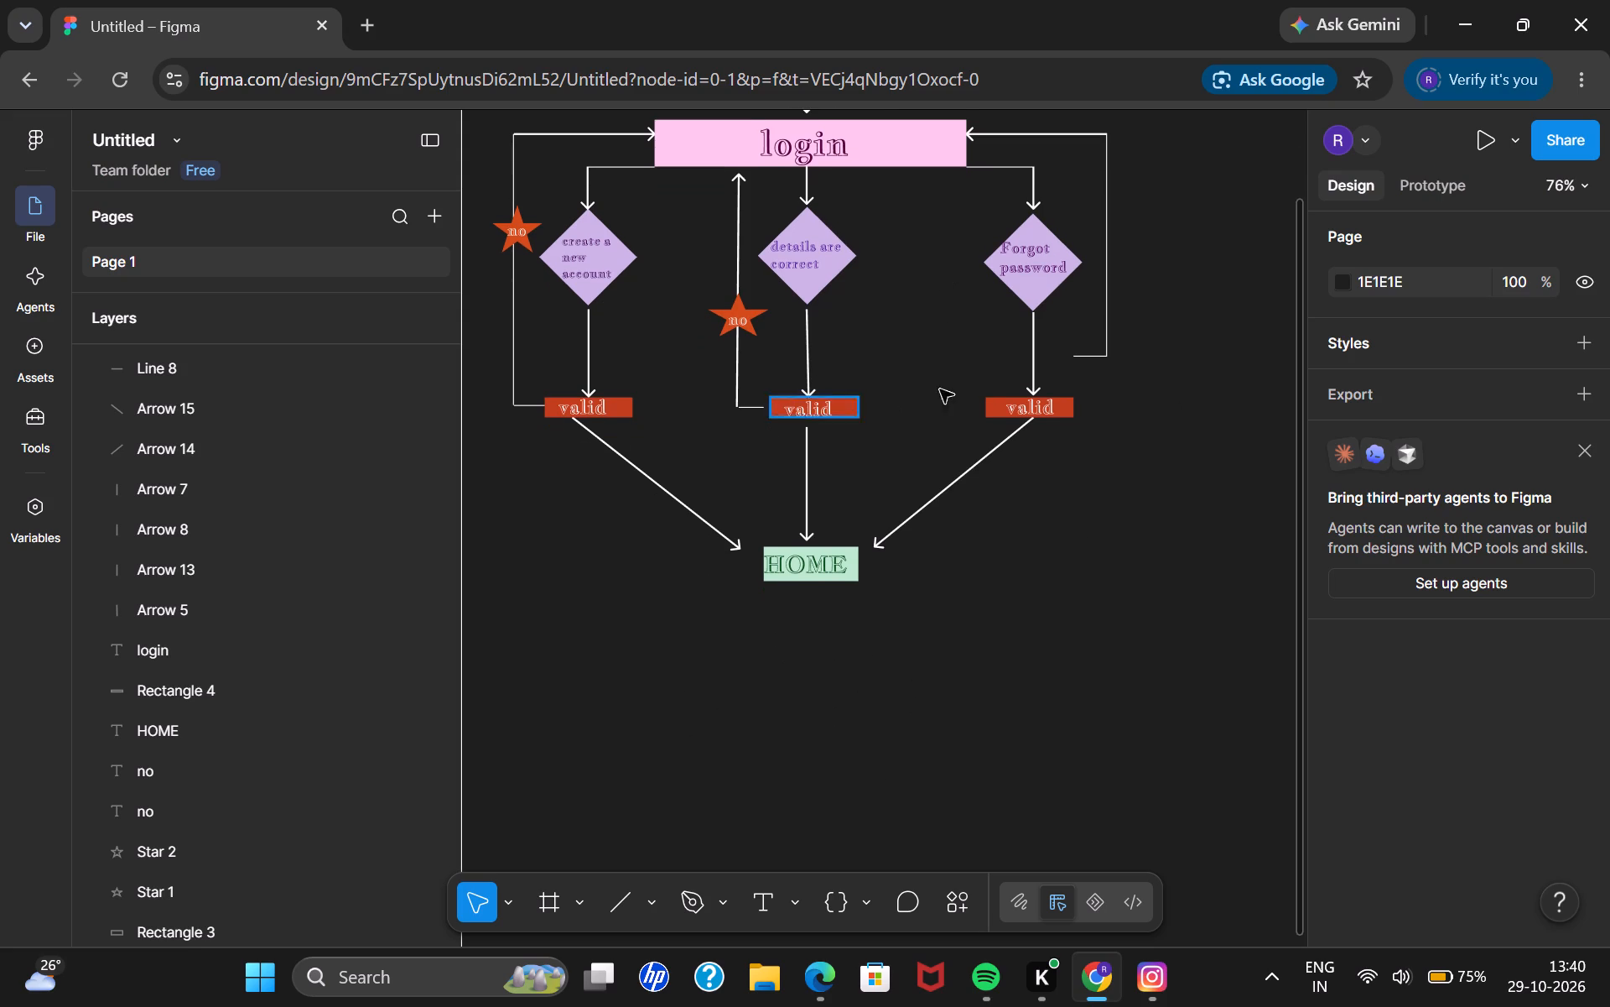
left_click(737, 305)
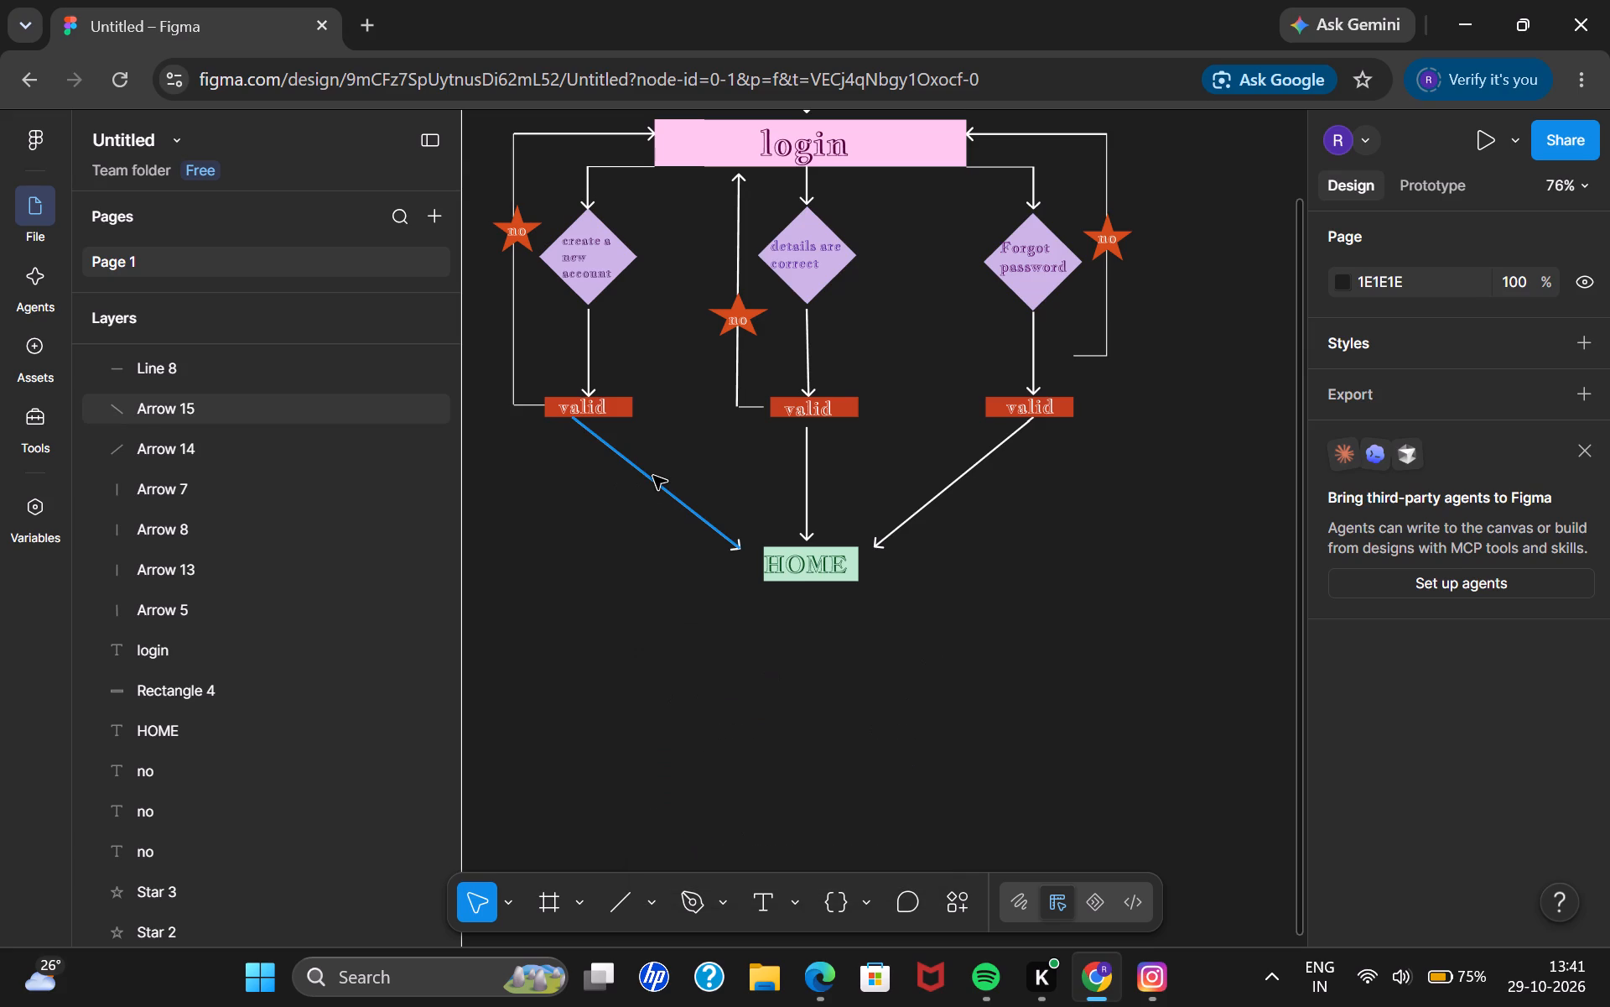
Paste a copy of the orange star and place it on the left slanted arrow at about X -321, Y 30.
key("ctrl+v")
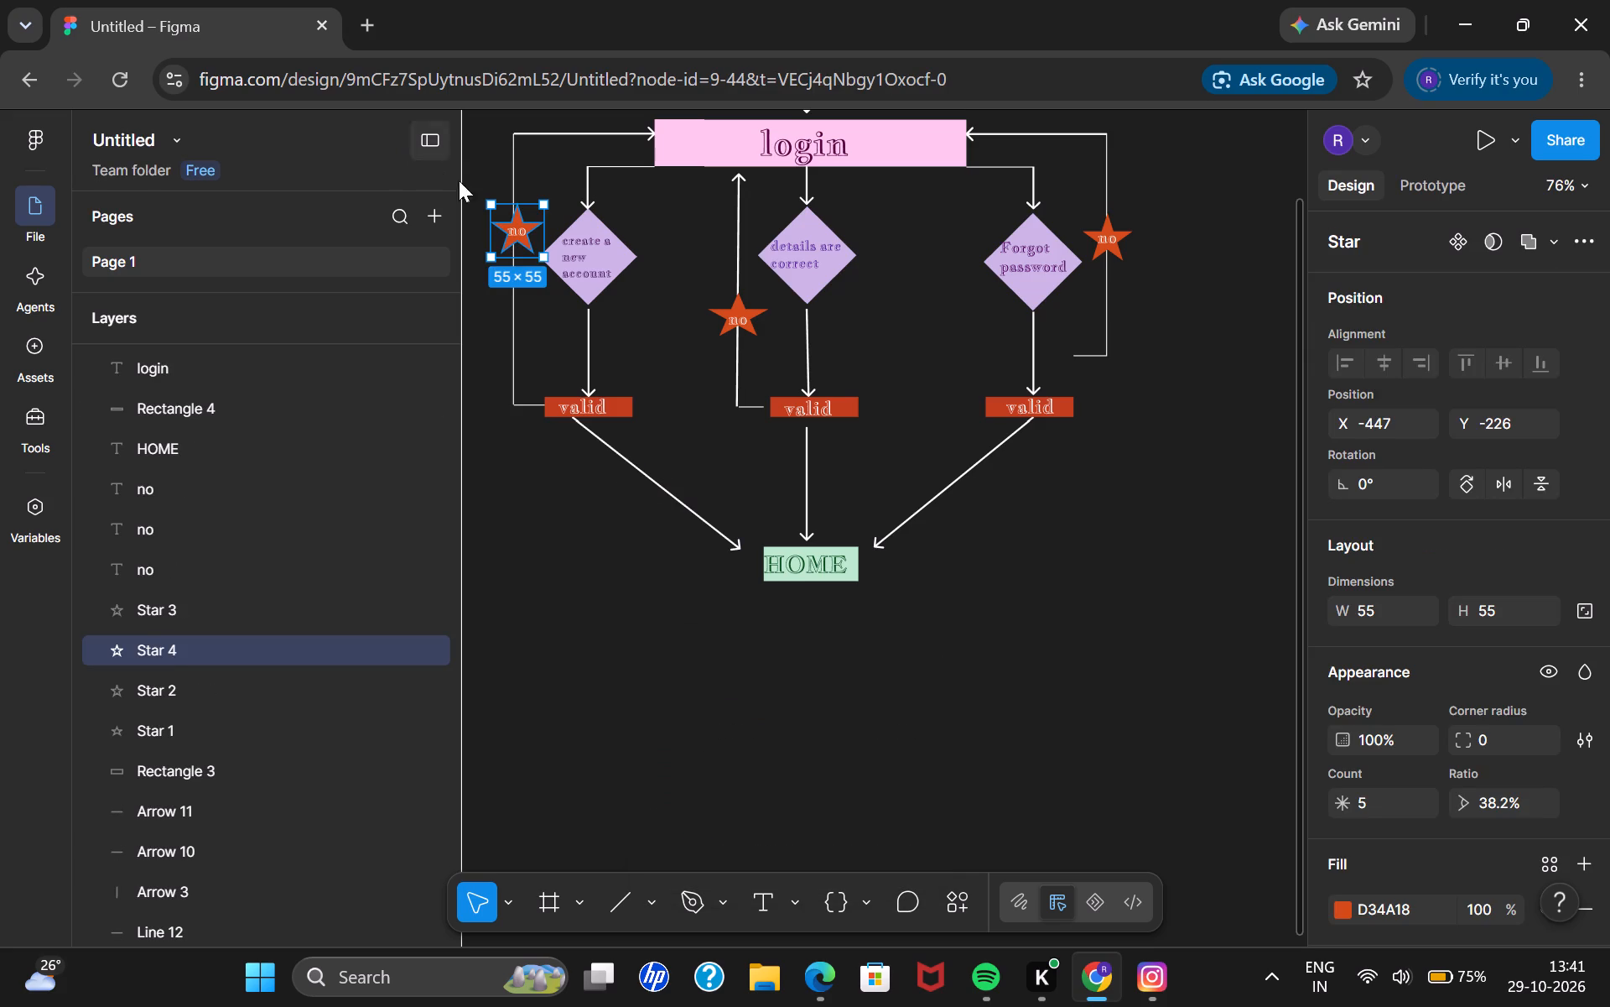
left_click_drag(526, 245, 658, 557)
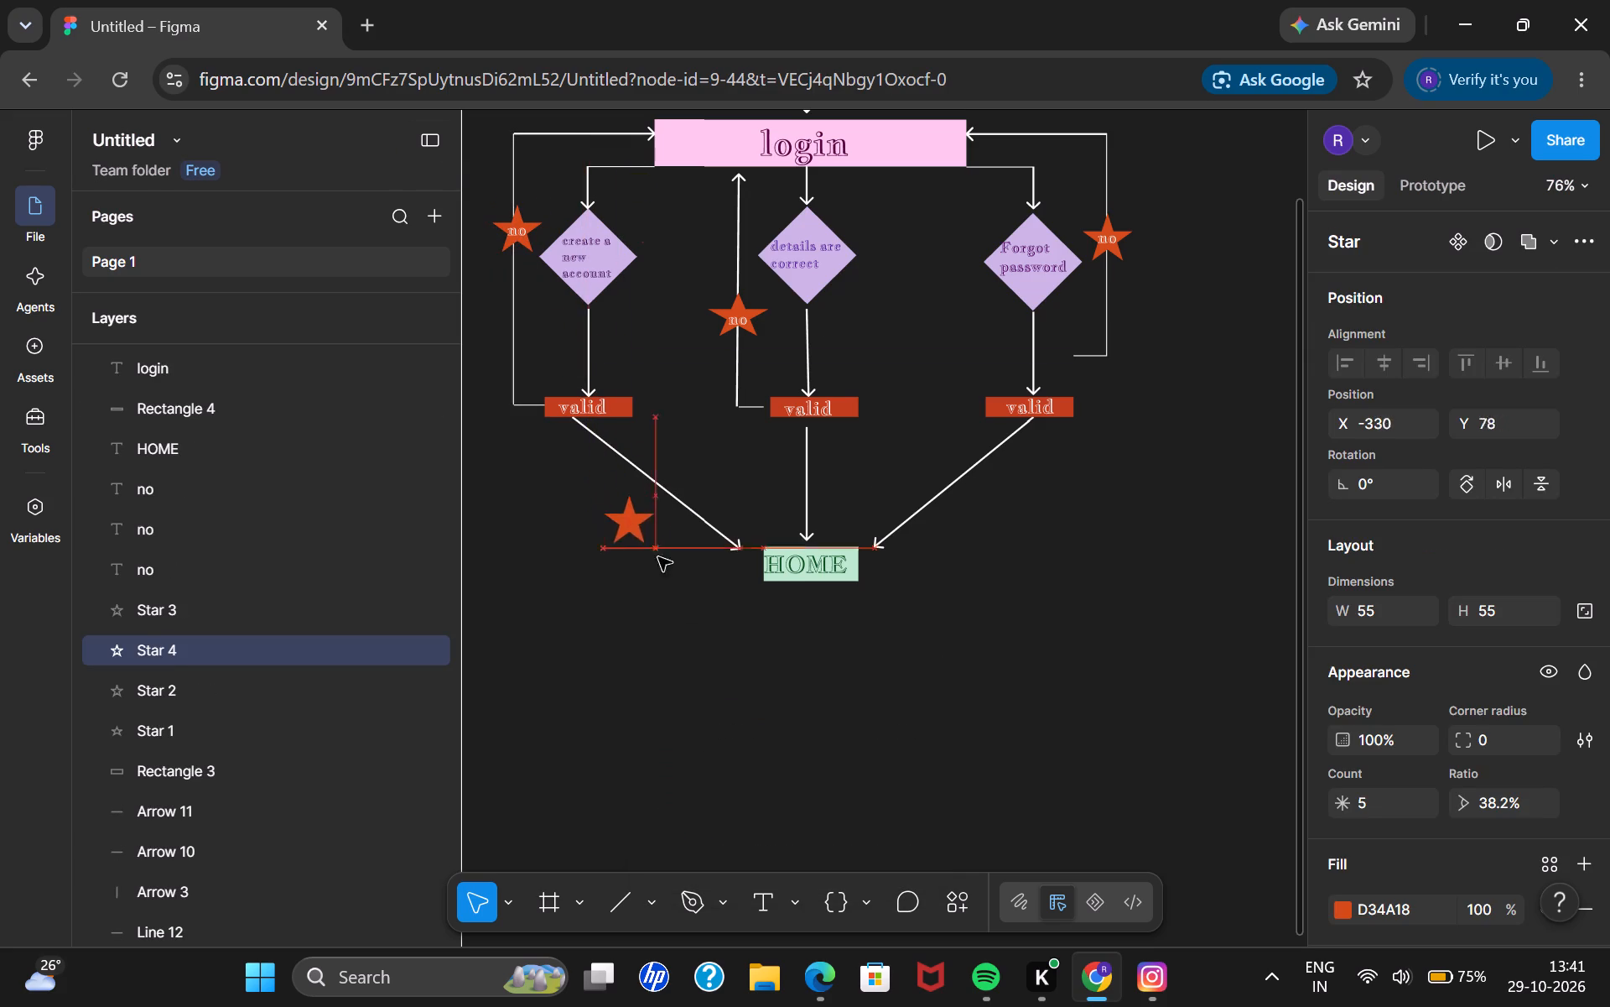
left_click_drag(658, 557, 651, 489)
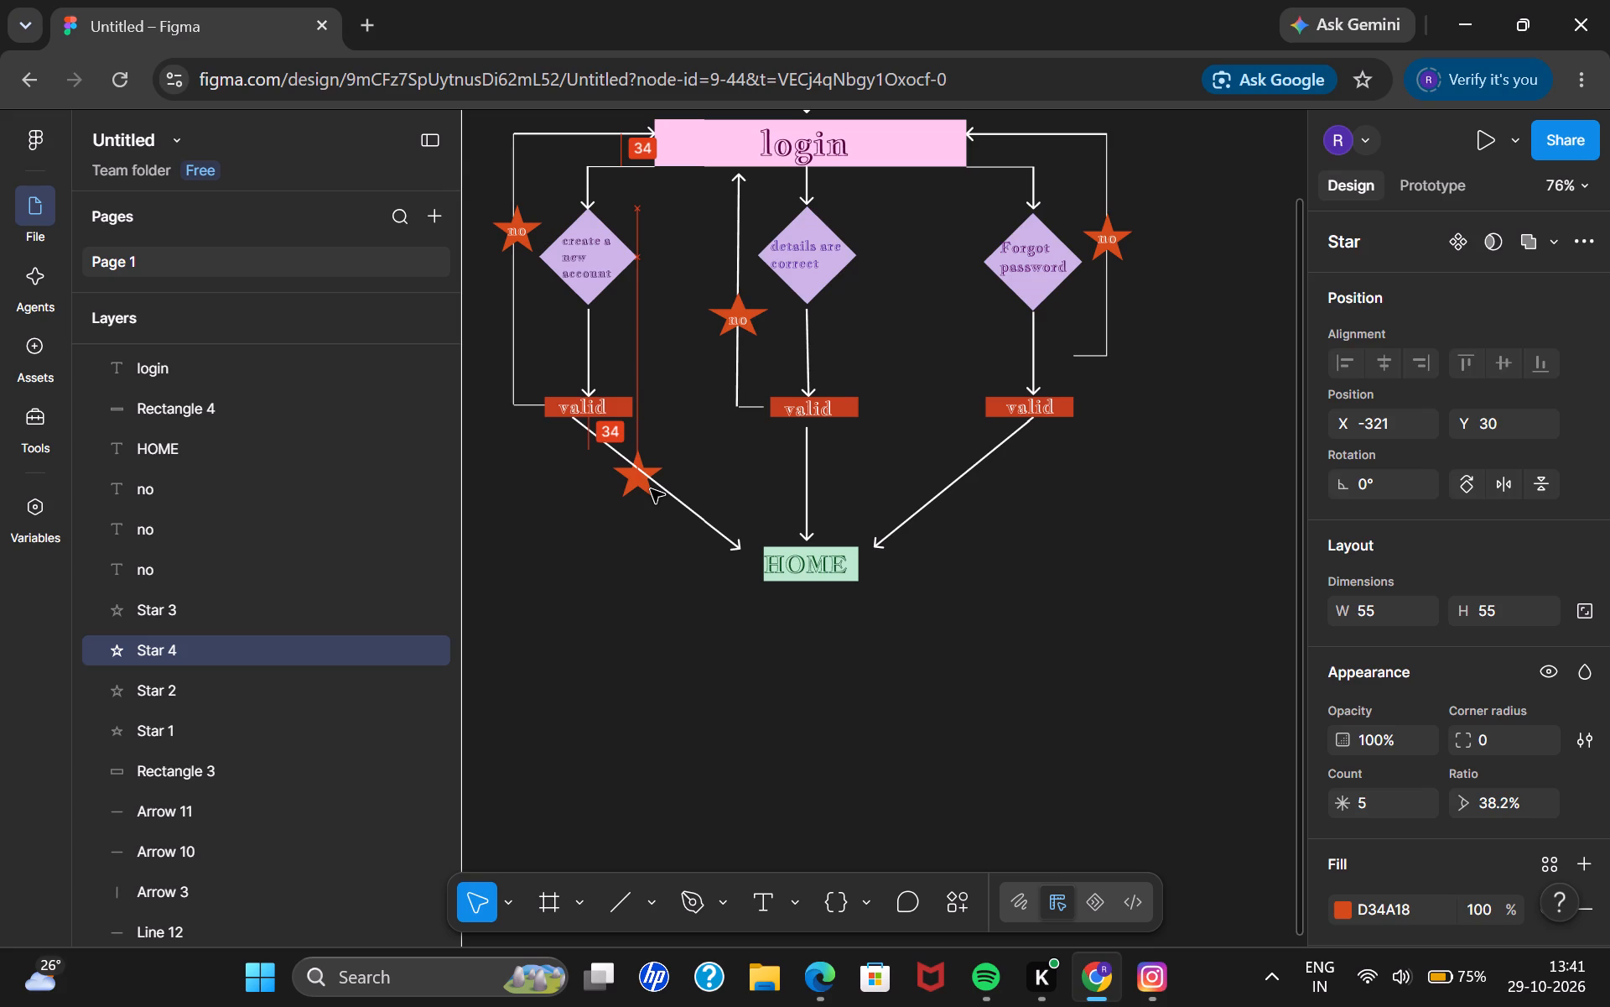
left_click_drag(651, 489, 651, 490)
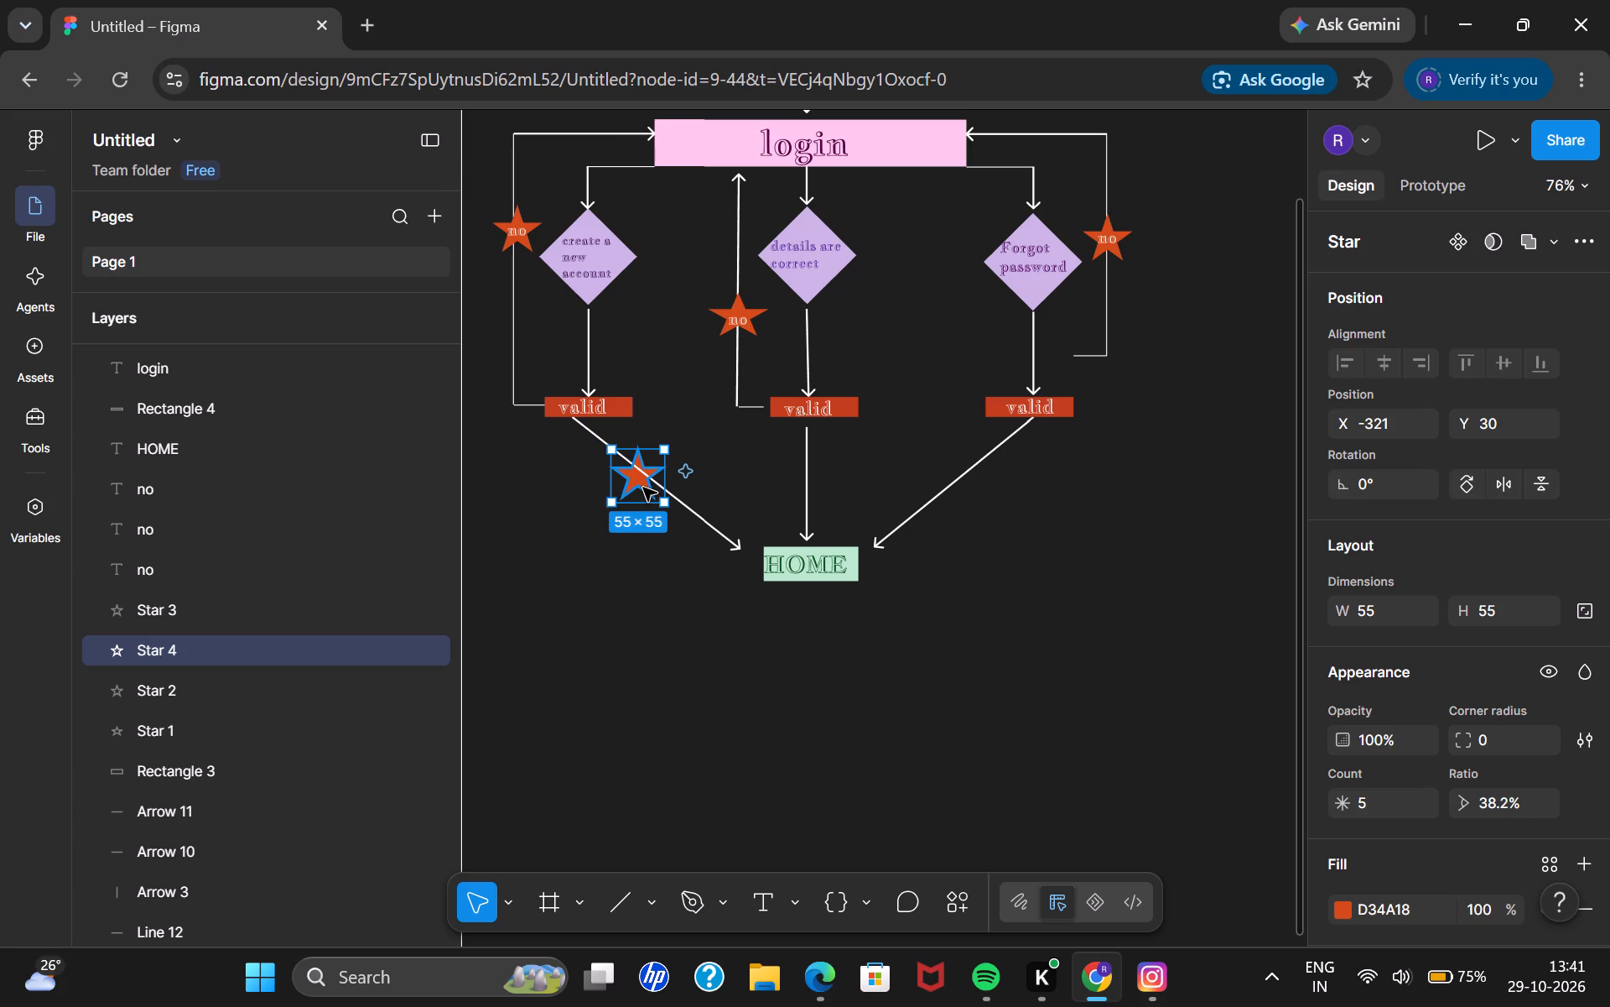
Duplicate that star and place the copy on the middle arrow above HOME, at about X -143, Y 33.
left_click(632, 476)
right_click(632, 476)
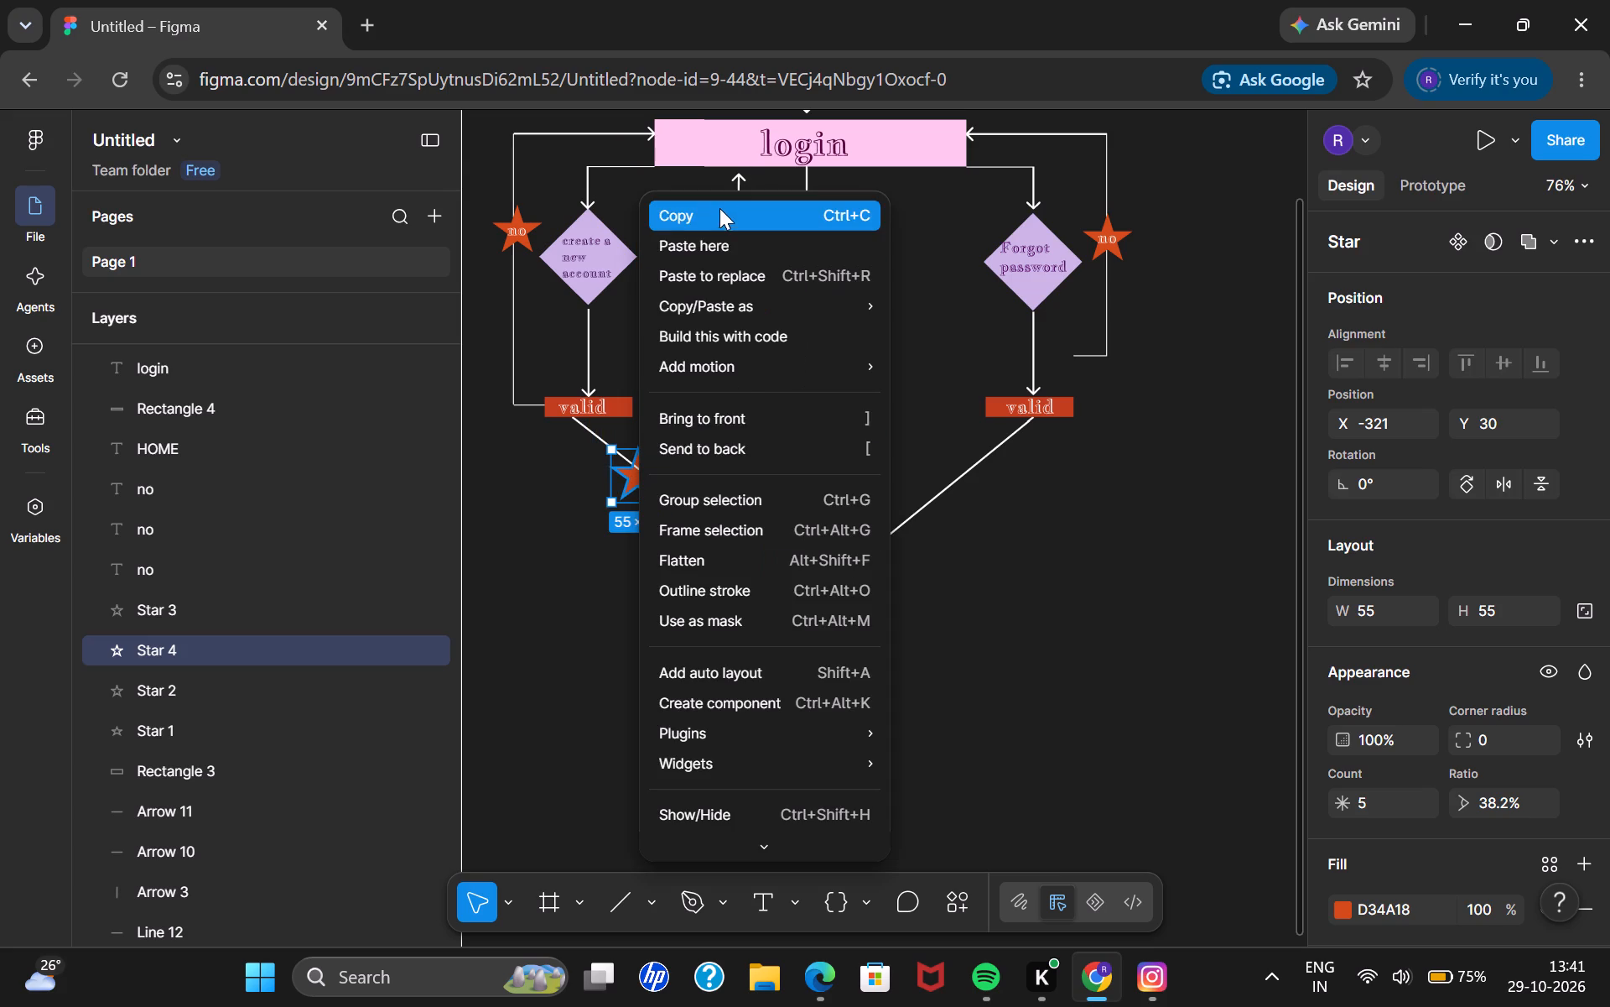
left_click(718, 211)
left_click(640, 484)
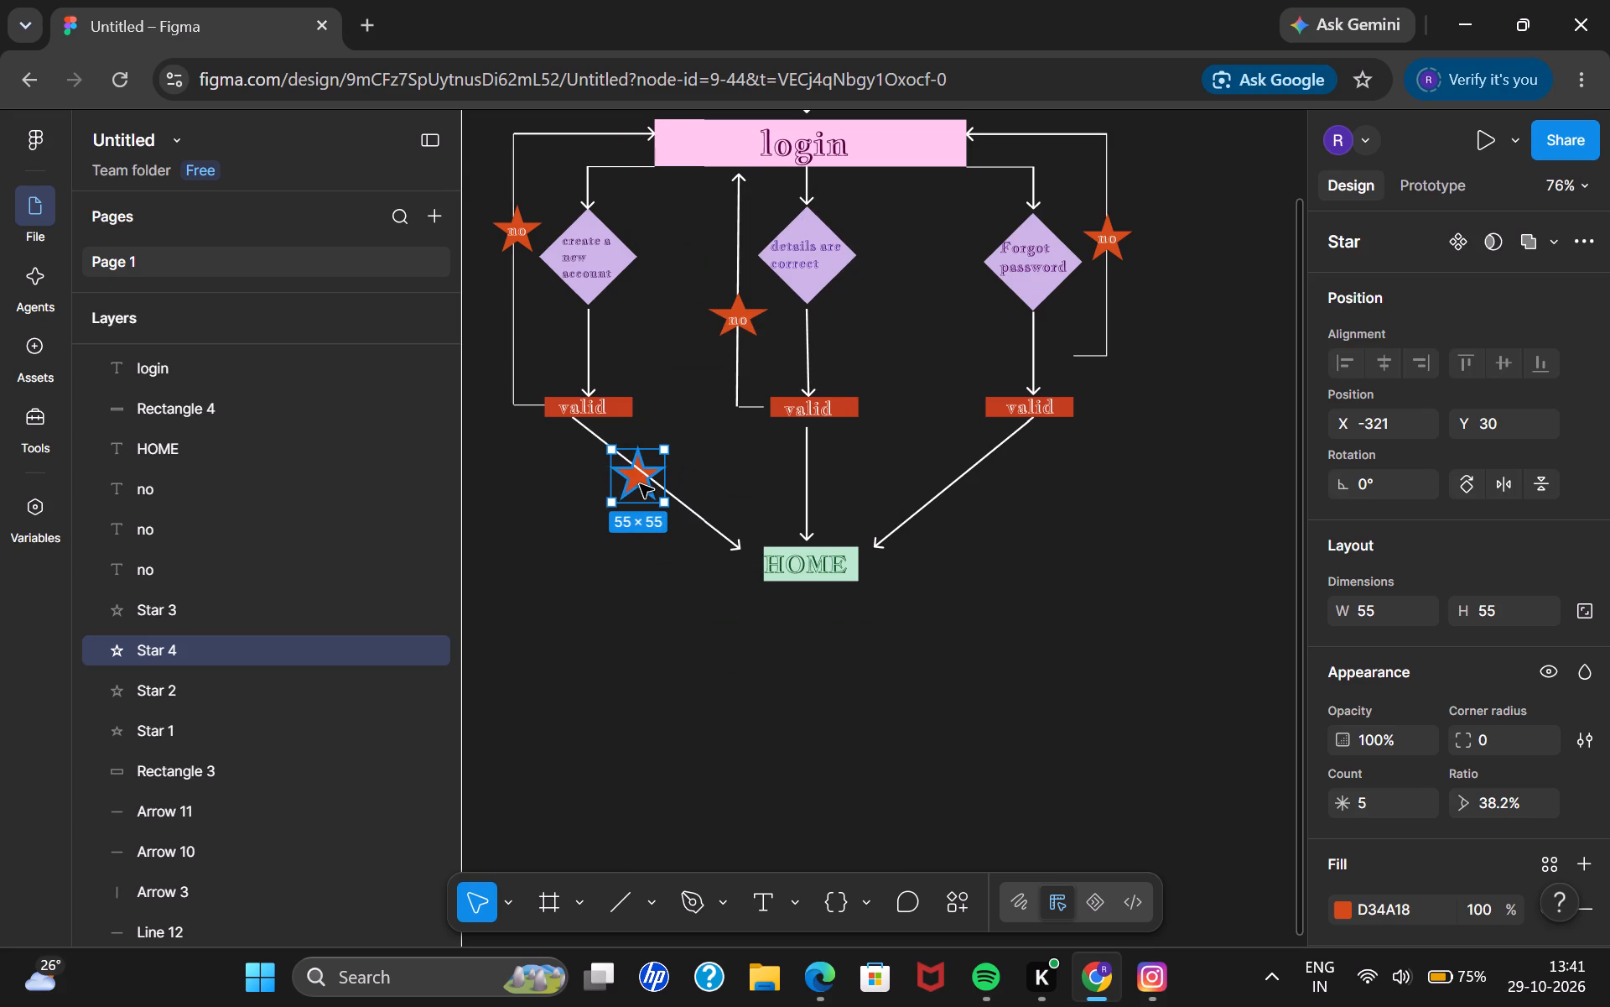
key("ctrl+v")
left_click_drag(636, 487, 673, 492)
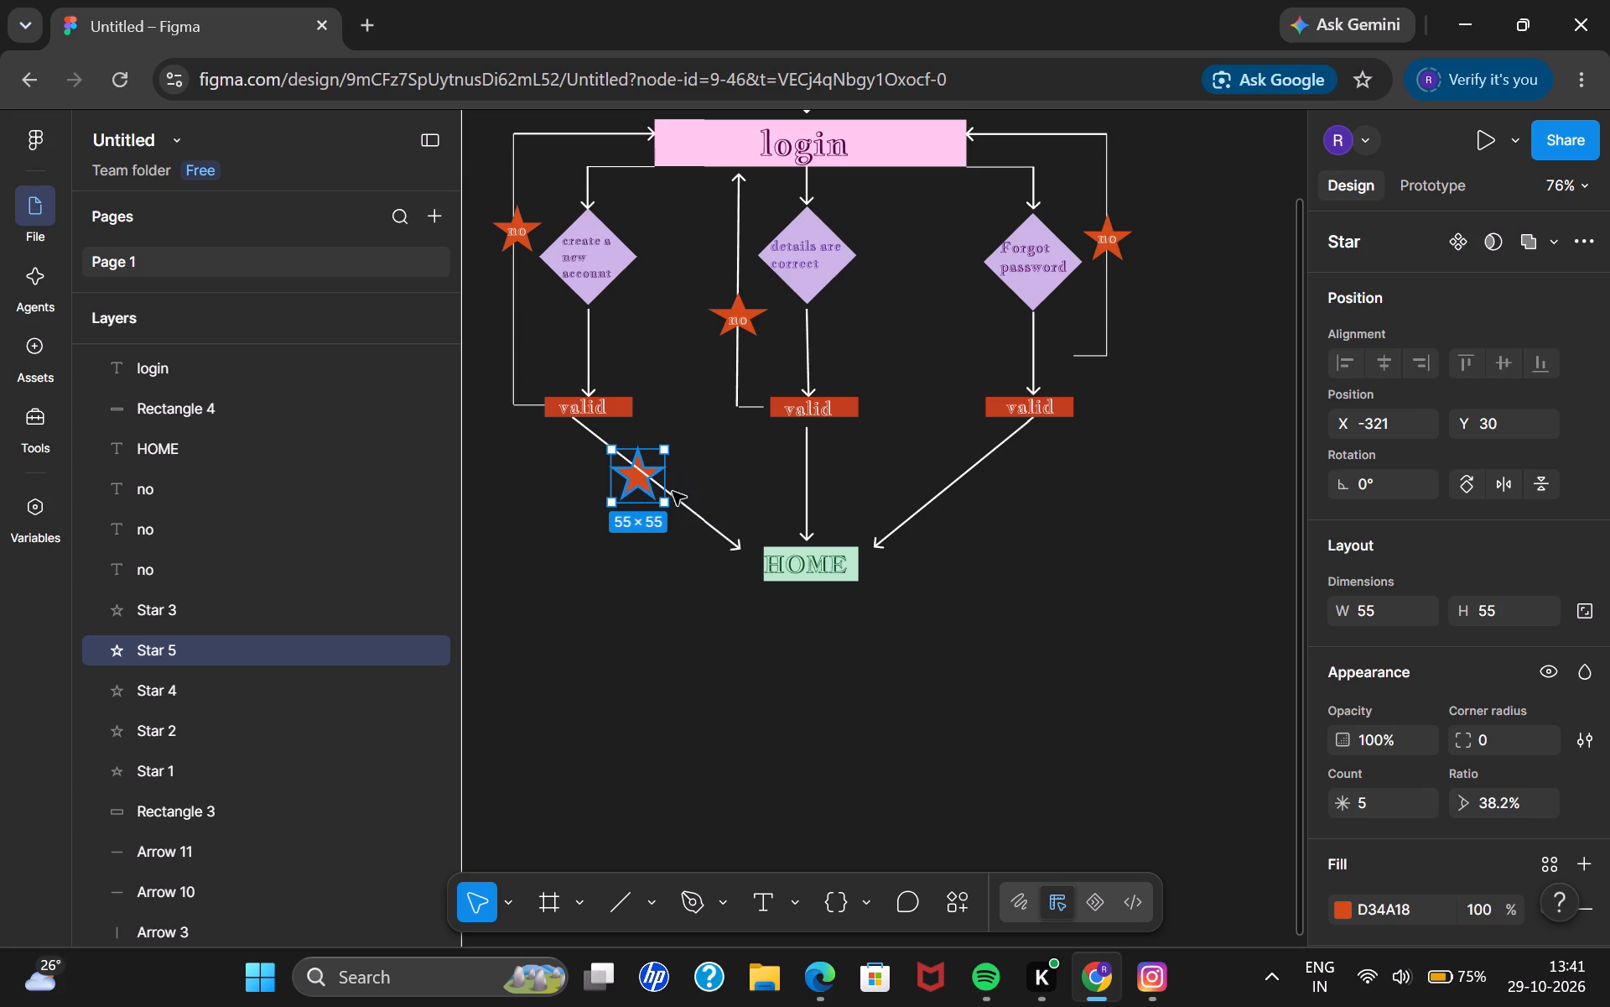
left_click_drag(673, 492, 807, 489)
Move both new stars to the top of the layer order, with the left arrow's star above the middle arrow's star.
left_click_drag(237, 645, 264, 420)
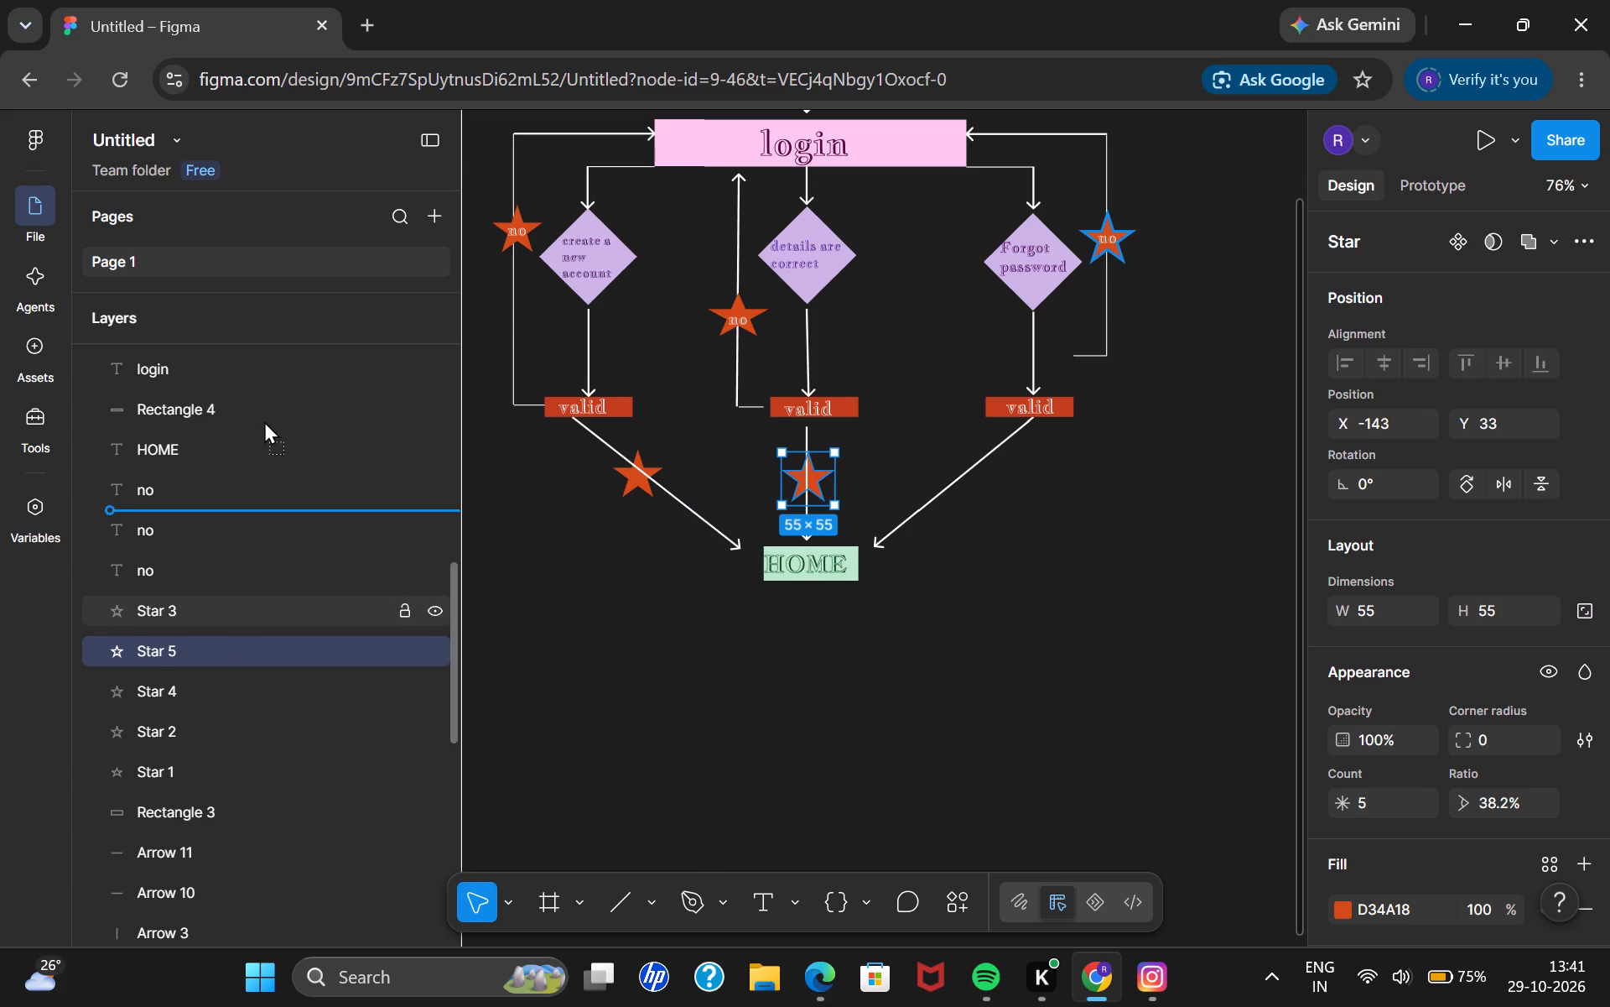
left_click_drag(264, 420, 261, 354)
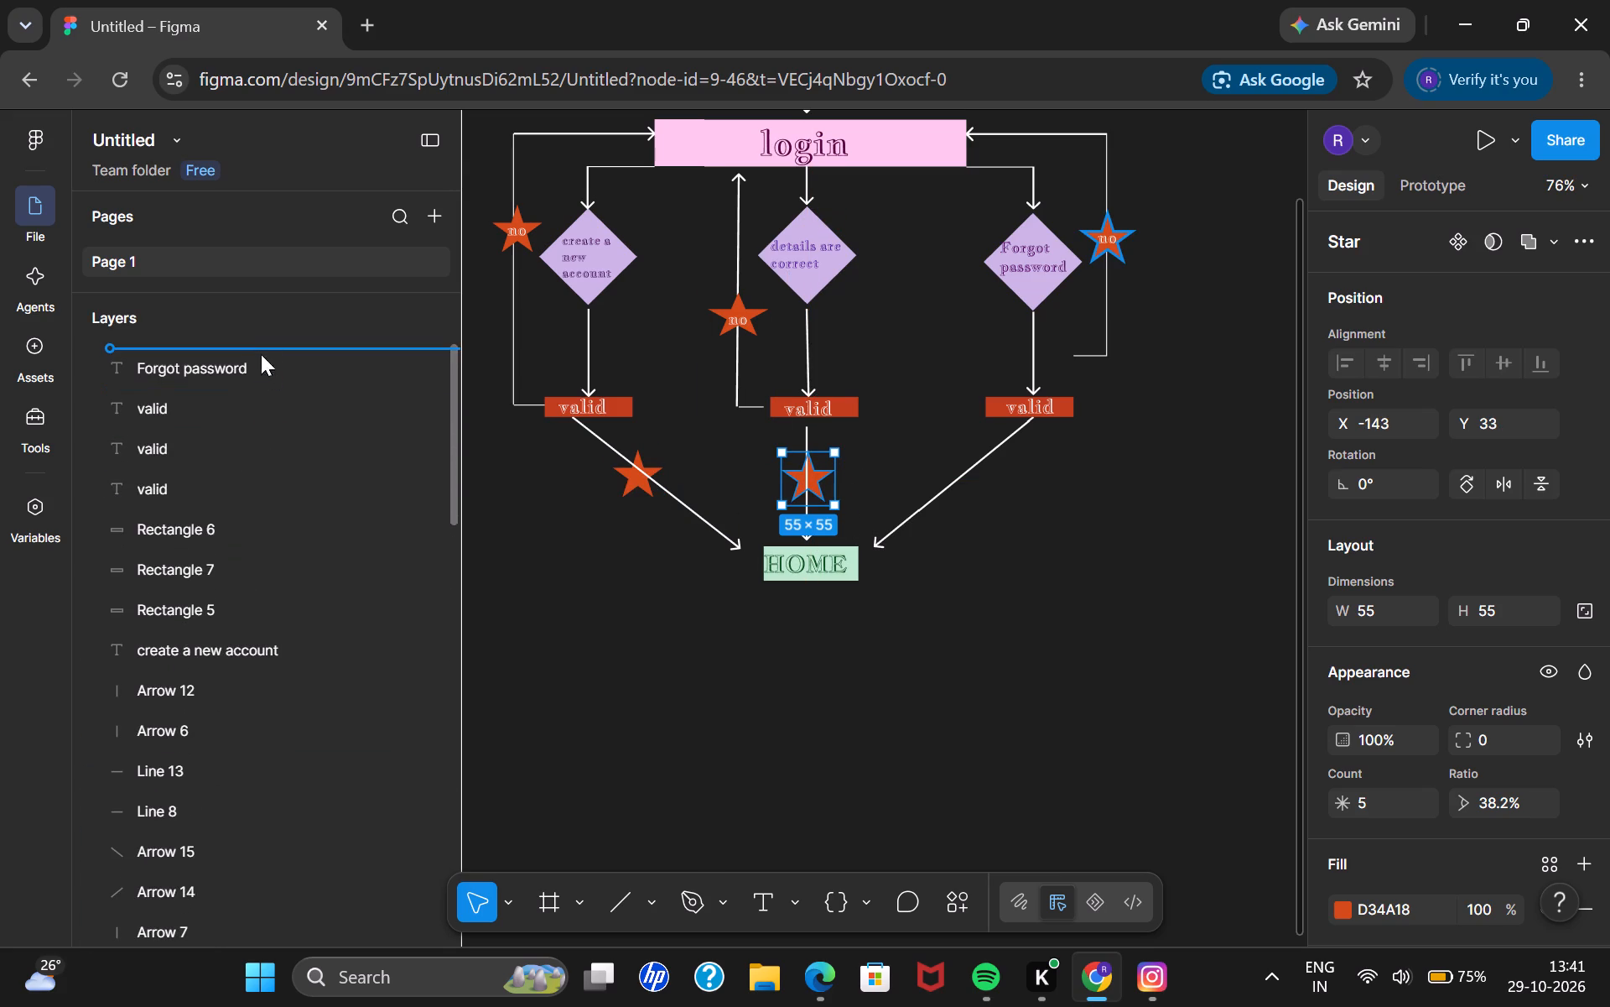
scroll(298, 518, "down", 6)
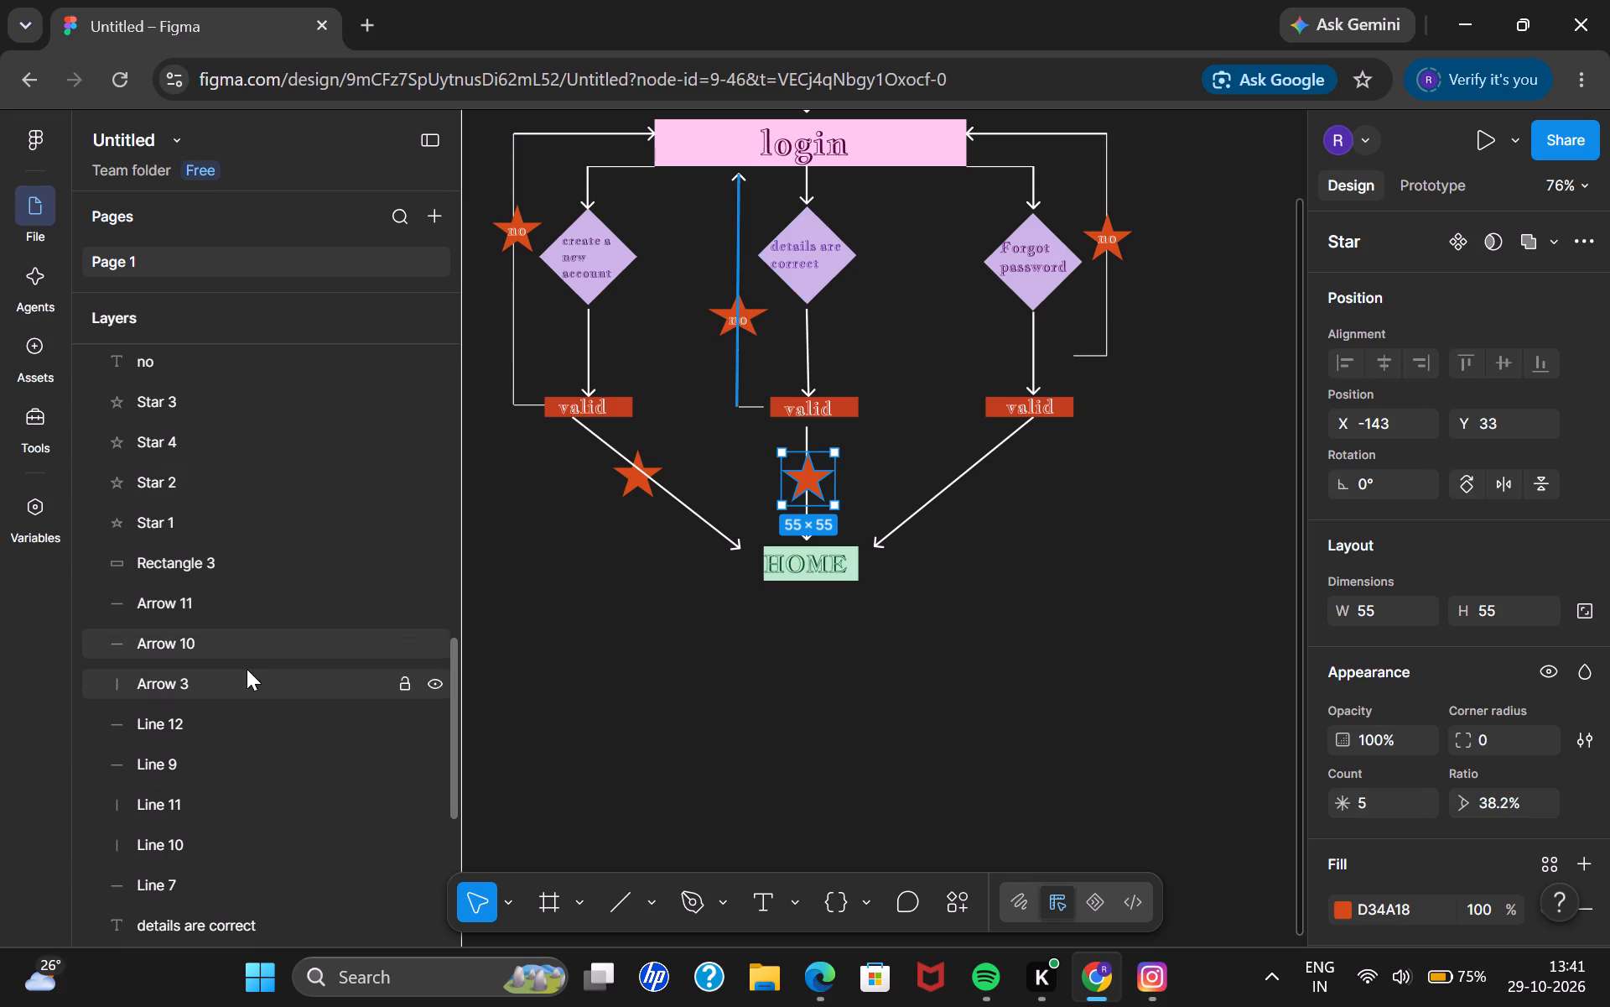
left_click(252, 440)
left_click_drag(252, 440, 257, 293)
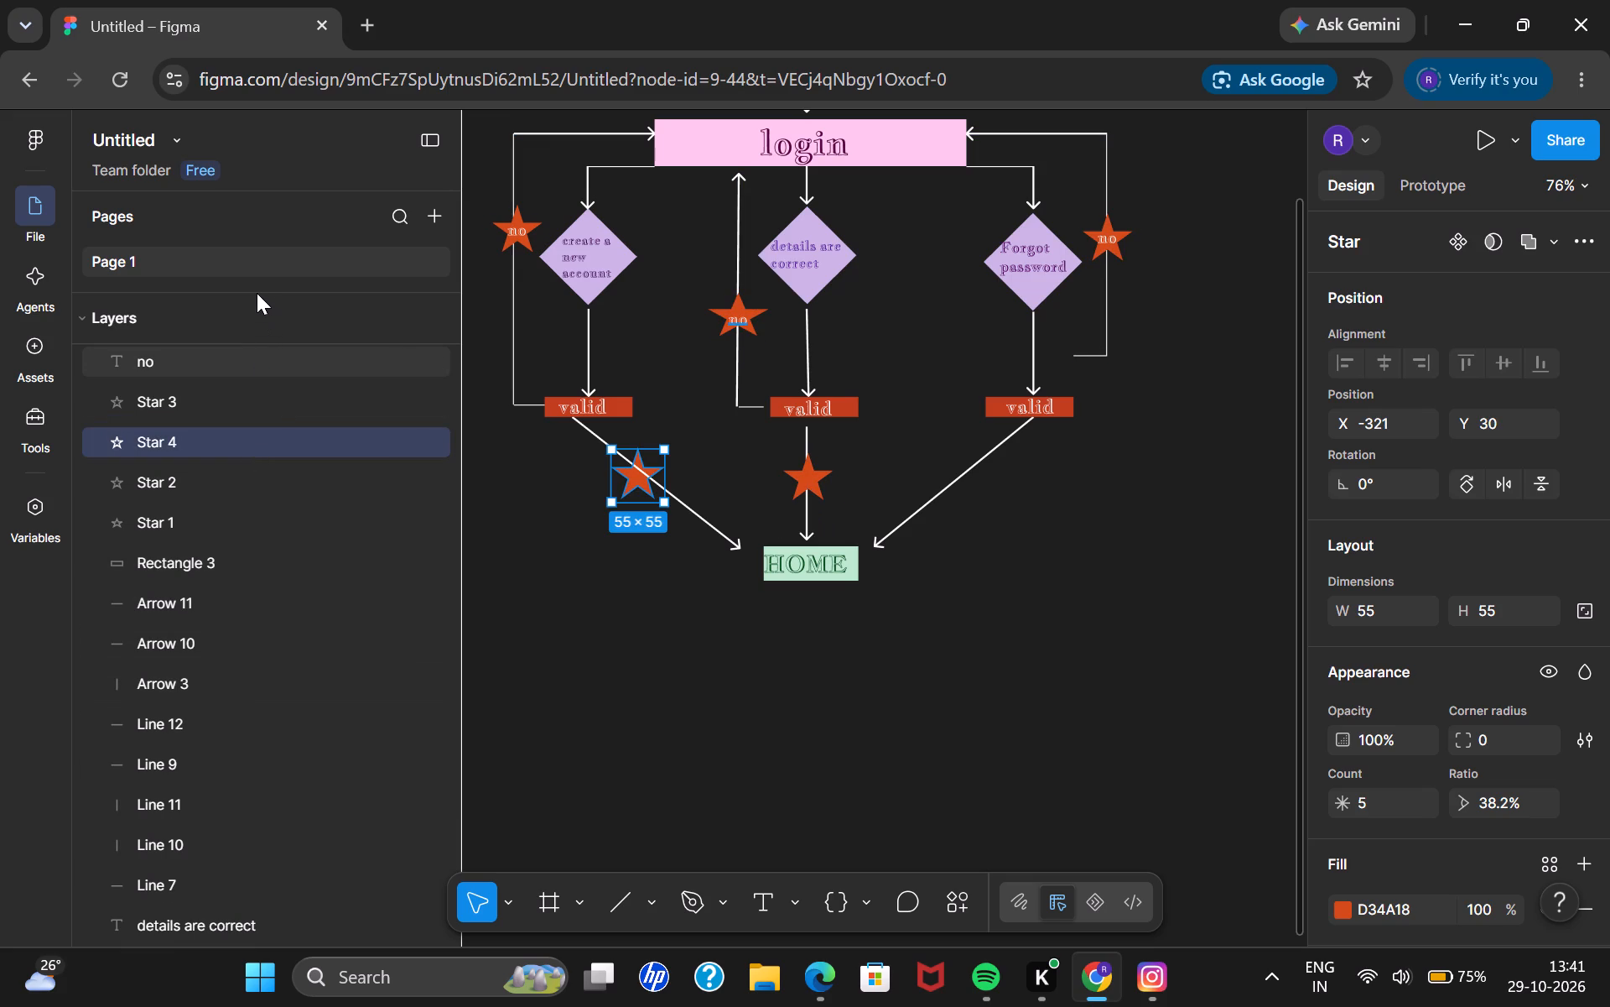
left_click_drag(257, 293, 252, 279)
left_click_drag(226, 444, 236, 354)
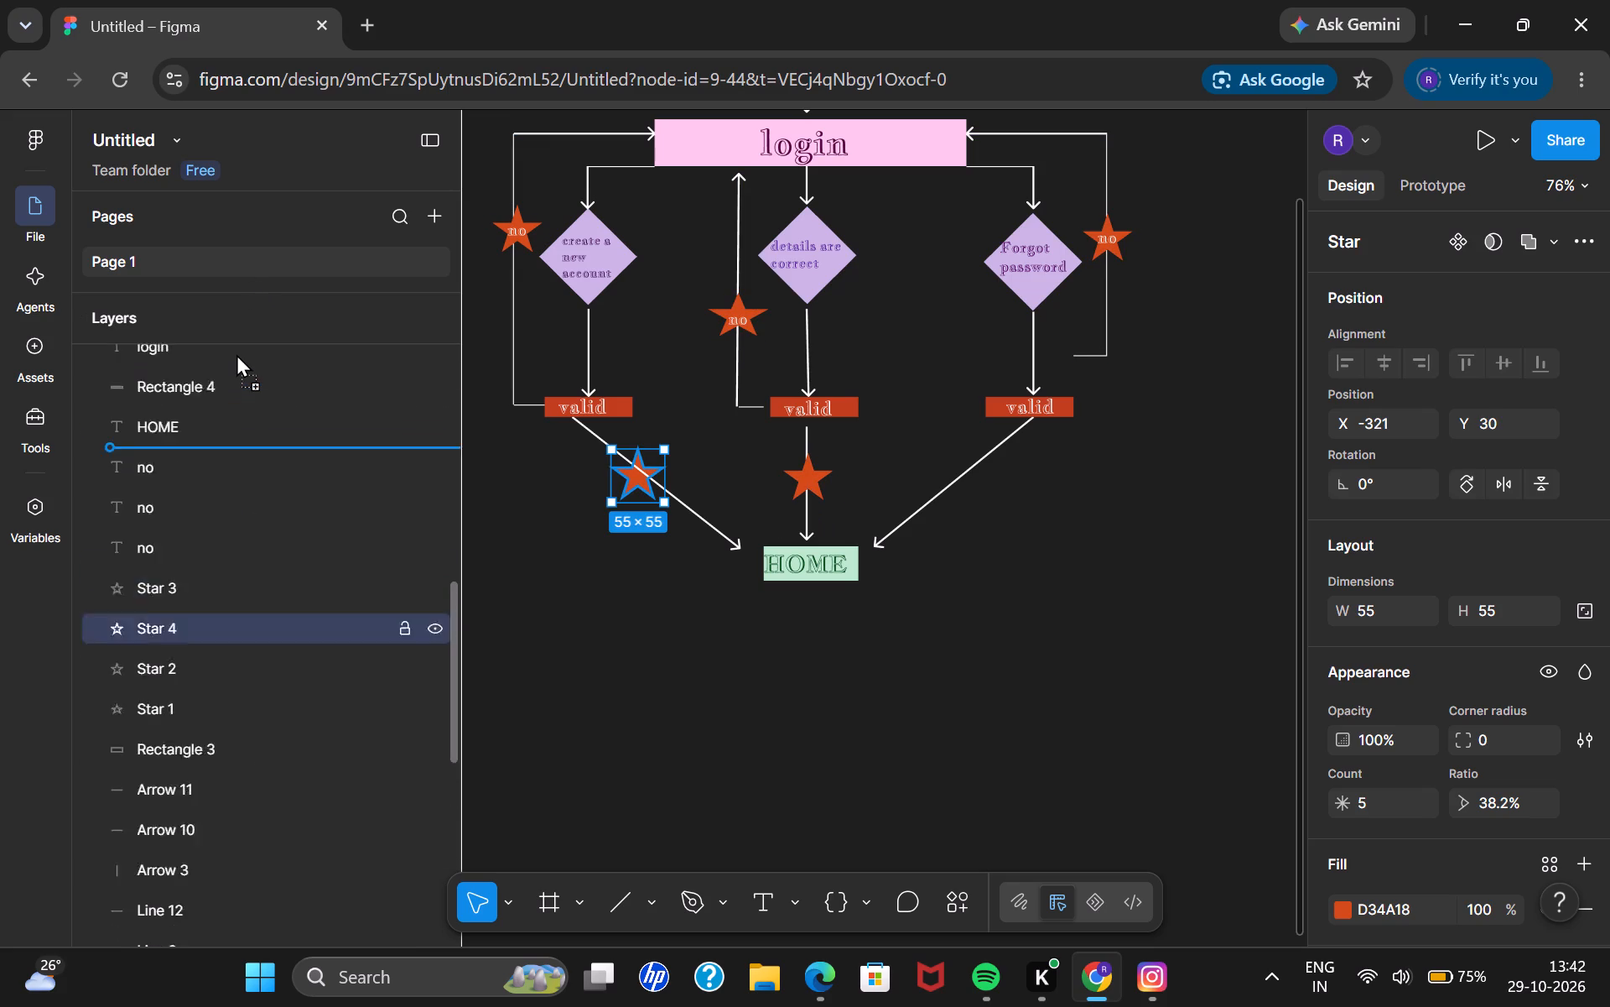
left_click_drag(236, 354, 238, 359)
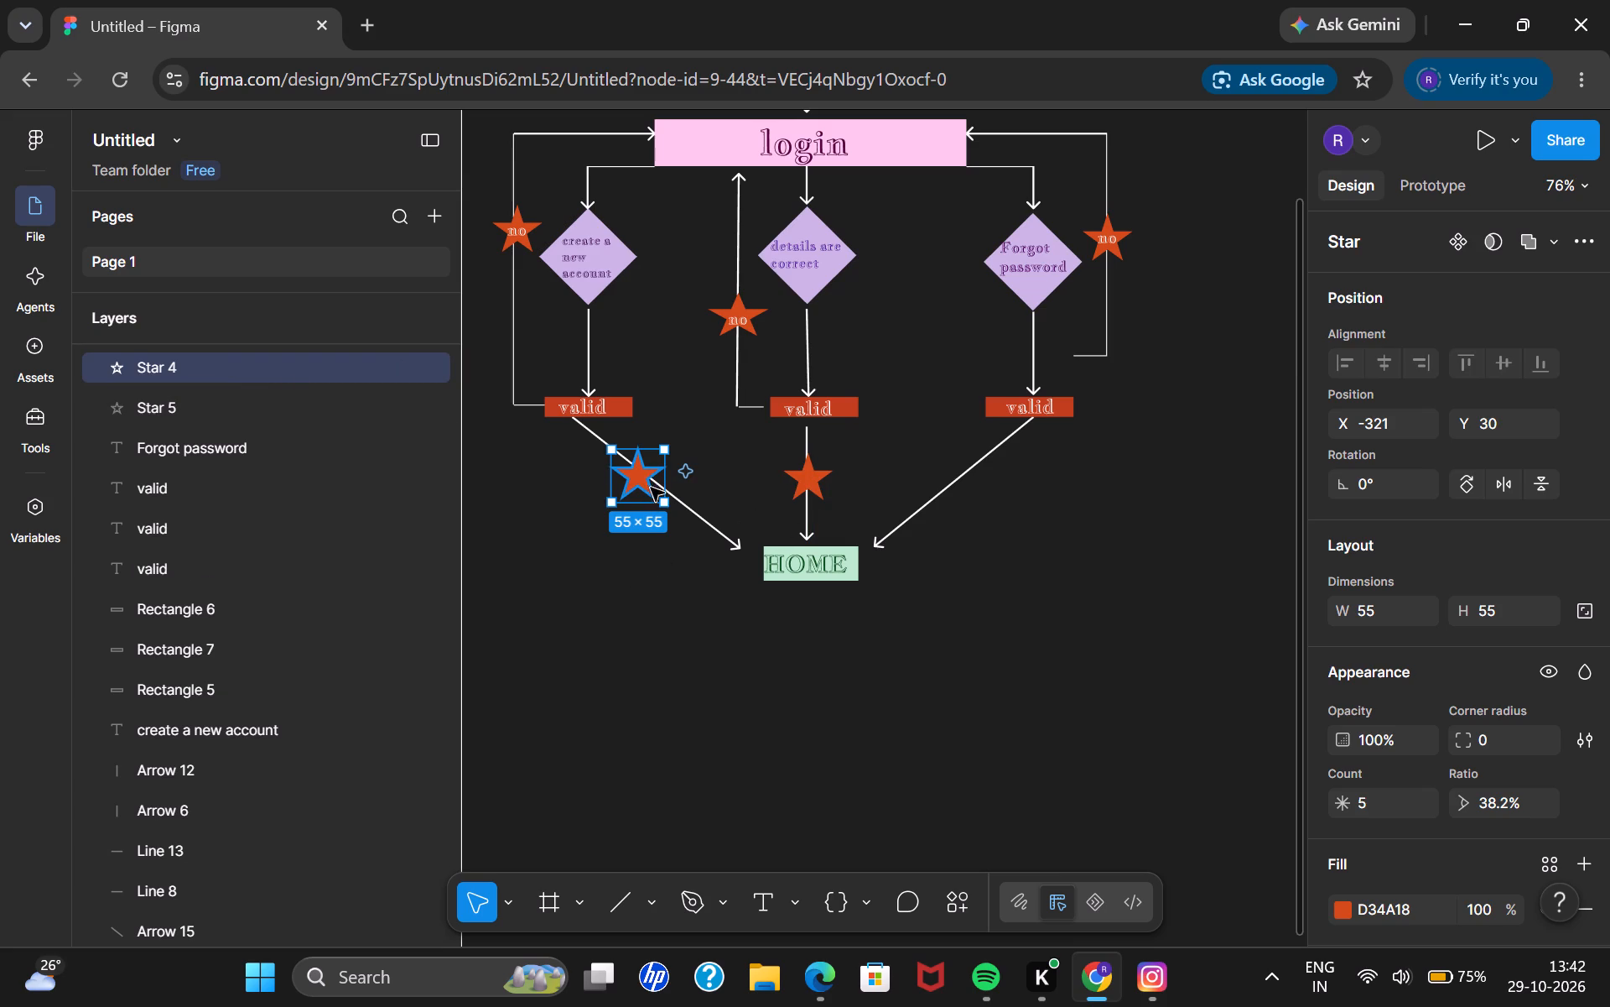
Resize the star on the left slanted arrow to about 72 × 58.
left_click_drag(665, 501, 688, 489)
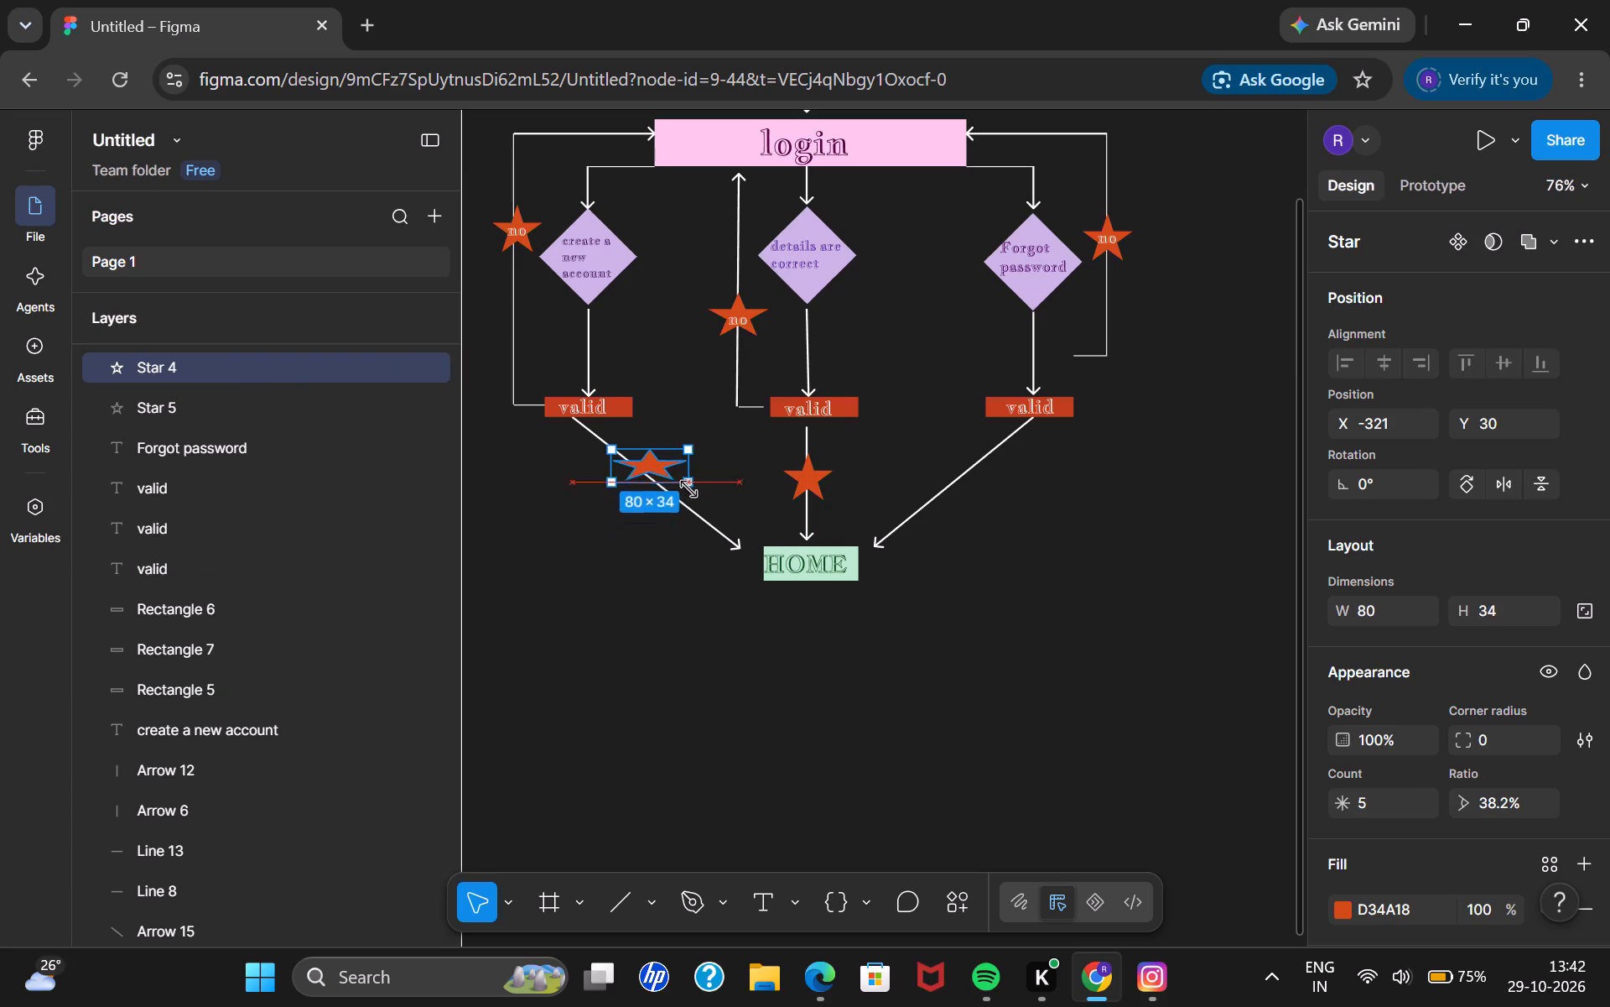
left_click_drag(688, 489, 681, 509)
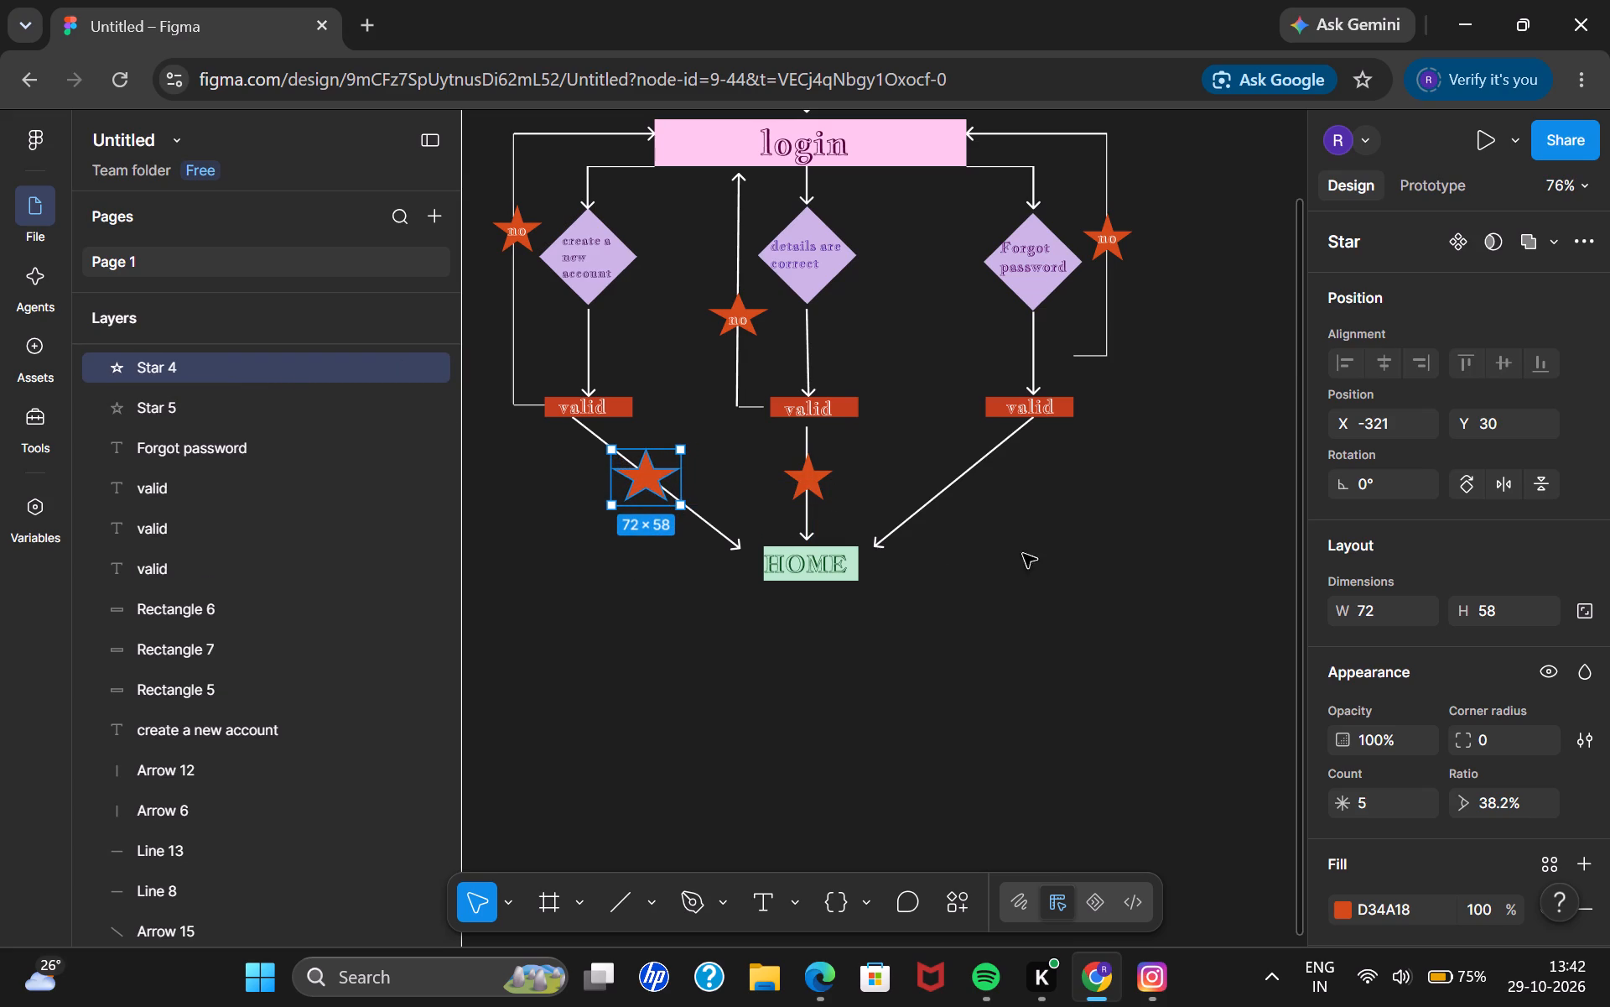
Set the rotation of the star on the left HOME arrow to -38.06°, matching the arrow's angle.
left_click(593, 437)
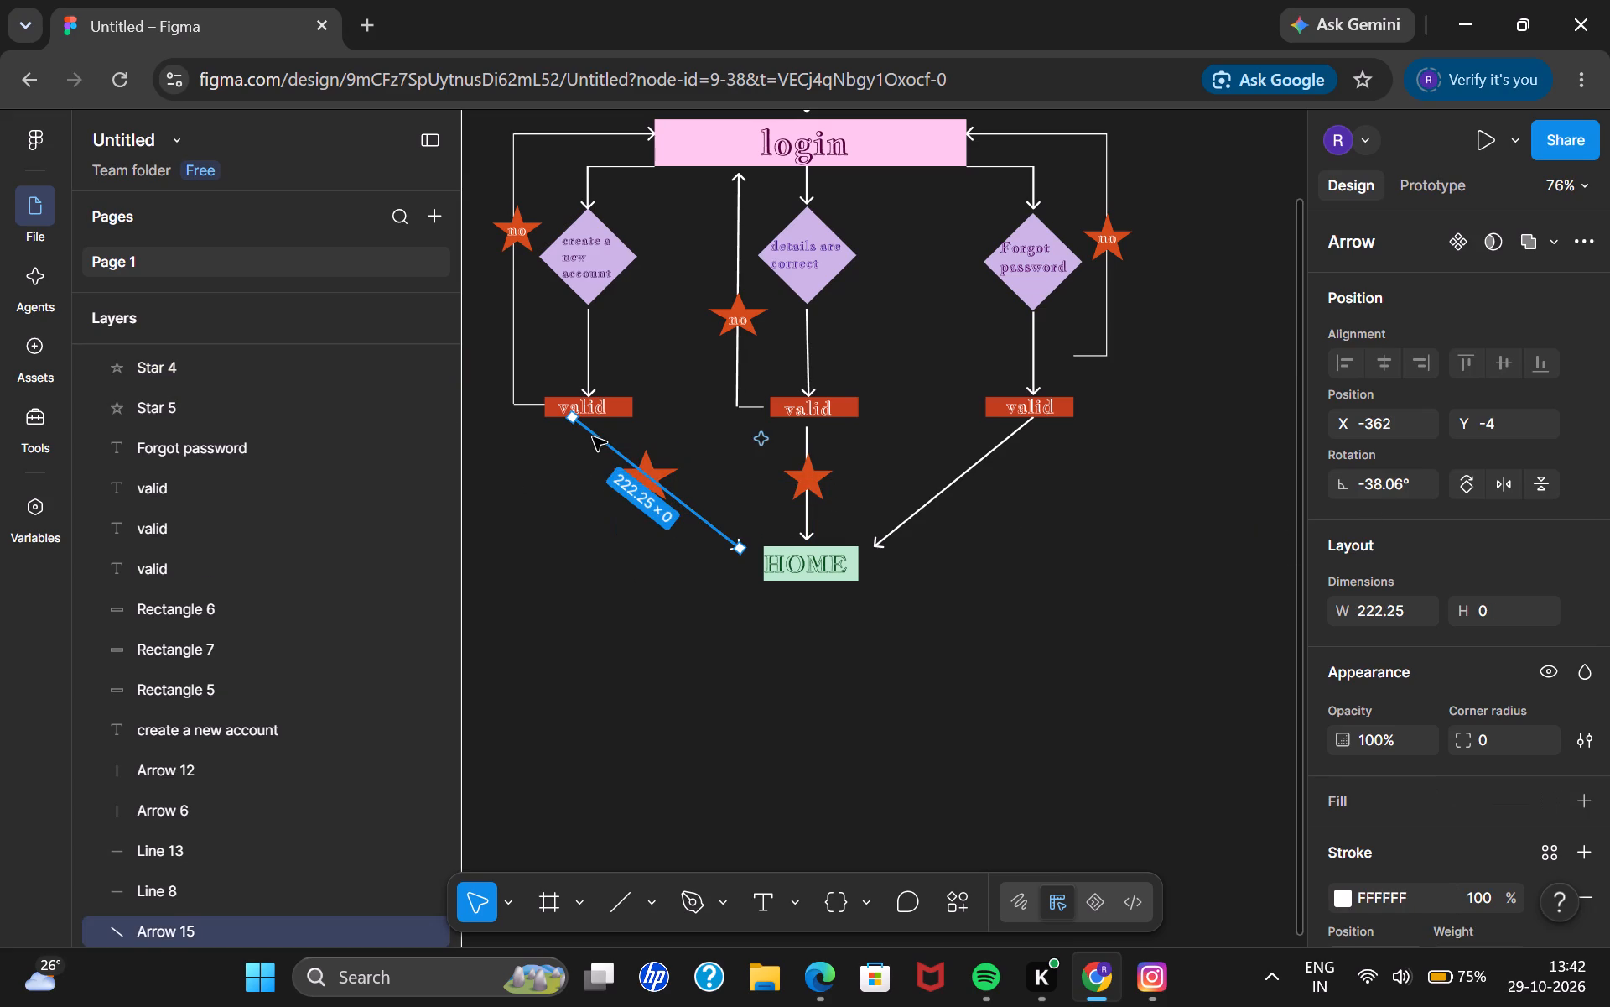
left_click(654, 474)
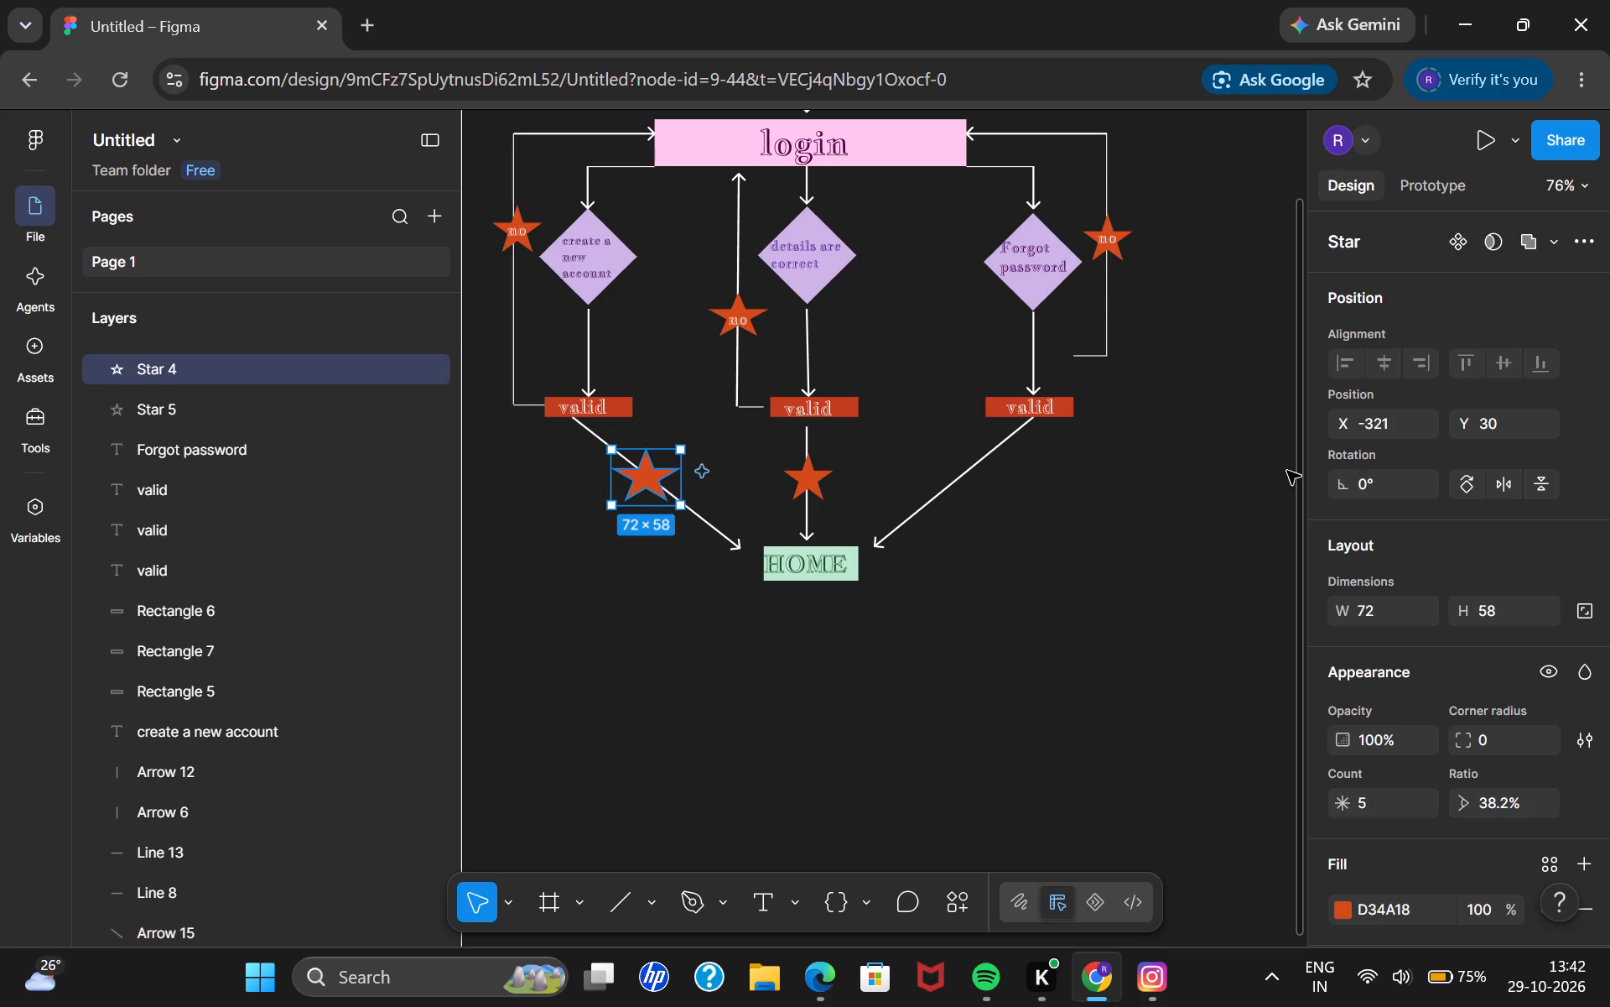
left_click(1400, 473)
key("BackSpace")
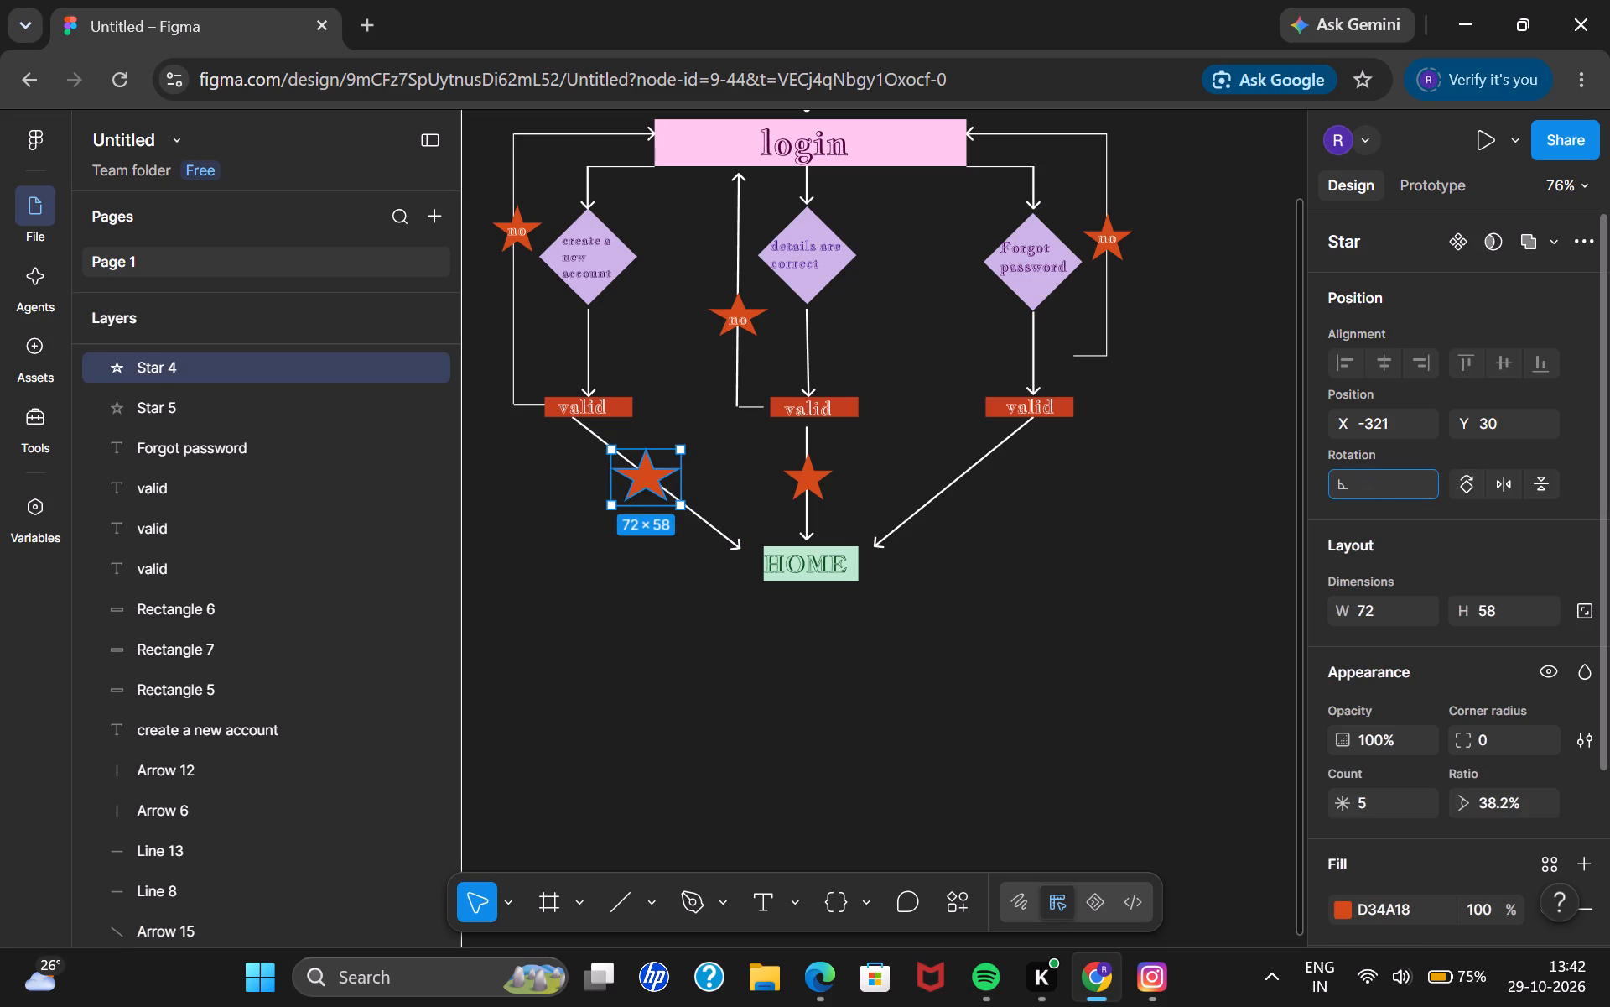
type("-38.")
type("06")
key("Return")
left_click(803, 679)
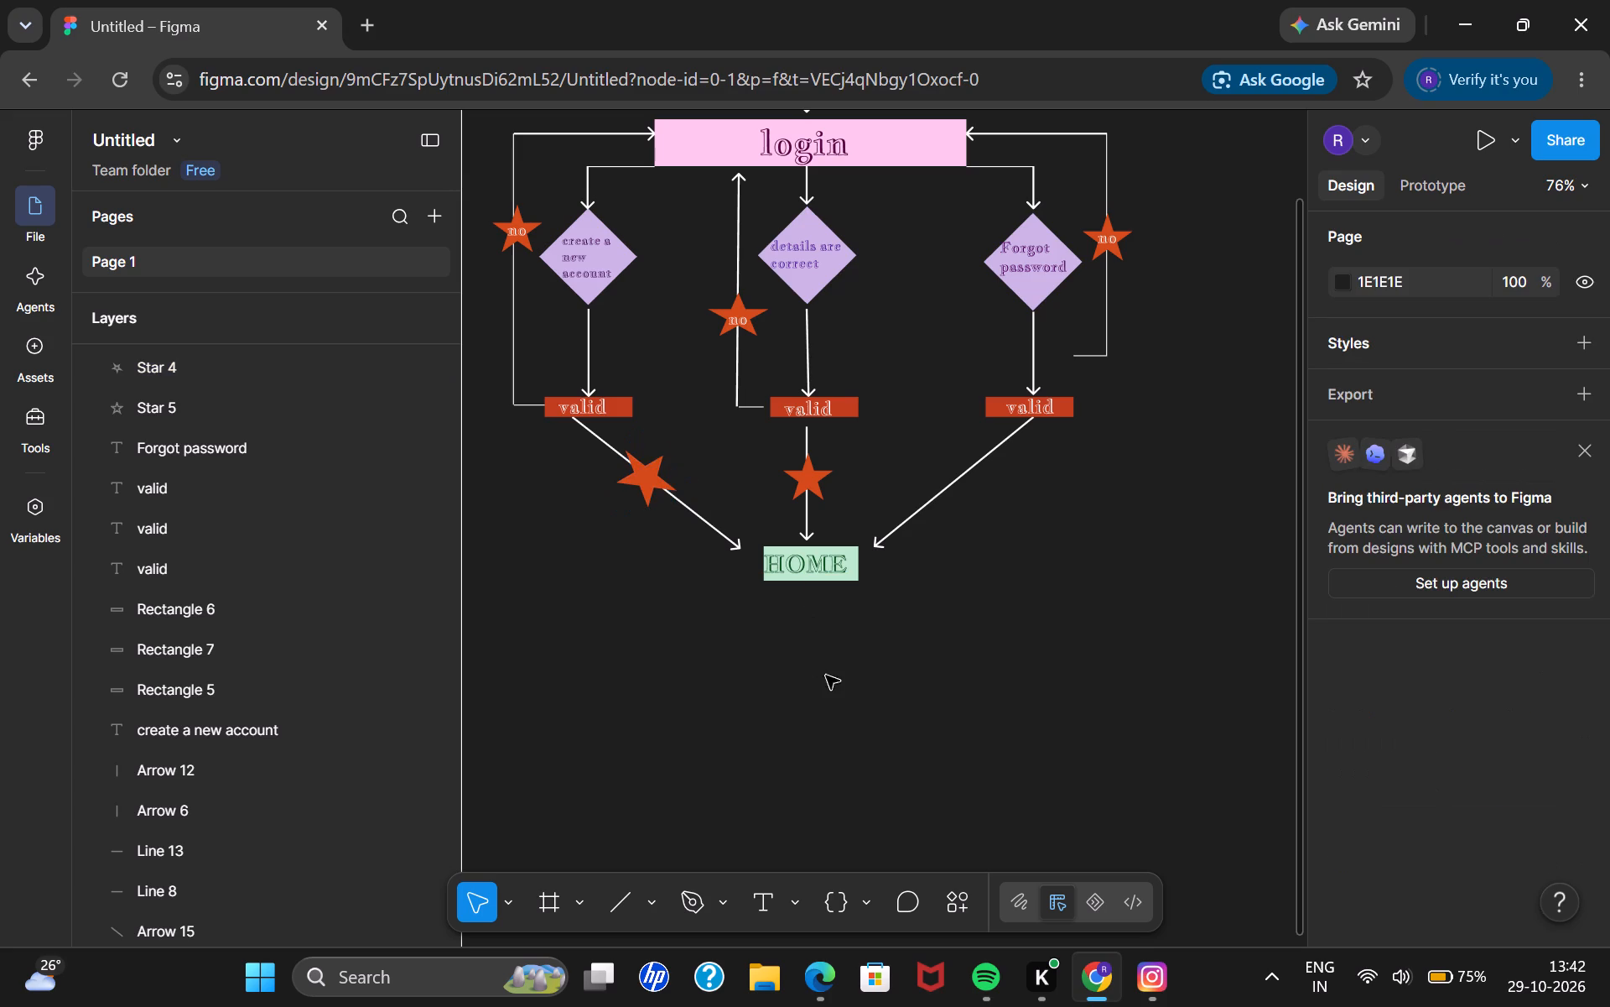
Duplicate the star on the middle HOME arrow and place the copy on the right HOME arrow at about X 15, Y 33.
left_click(803, 482)
key("ctrl+c")
key("ctrl+v")
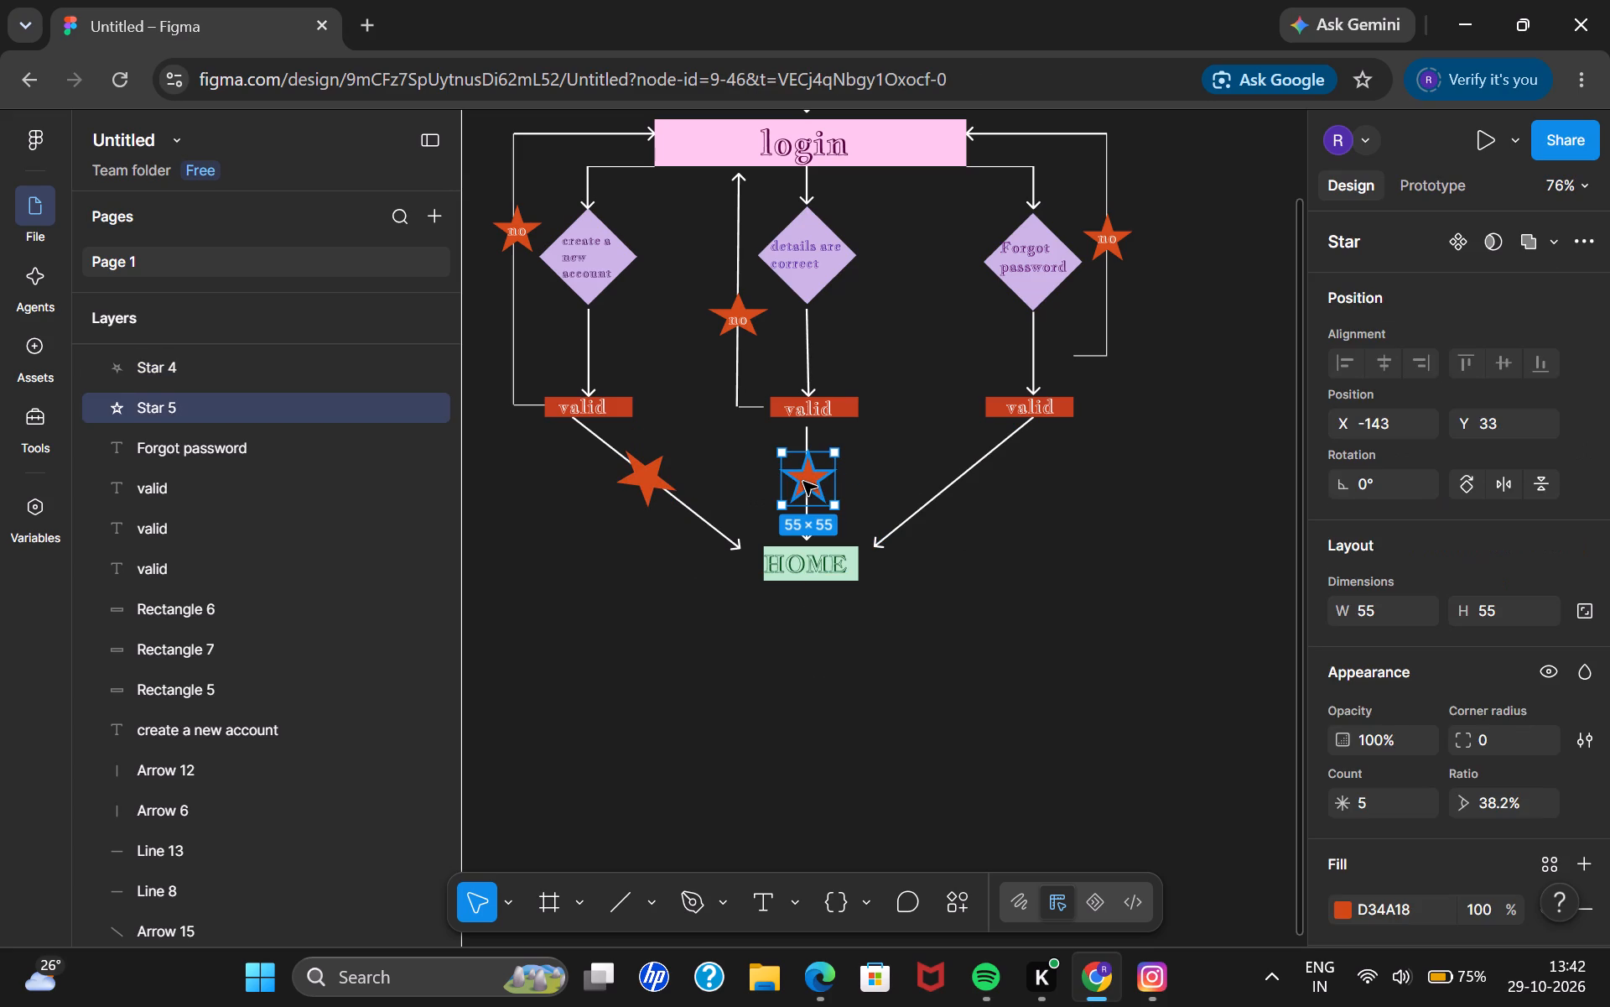
left_click_drag(804, 479, 957, 480)
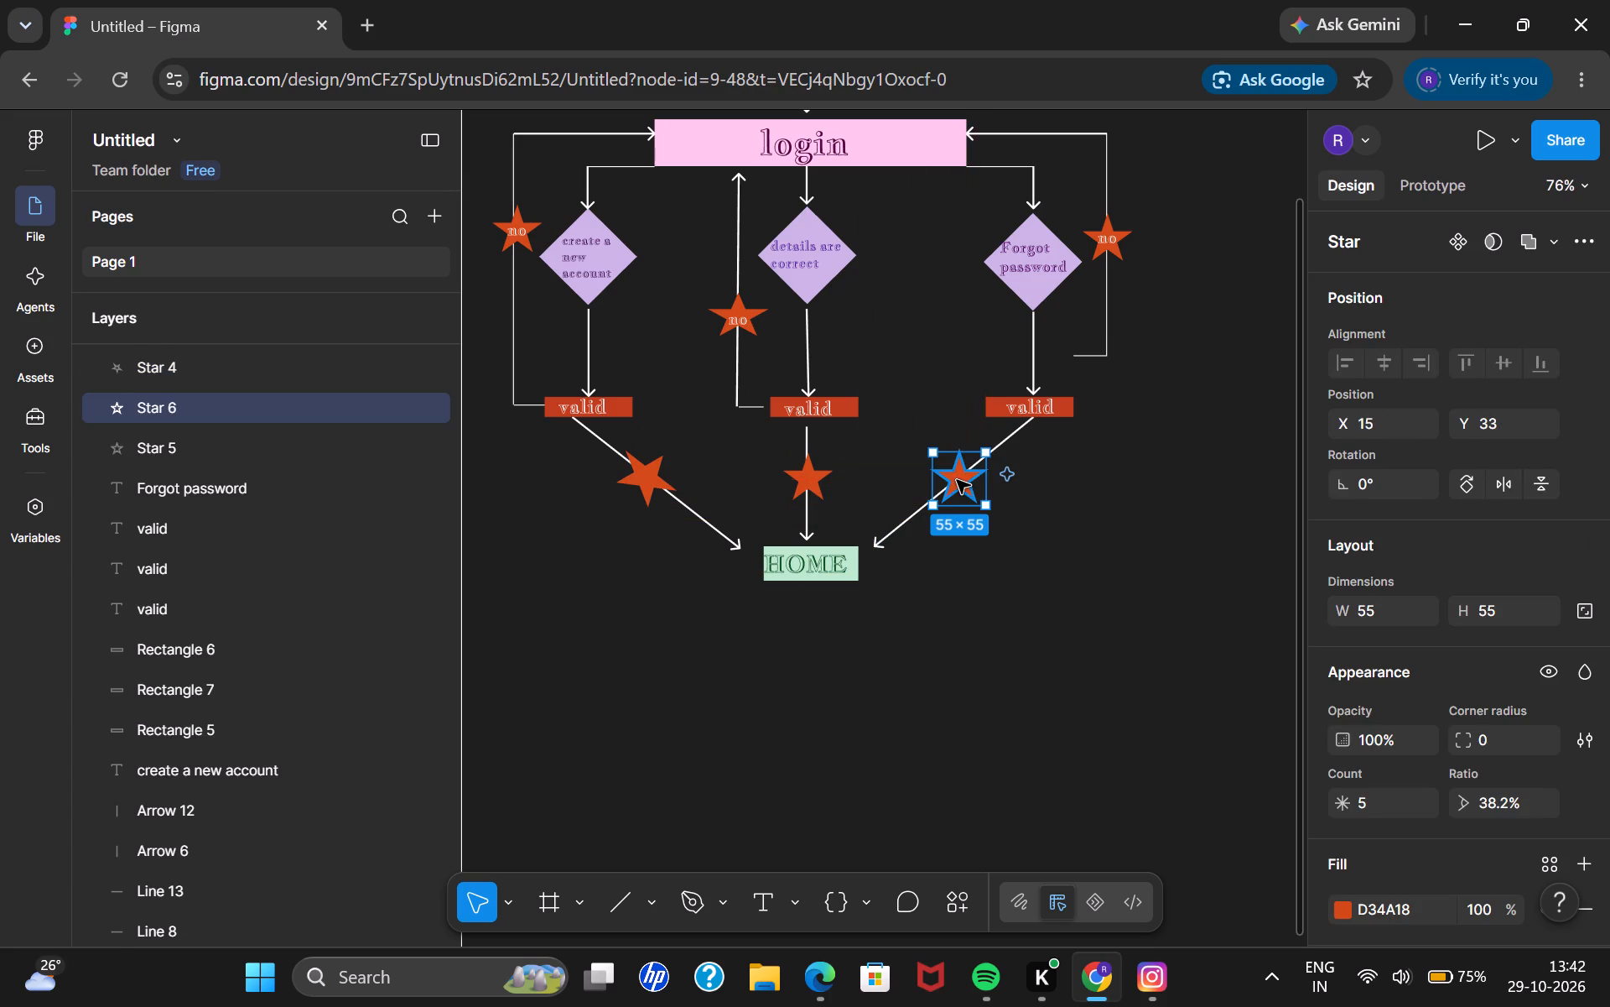
Check the right HOME arrow's angle and open the rotation of the star on it for editing.
left_click(1387, 491)
key("BackSpace")
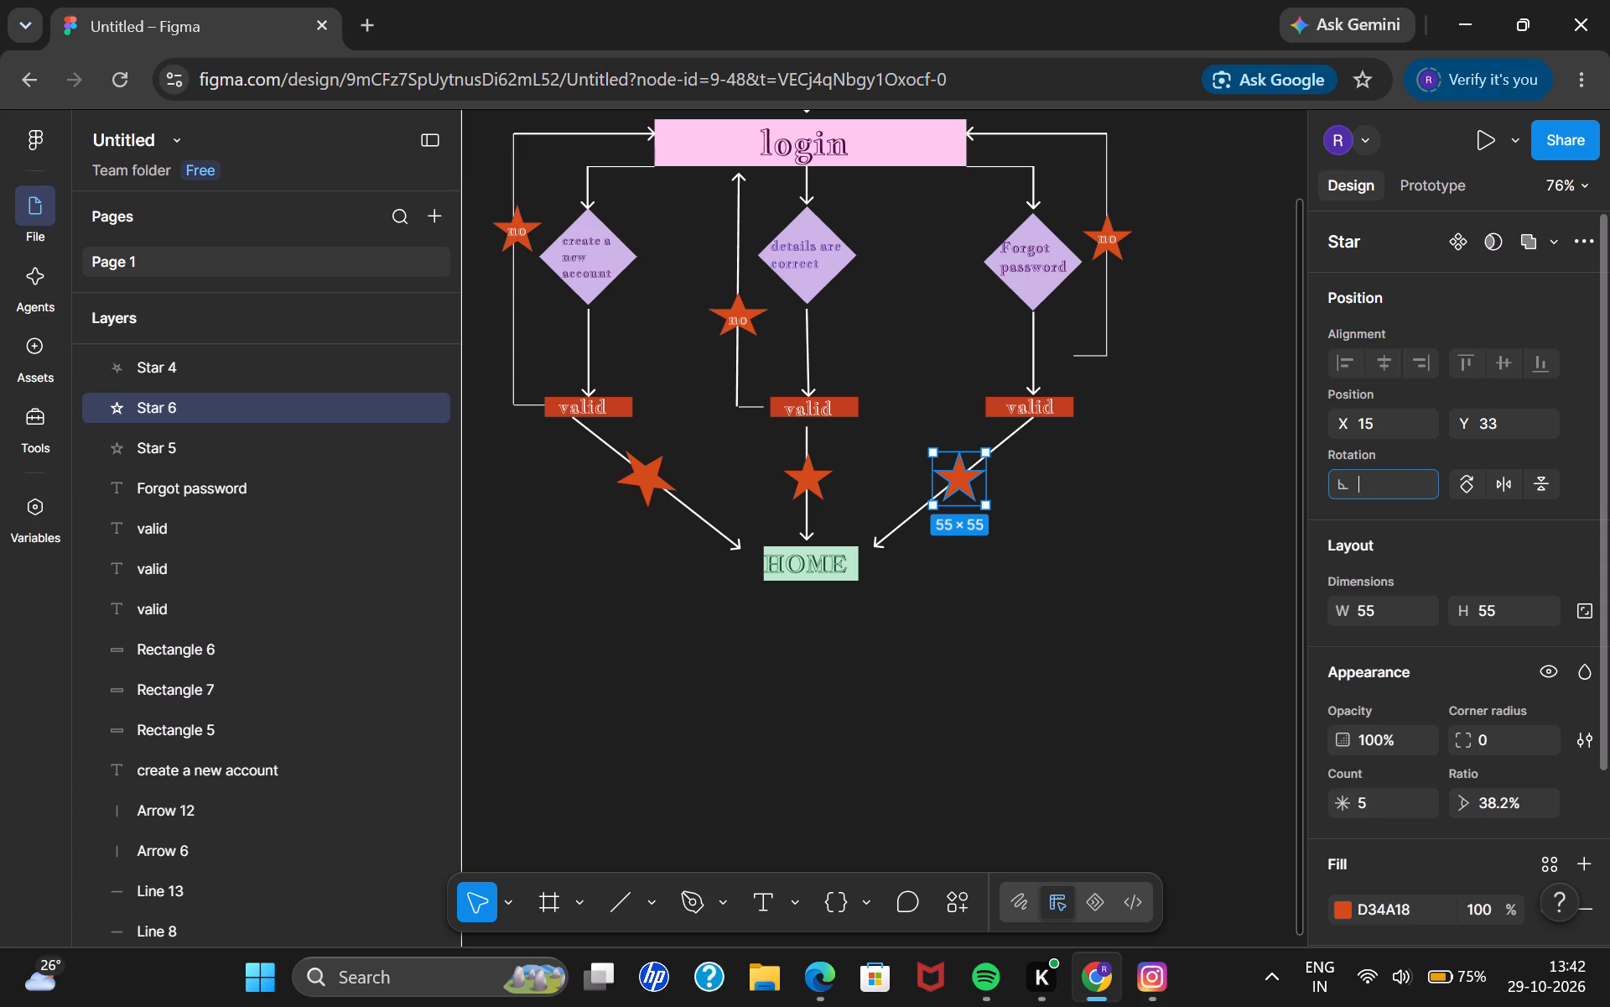
left_click(1012, 437)
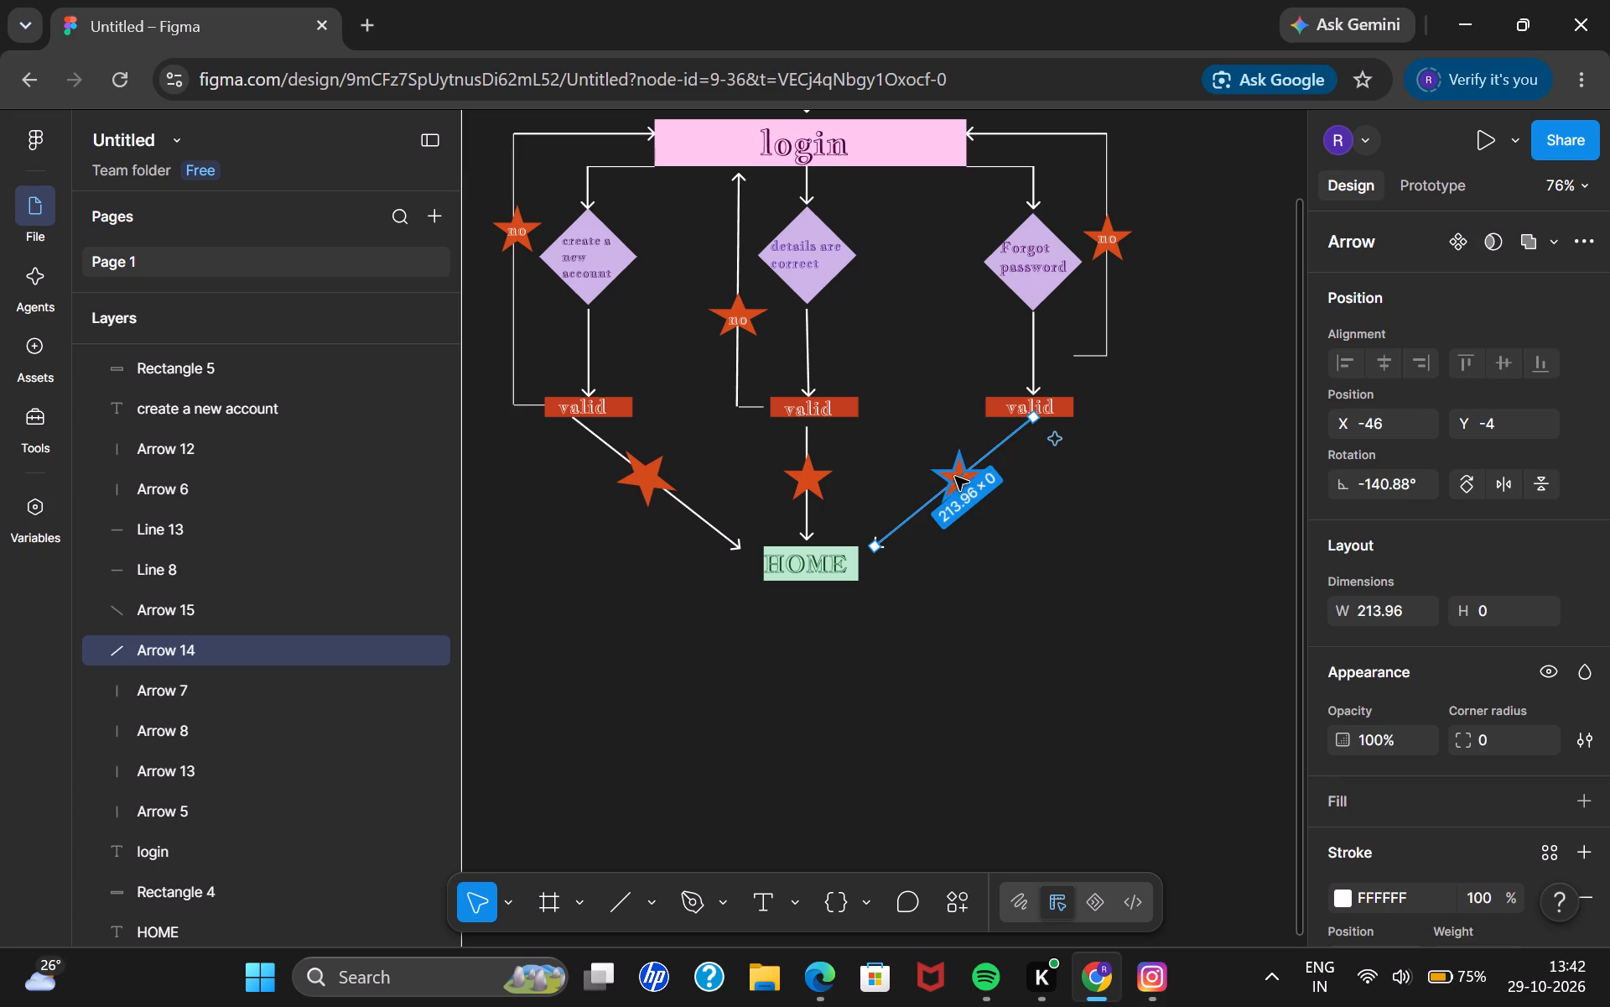
left_click(955, 475)
left_click(1375, 478)
key("BackSpace")
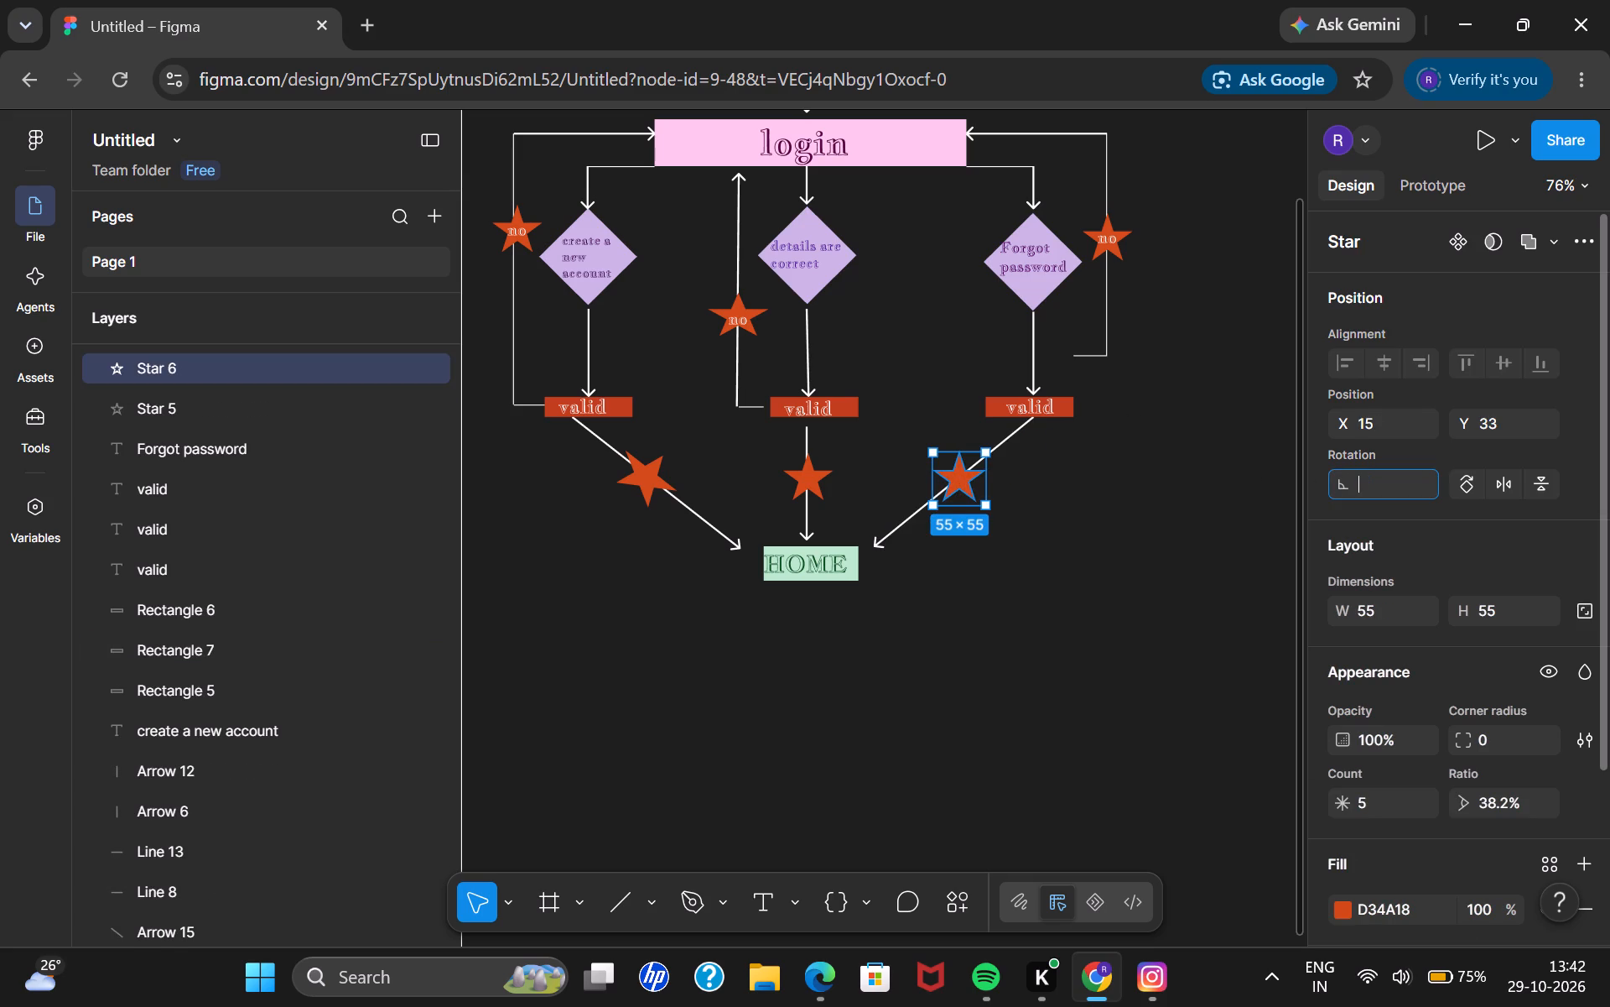
Set the rotation of the star on the right HOME arrow to -140.88°.
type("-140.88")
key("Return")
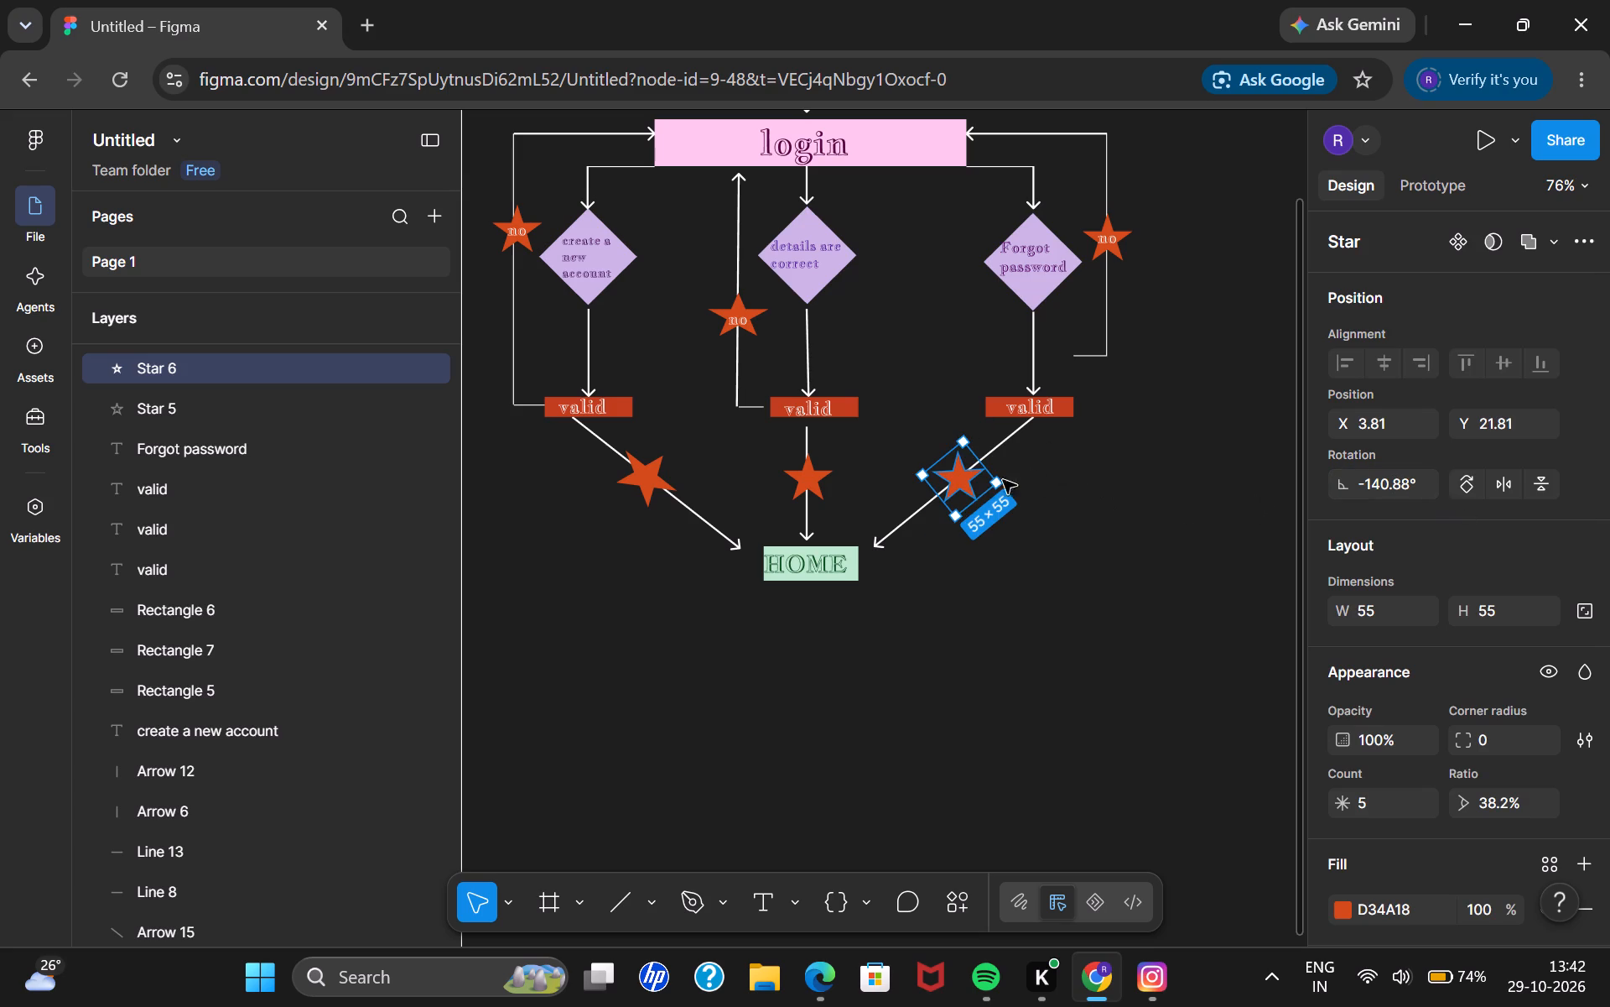
left_click(953, 484)
left_click(1088, 533)
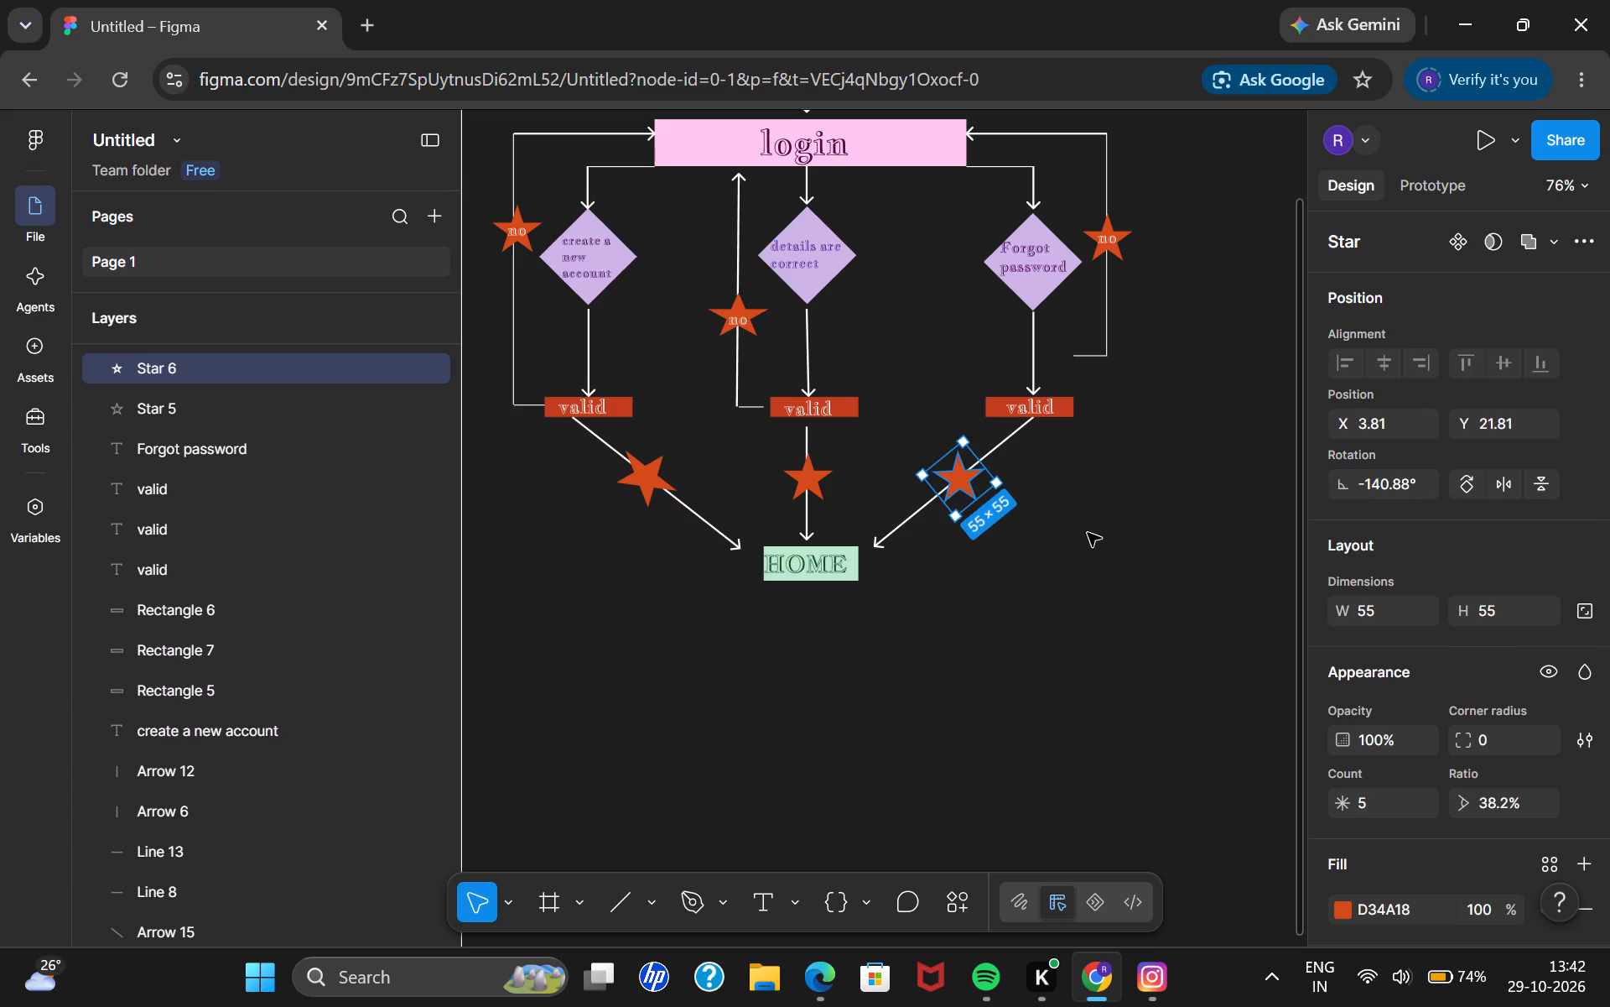
left_click(966, 477)
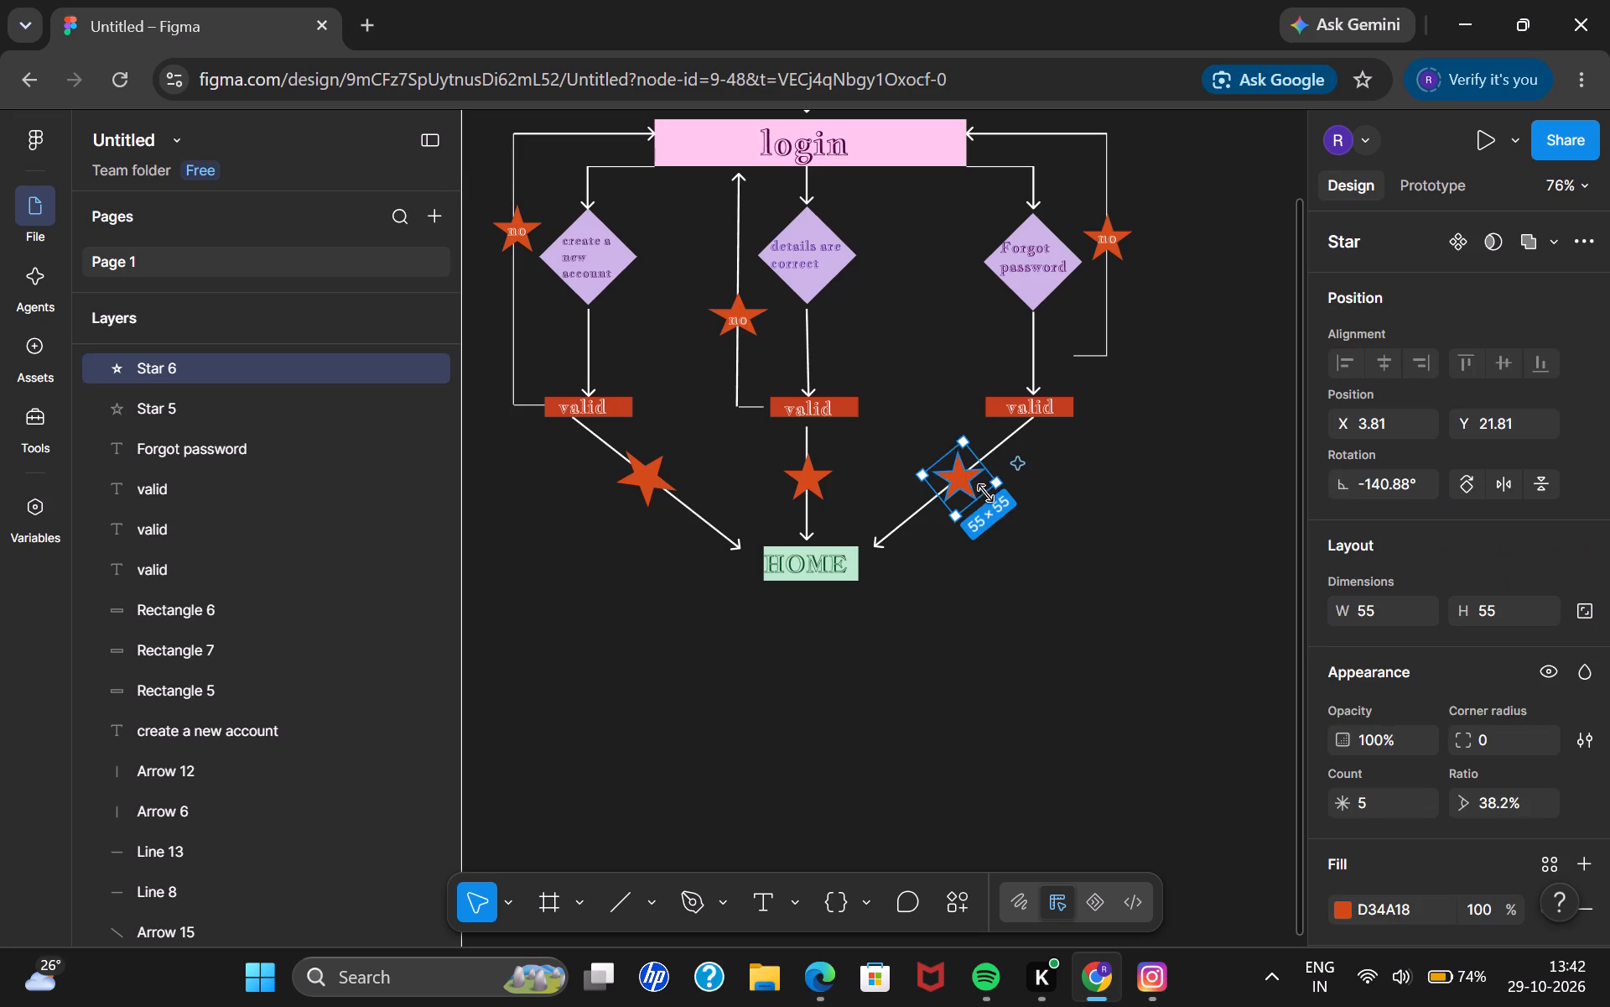
left_click(991, 613)
Change the fill of the star on the right HOME arrow to bright green, 72D318.
left_click(963, 477)
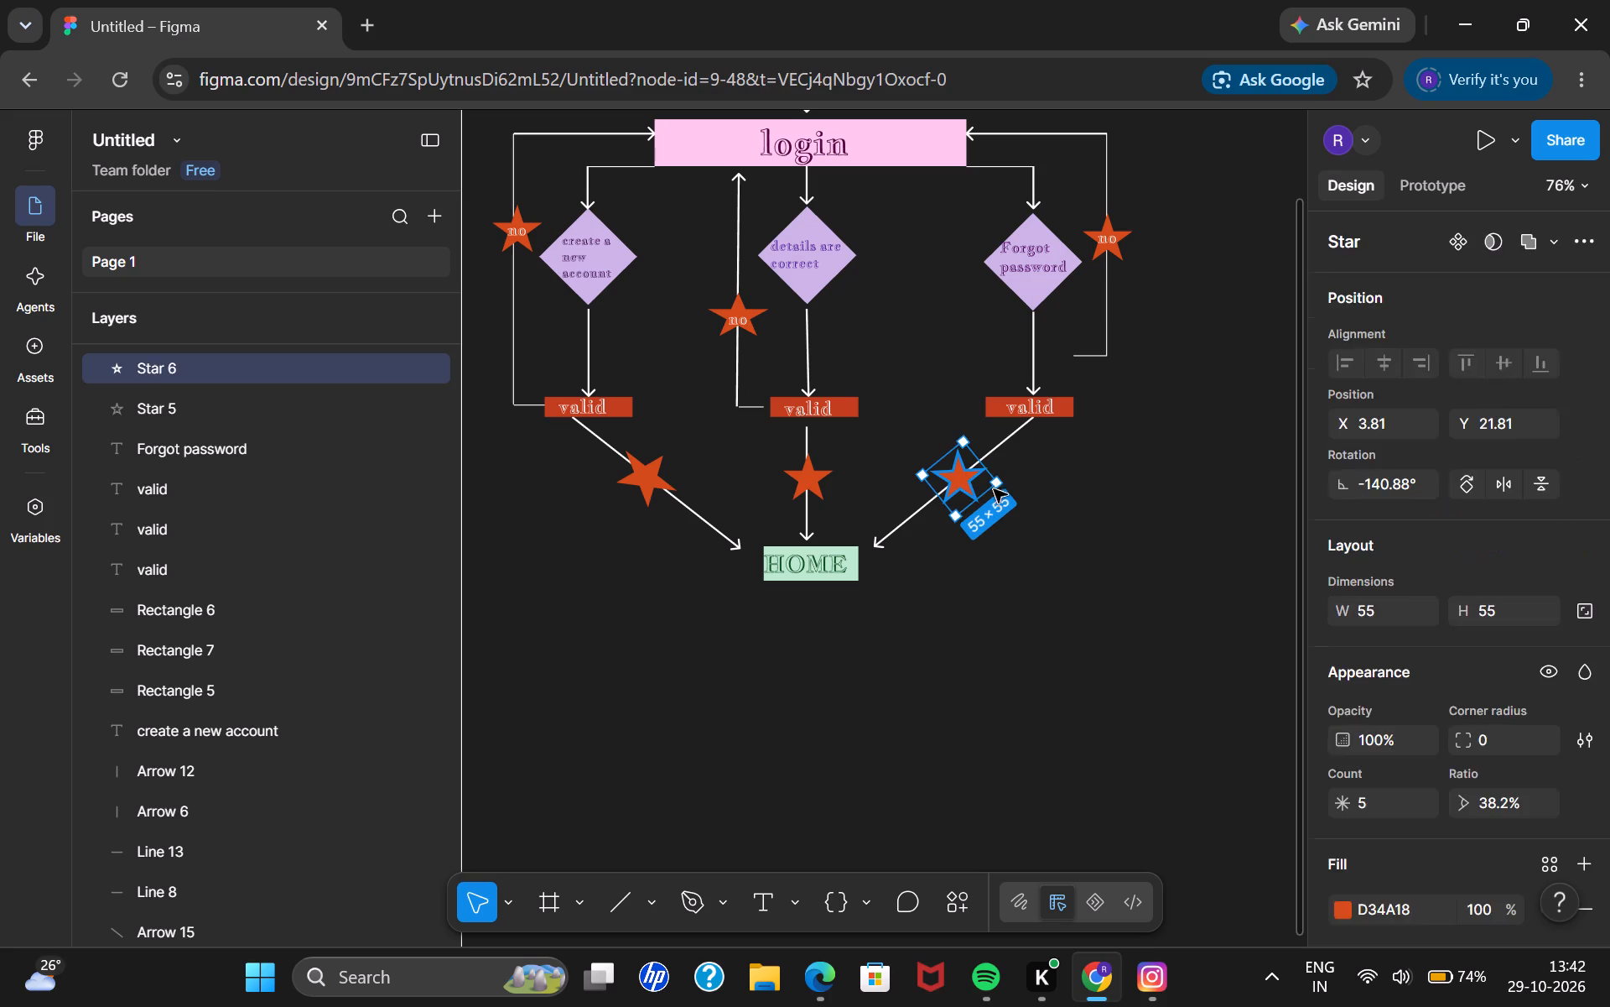
scroll(1401, 696, "down", 2)
left_click(1351, 689)
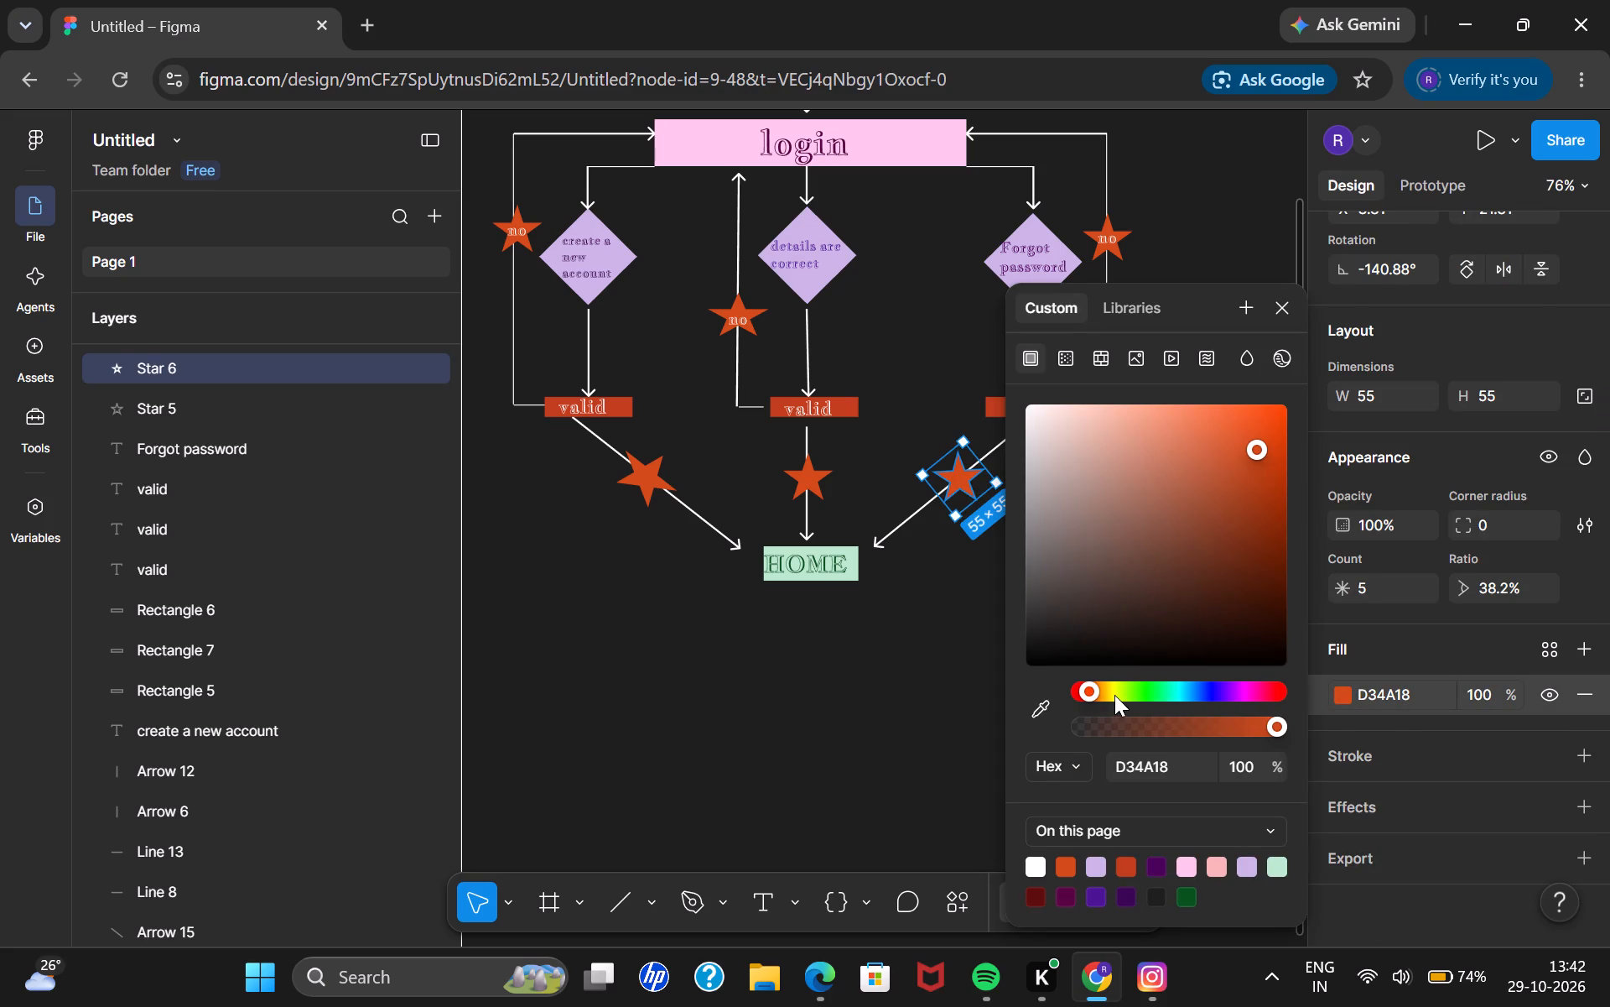
left_click(1130, 694)
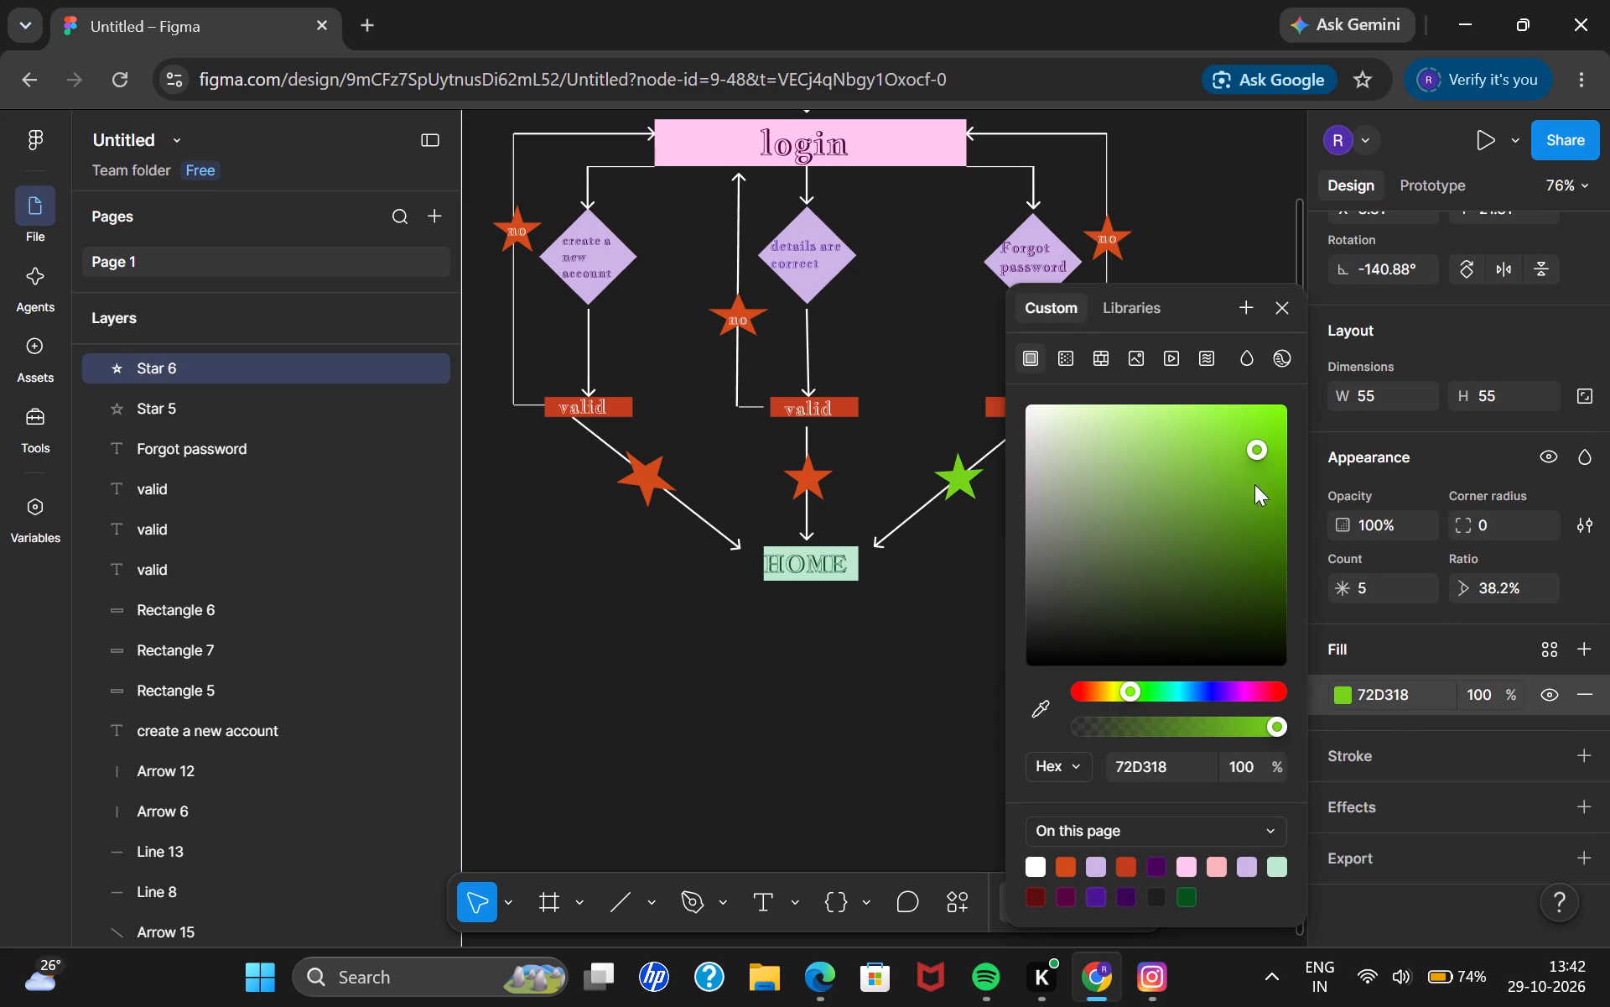
left_click(931, 661)
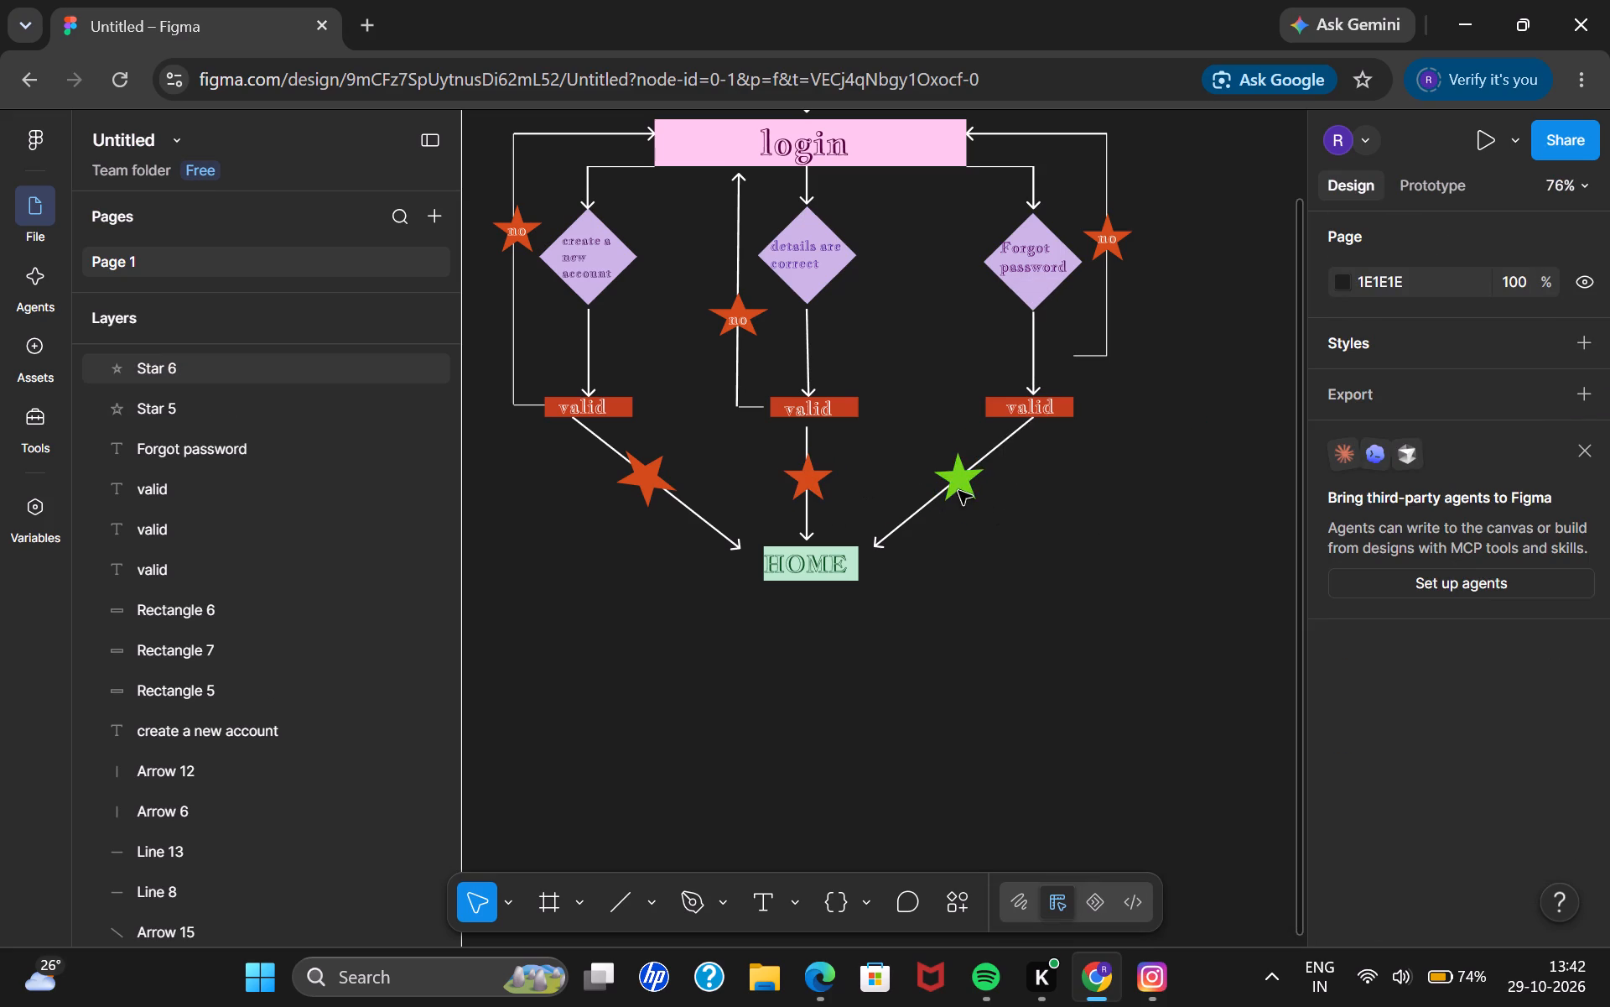
Set the fill of the star on the middle HOME arrow to 72D318, matching the green star on the right arrow.
left_click(958, 486)
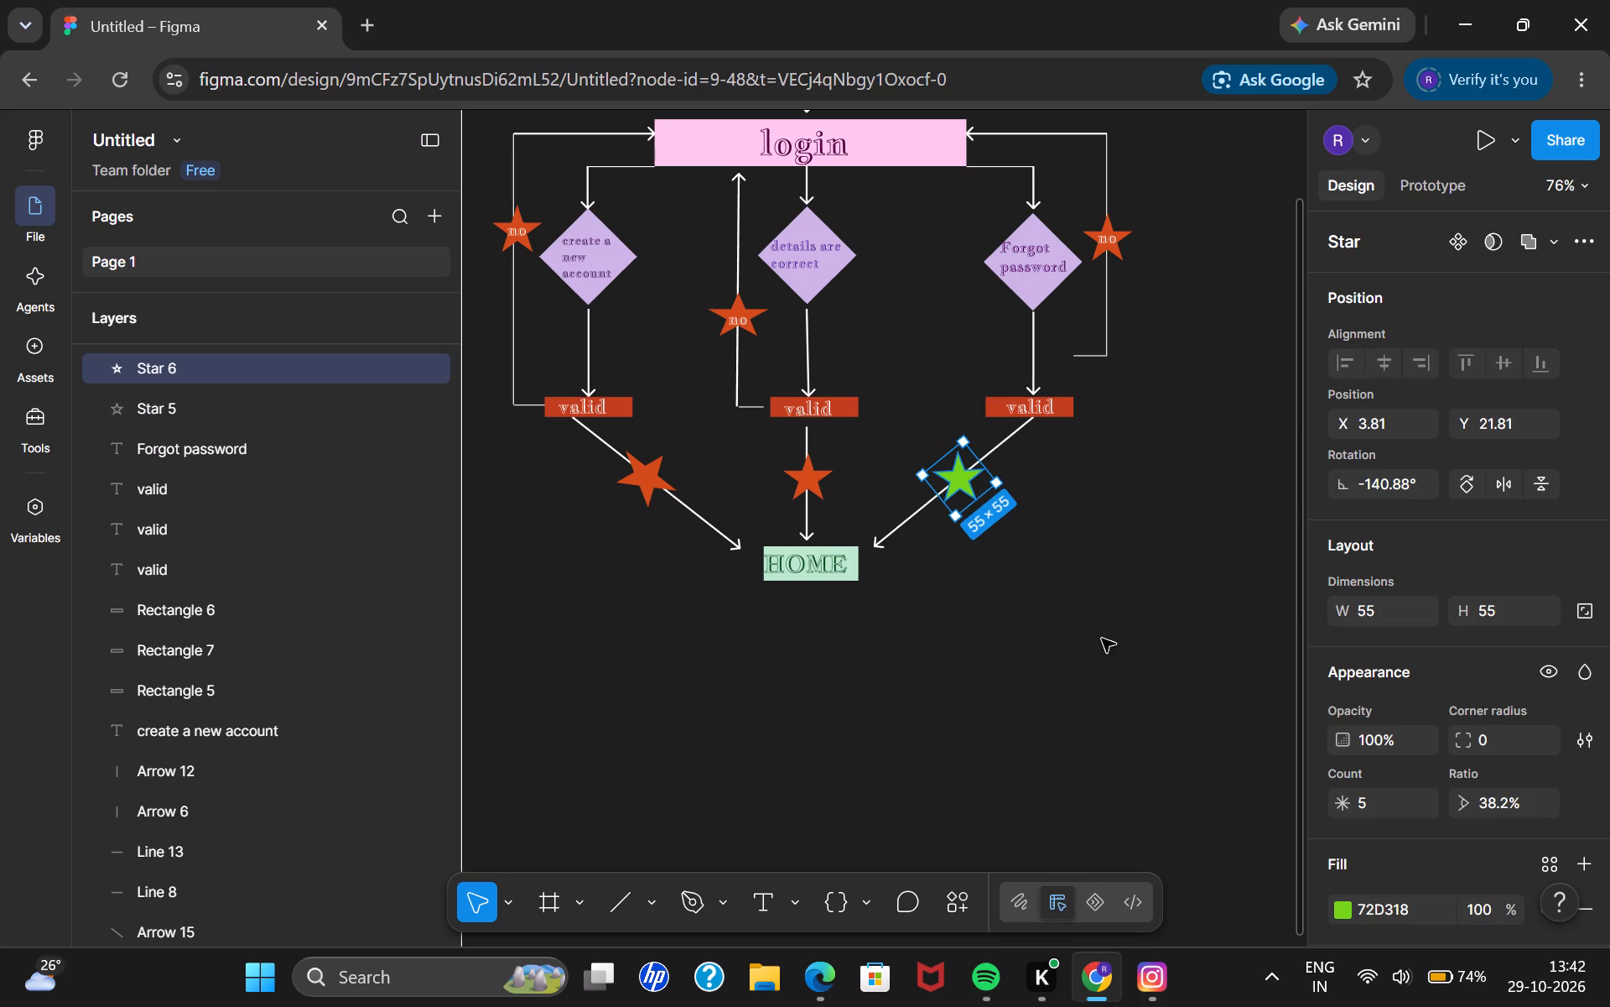
left_click(806, 480)
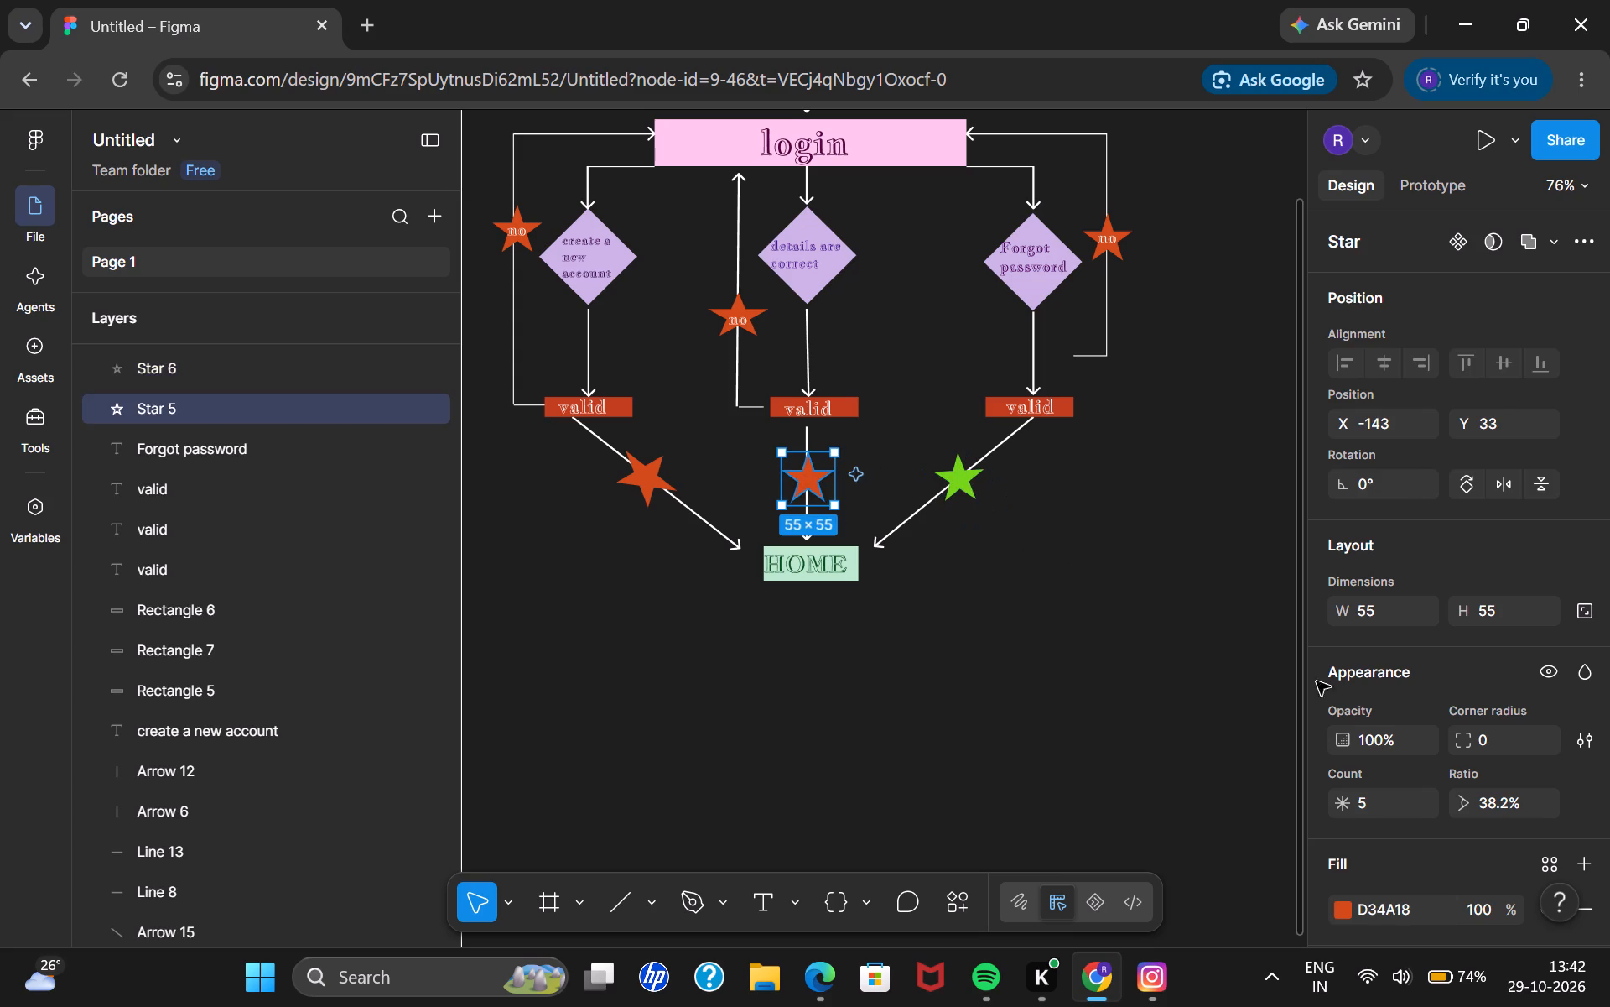
left_click(1391, 900)
key("BackSpace")
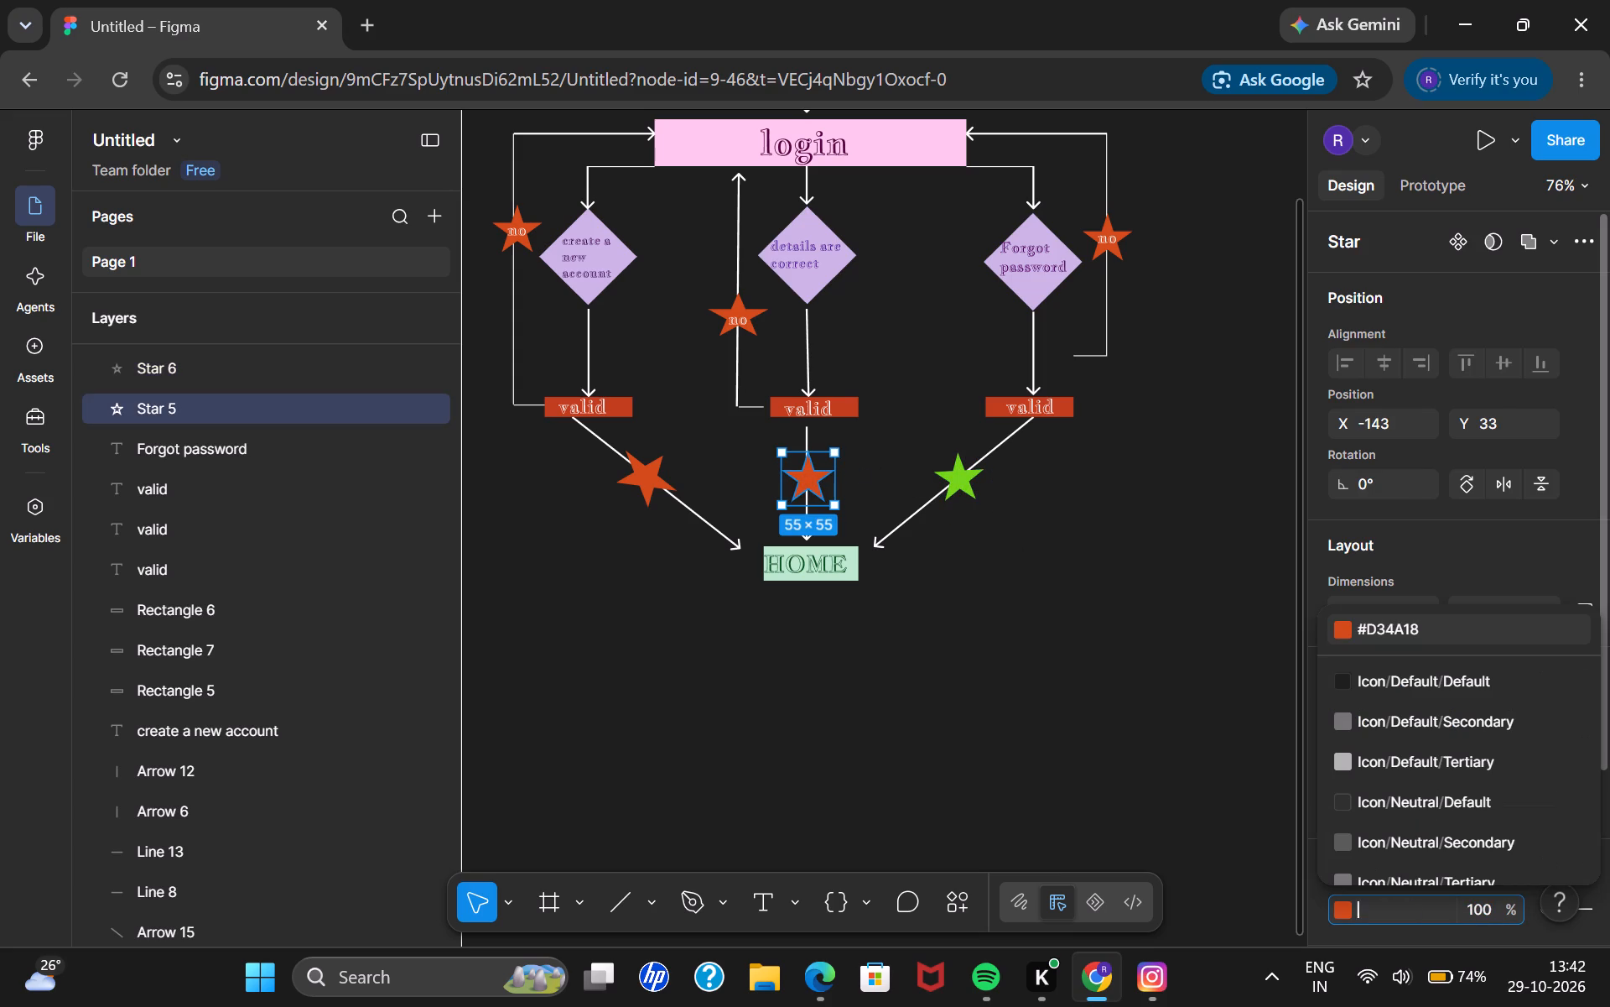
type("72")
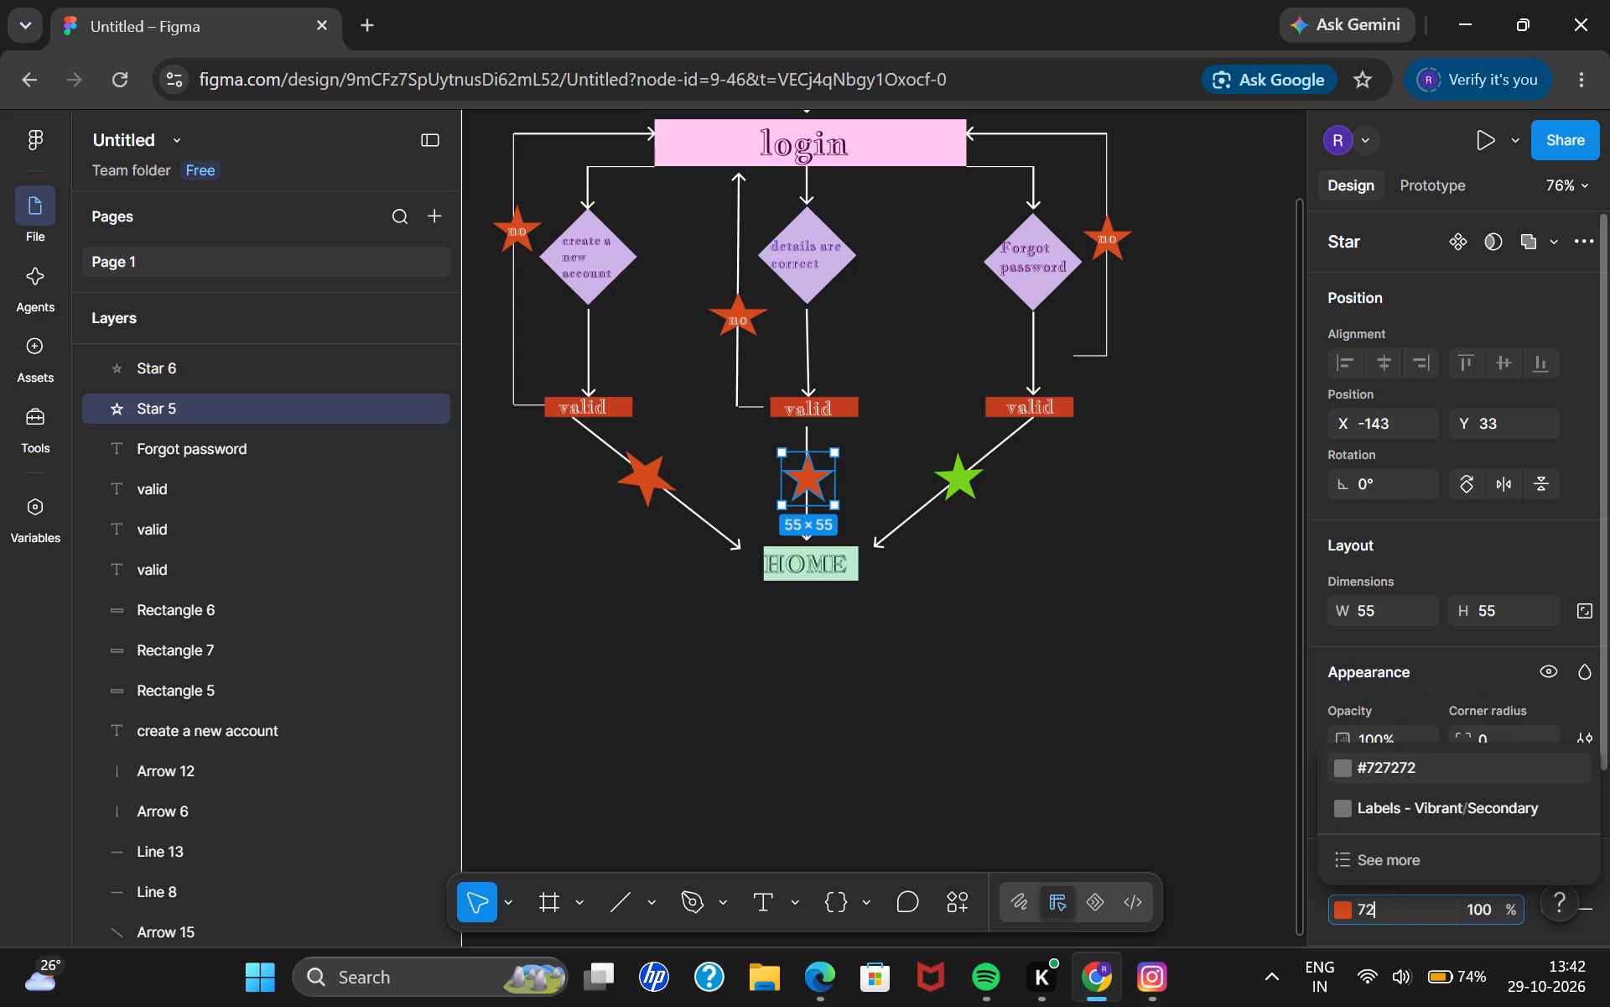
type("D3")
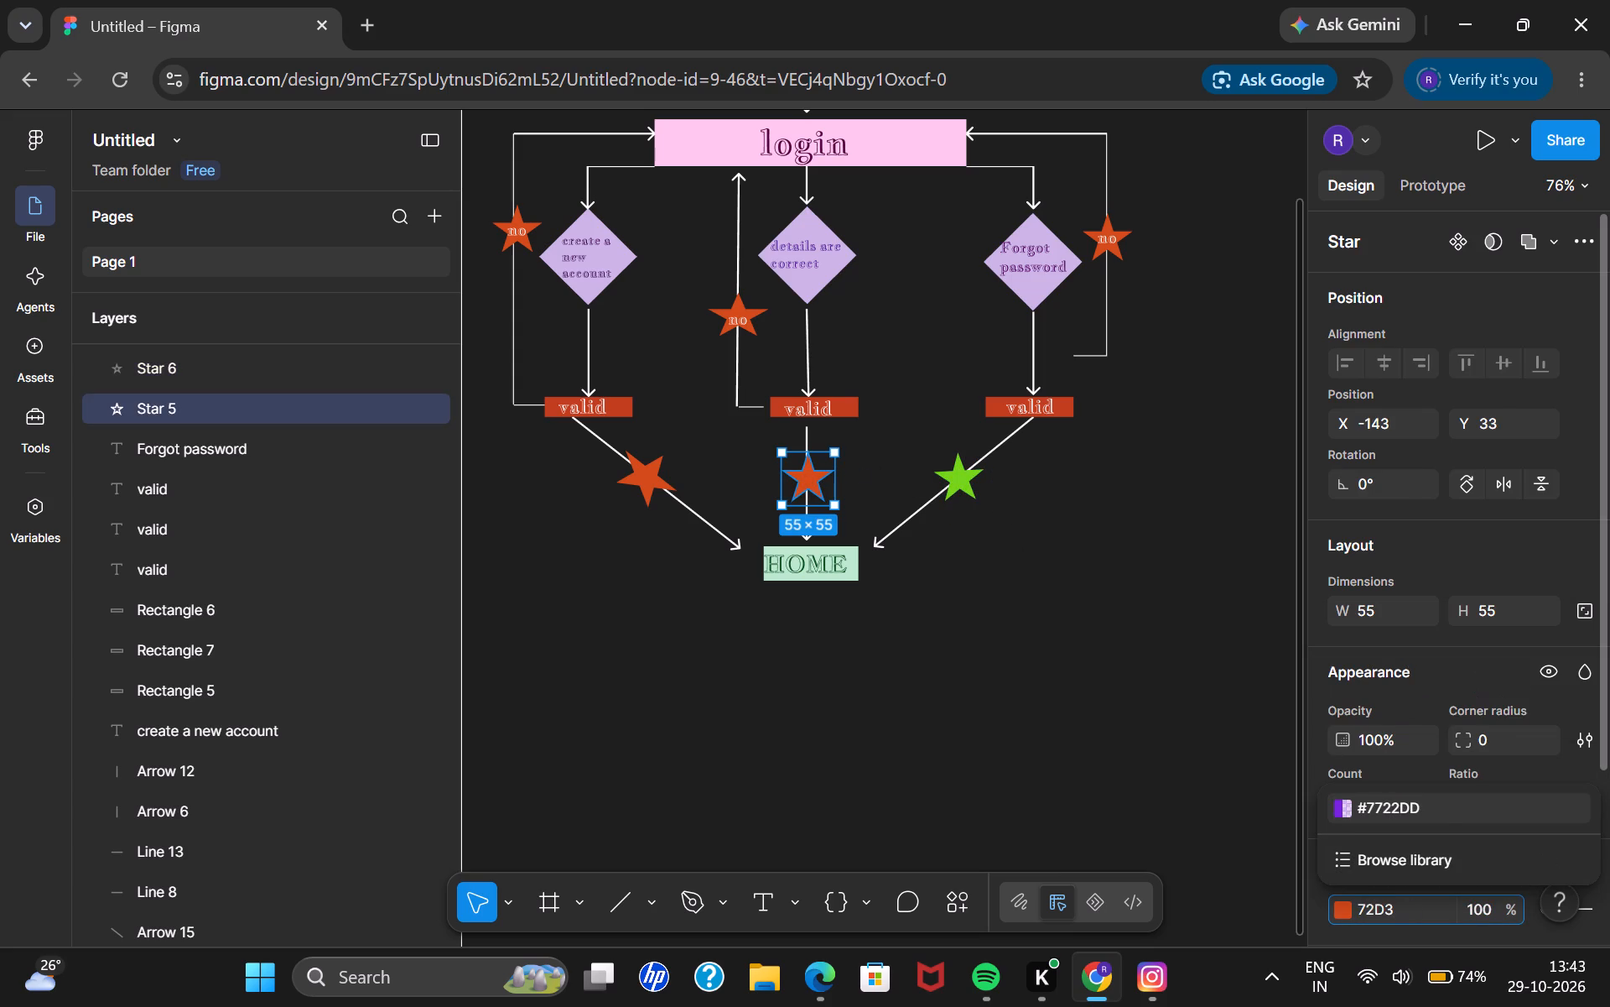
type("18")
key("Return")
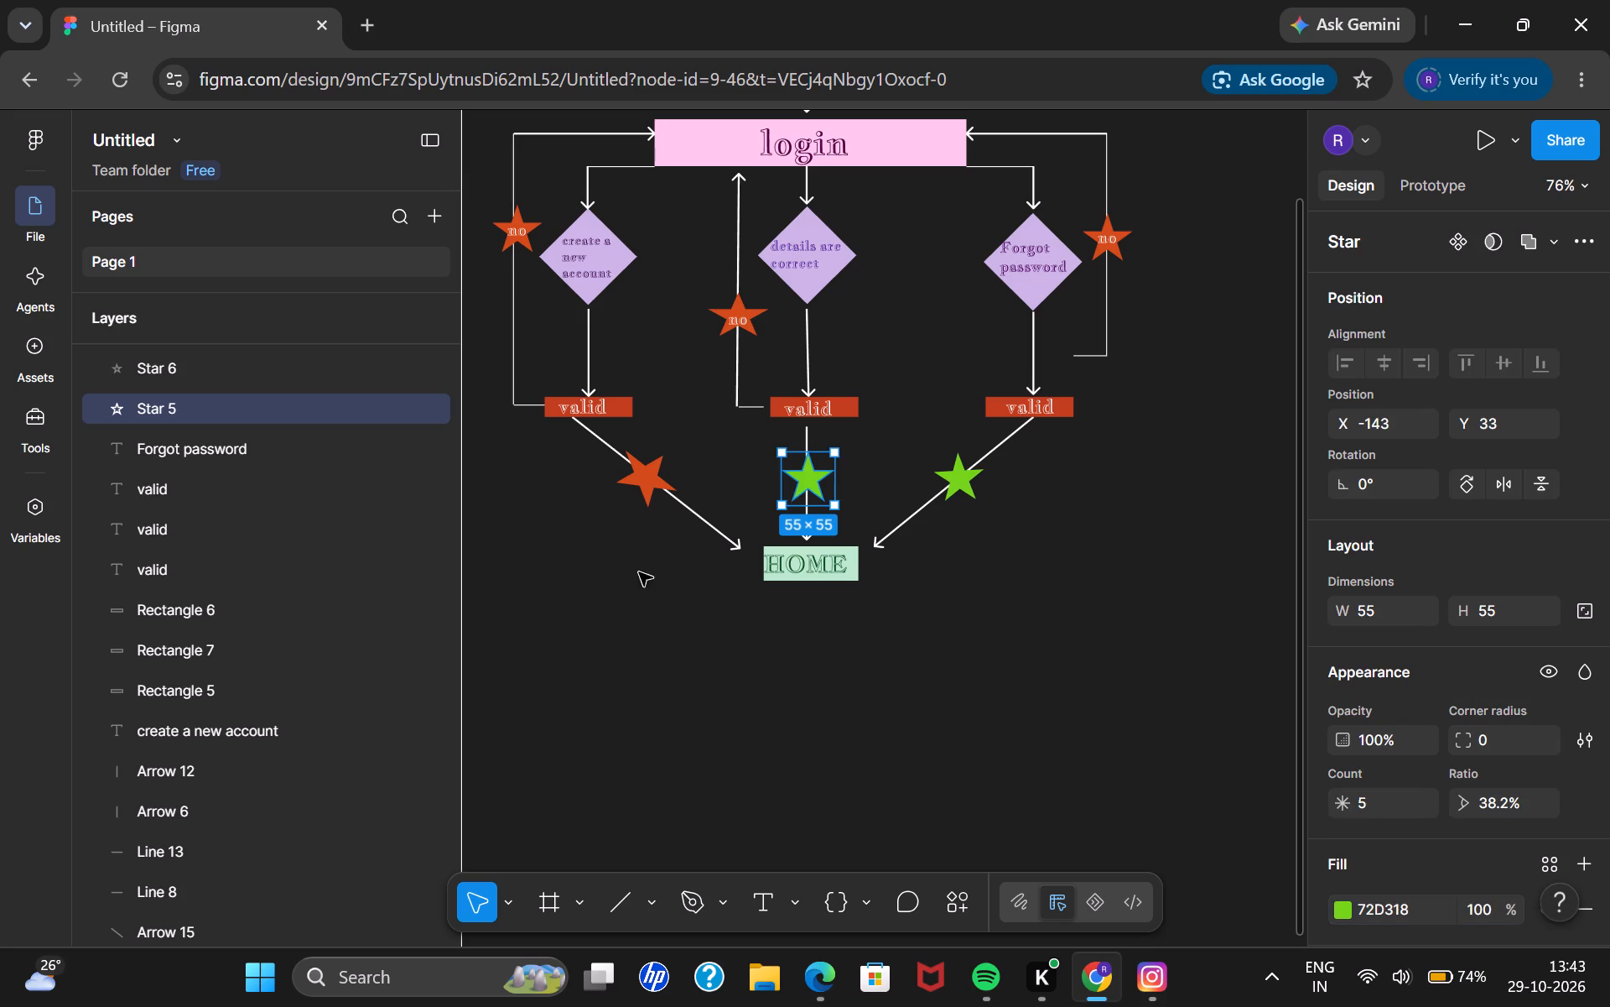
Set the fill of the star on the left HOME arrow to 72D318.
left_click(648, 479)
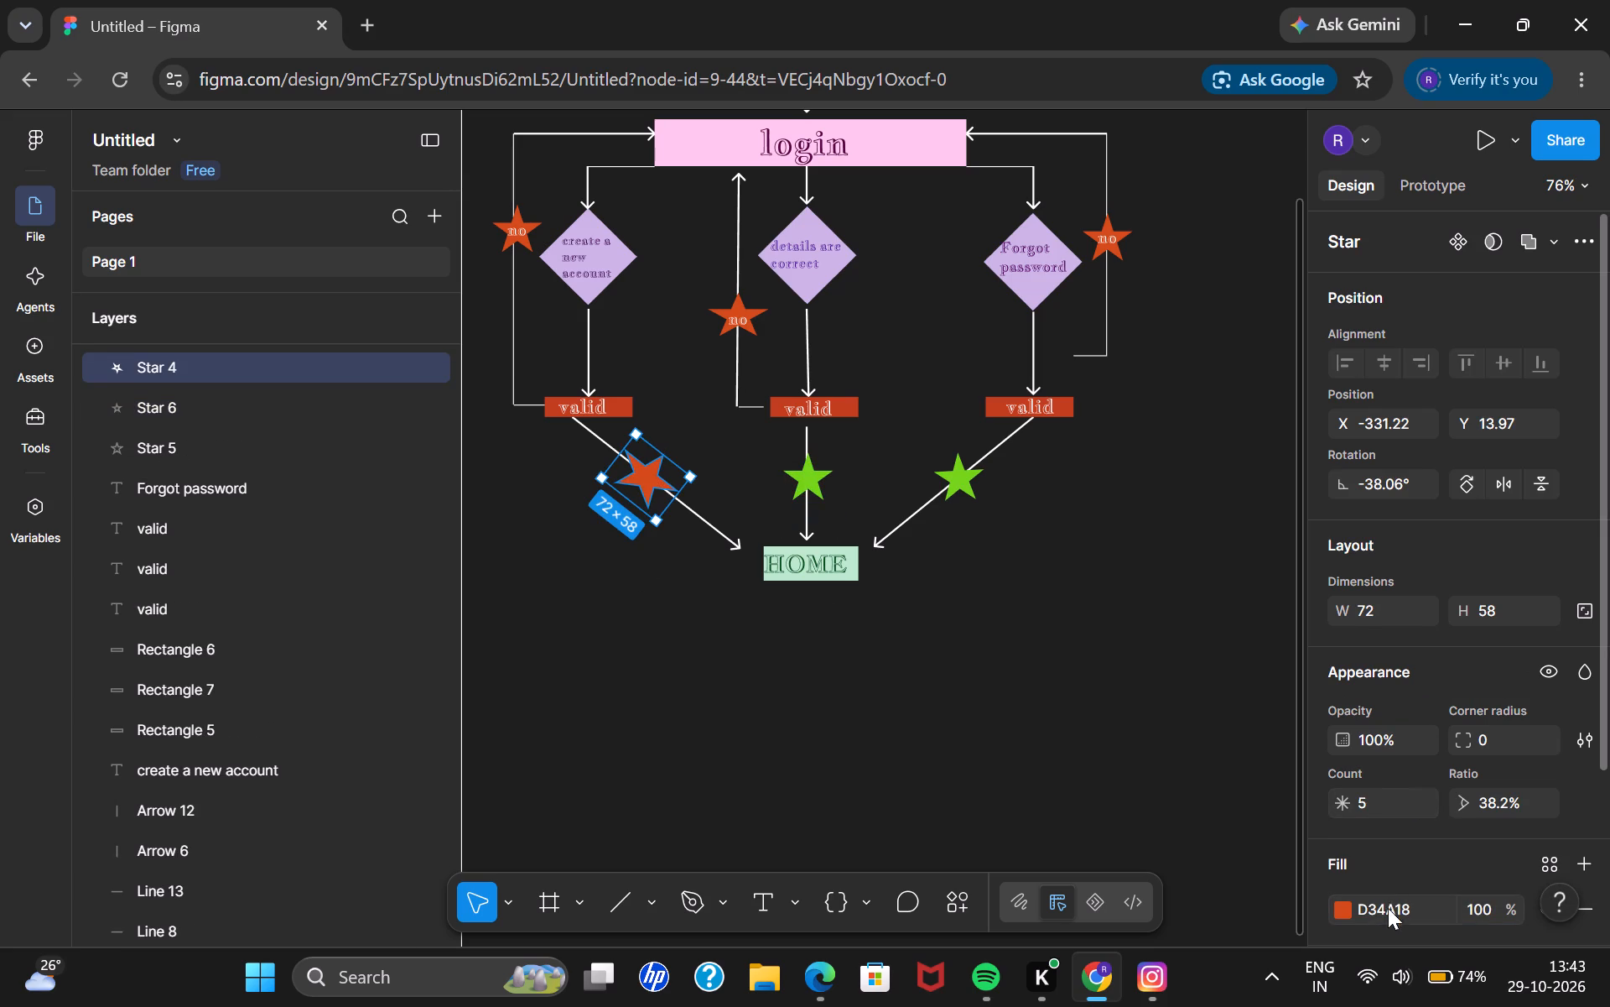
left_click(1388, 908)
key("BackSpace")
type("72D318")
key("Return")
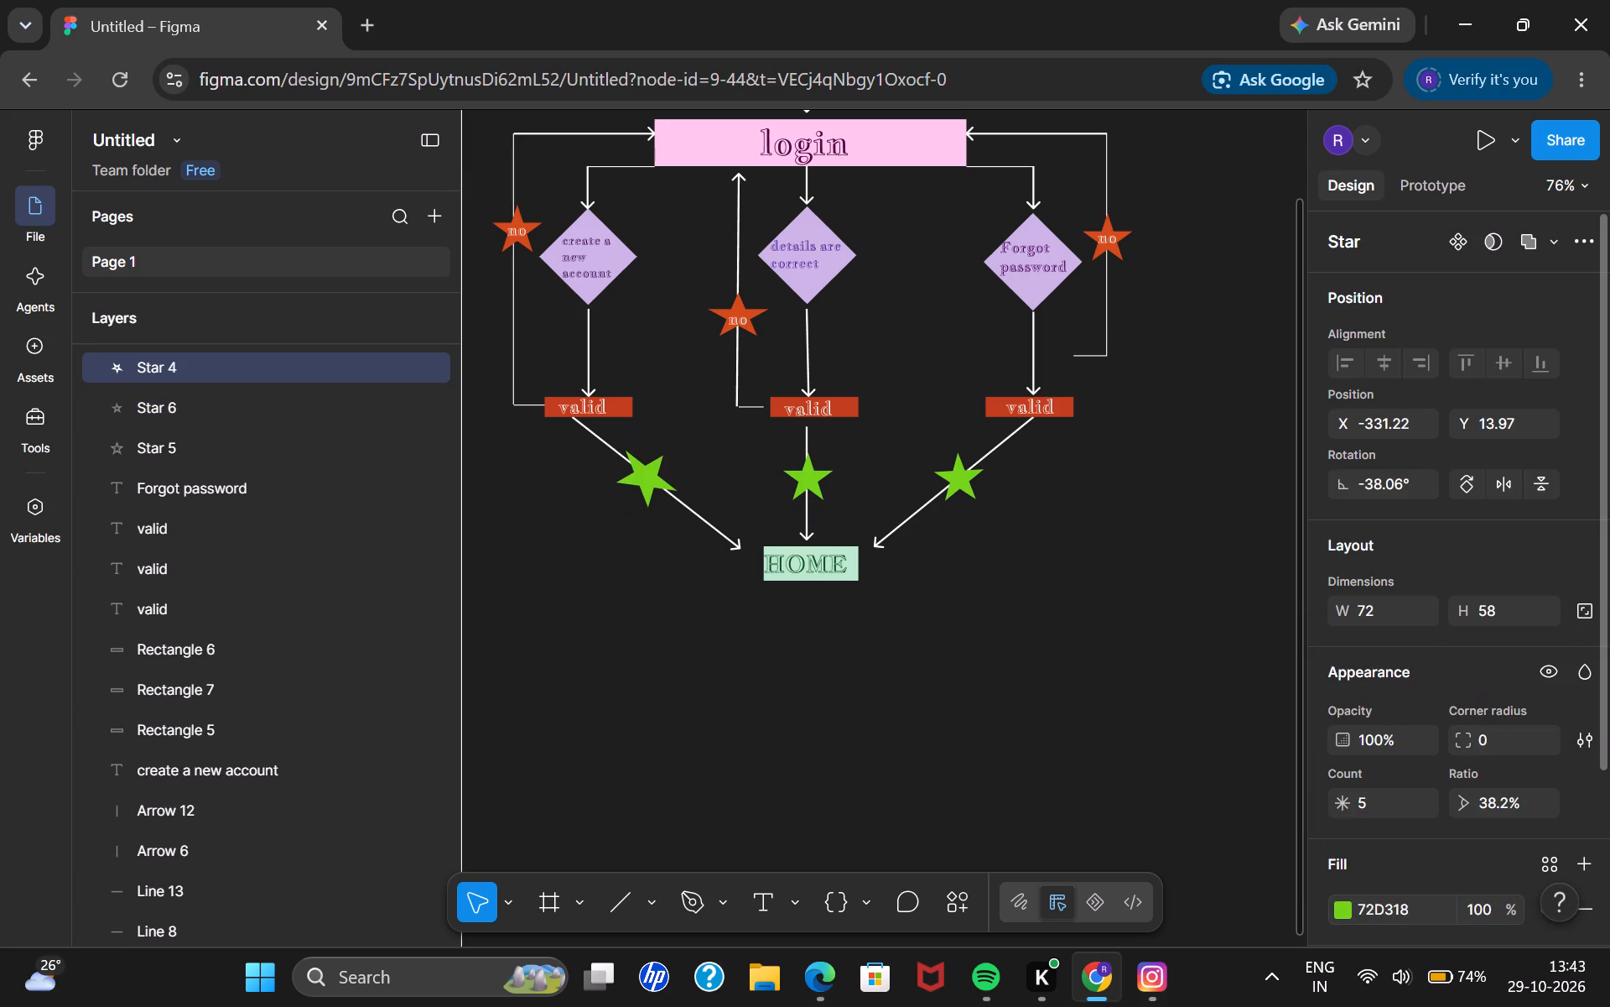
Add a text box about 72 × 23 over the green star on the left HOME arrow, reading "YES".
left_click(944, 791)
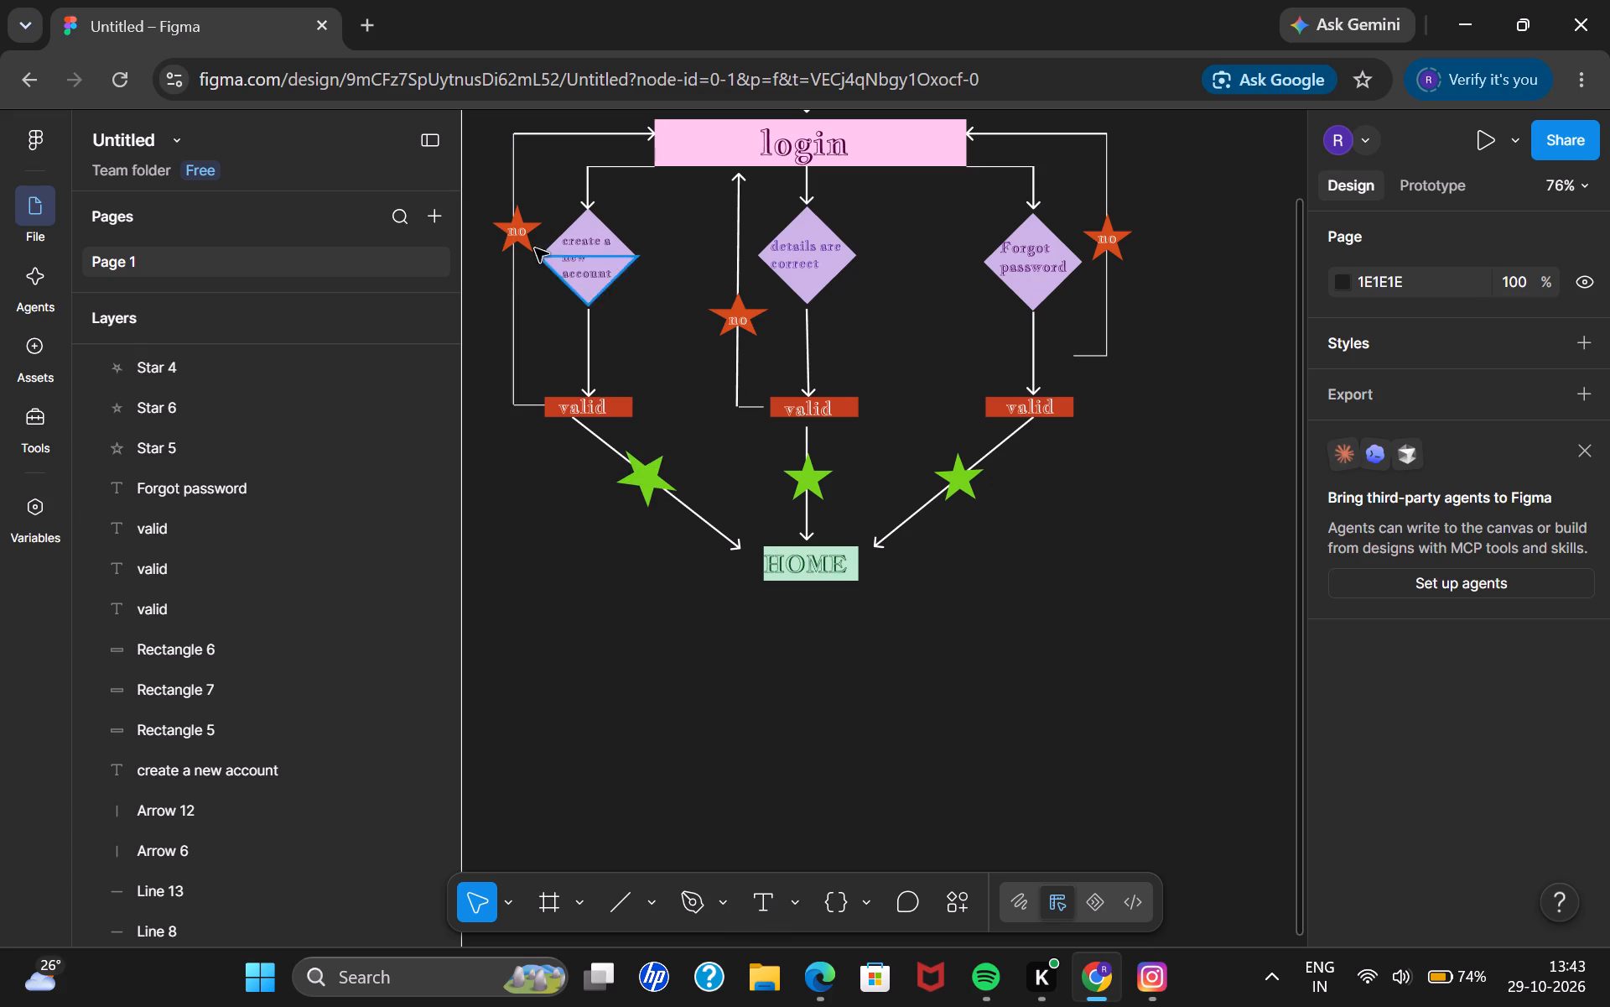
left_click(760, 891)
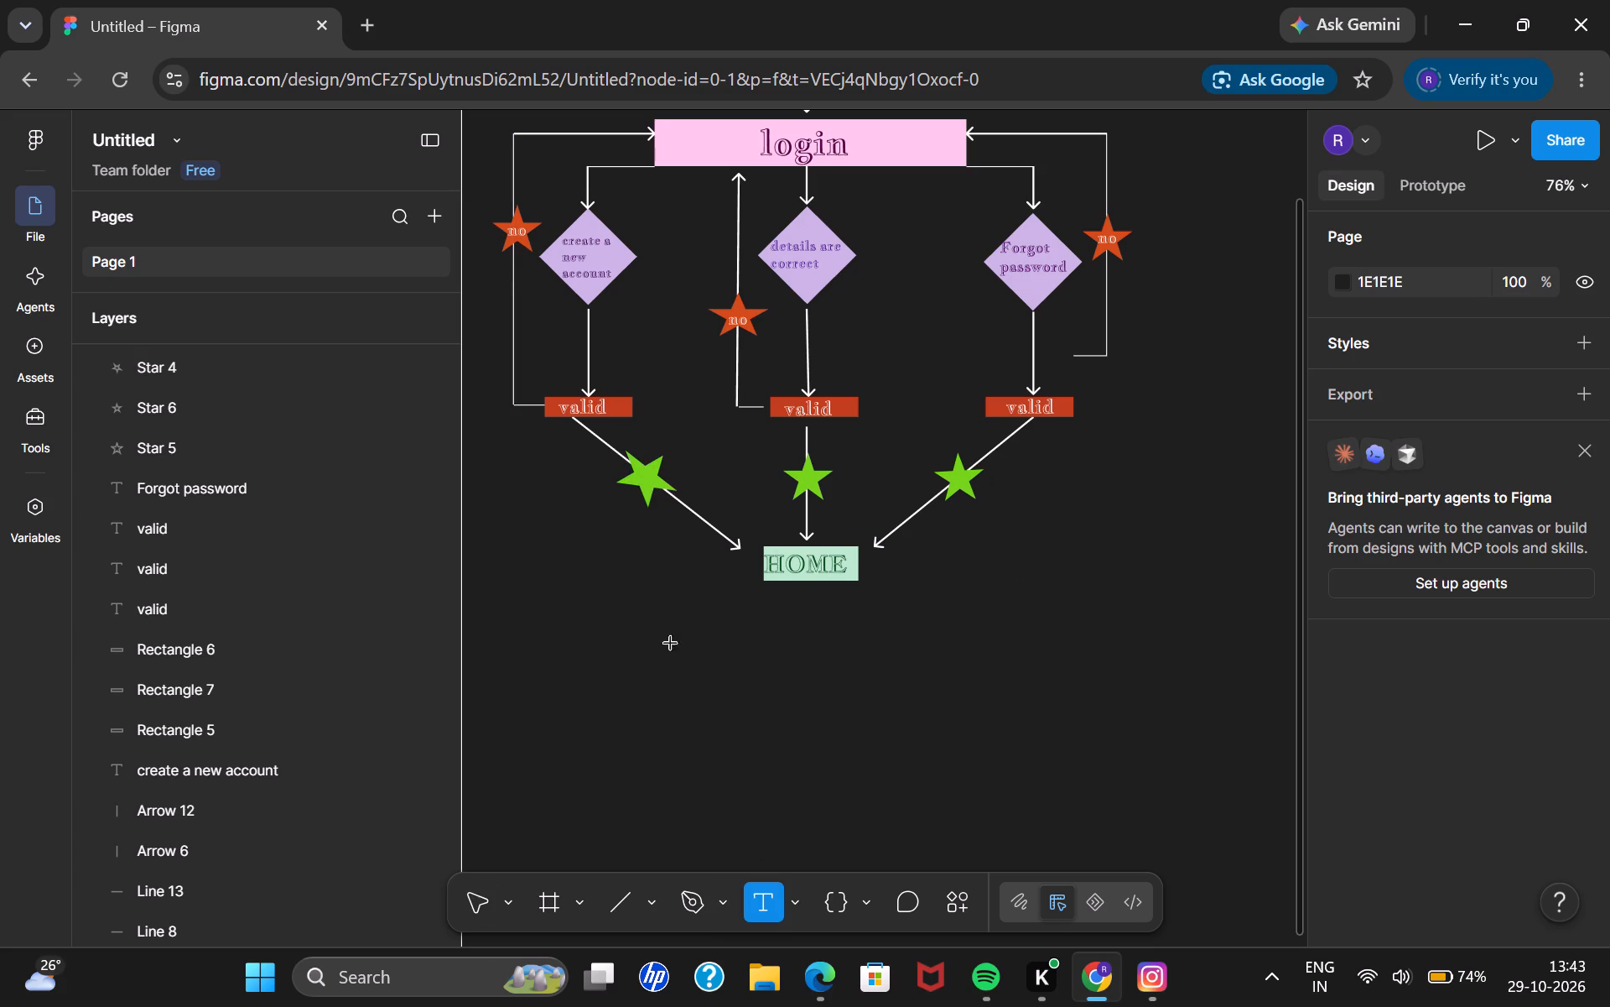
left_click_drag(636, 474, 663, 486)
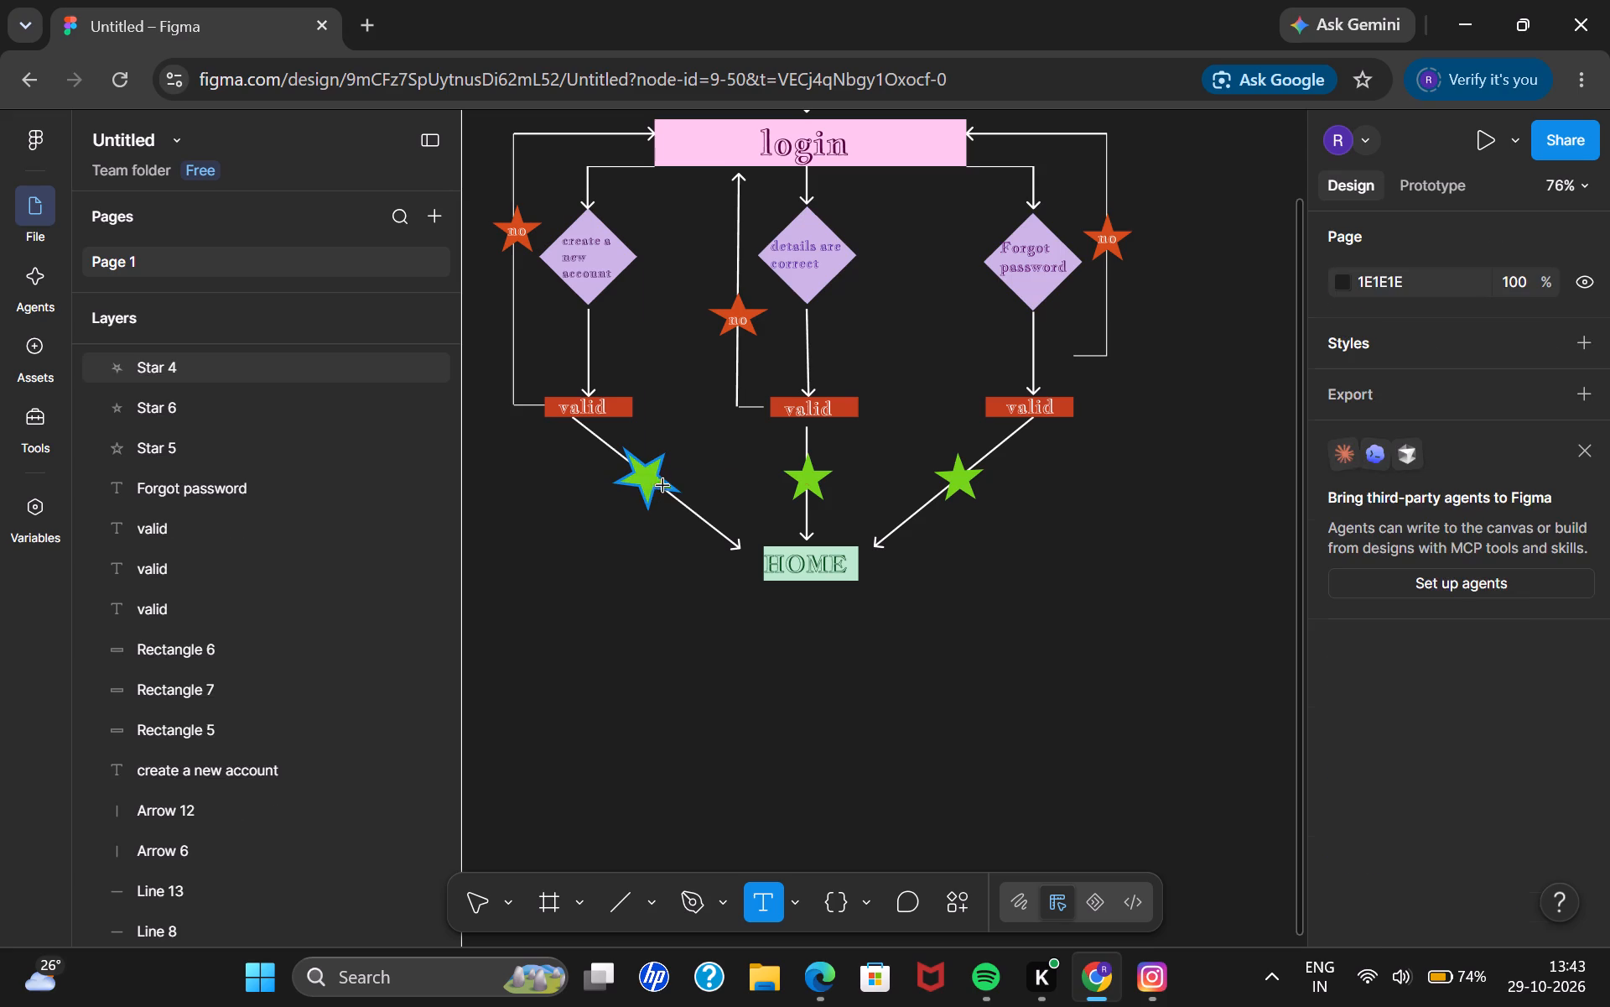
left_click_drag(663, 486, 703, 498)
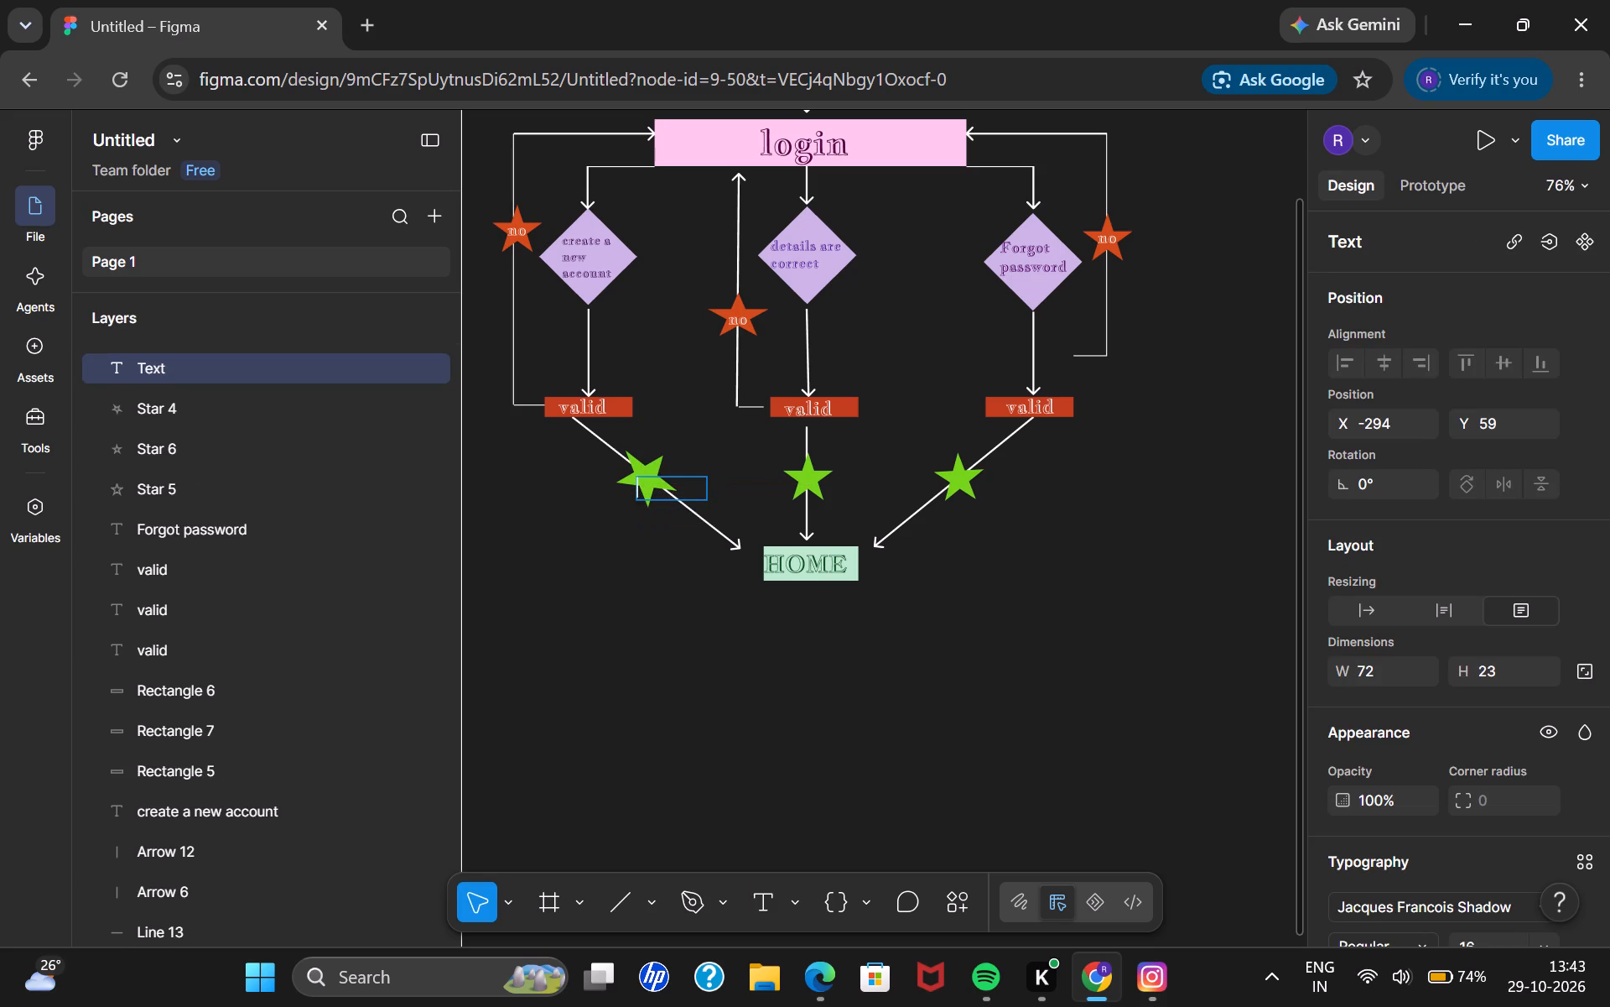
type("YES")
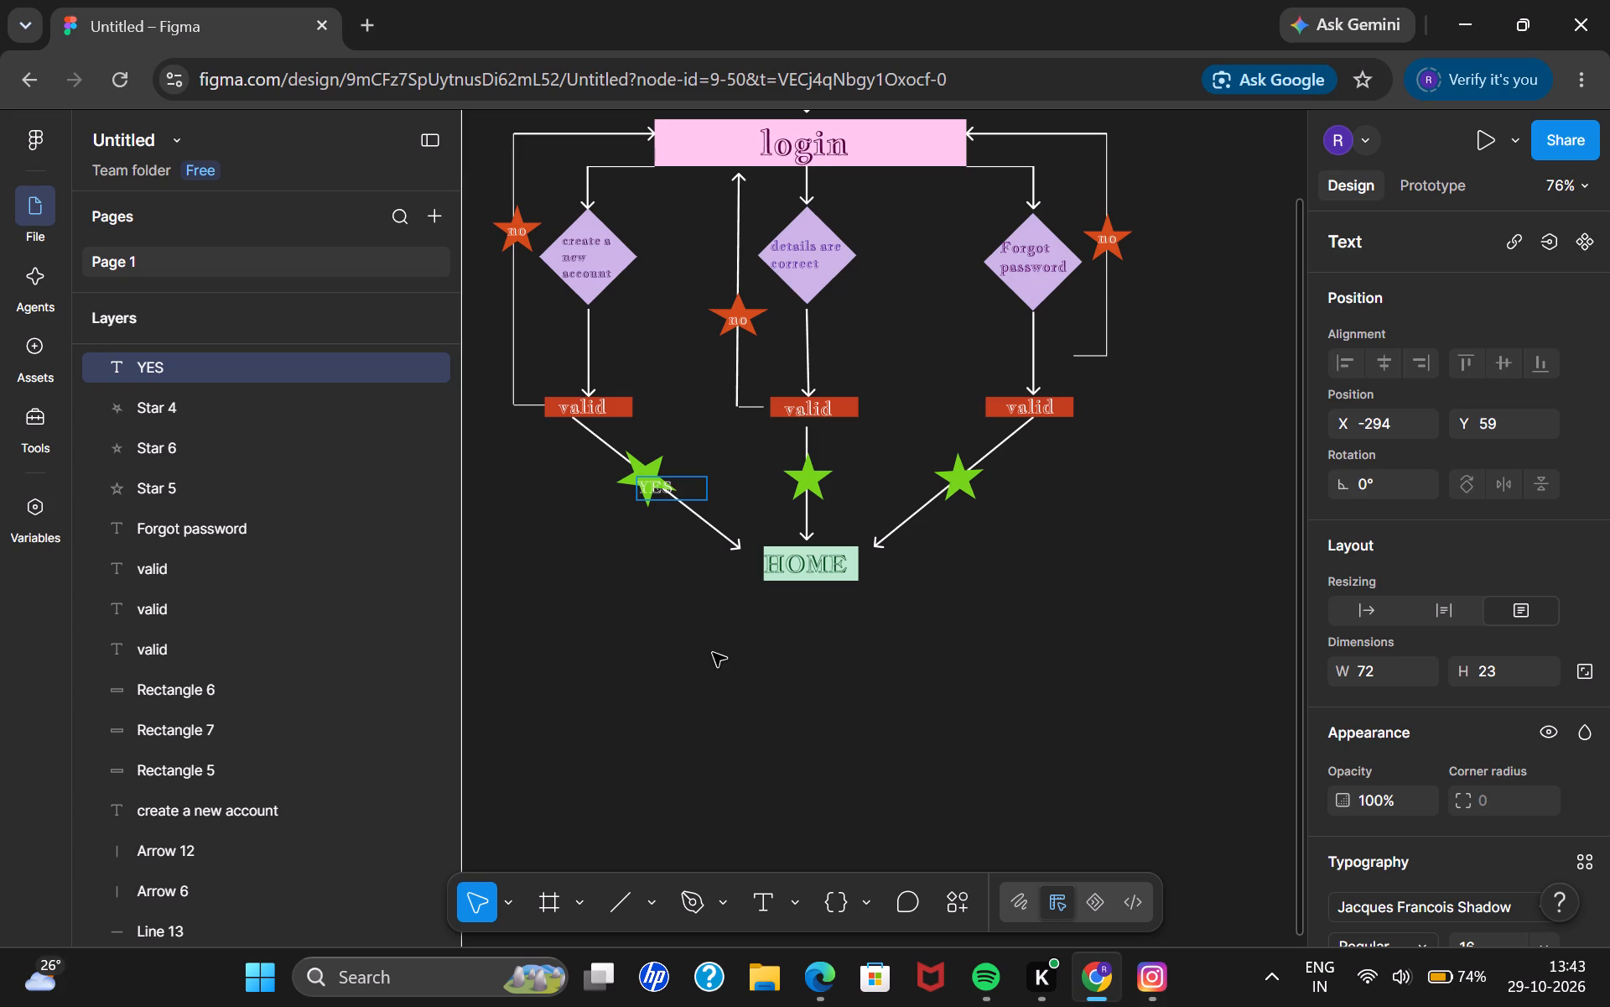
scroll(713, 653, "right", 1)
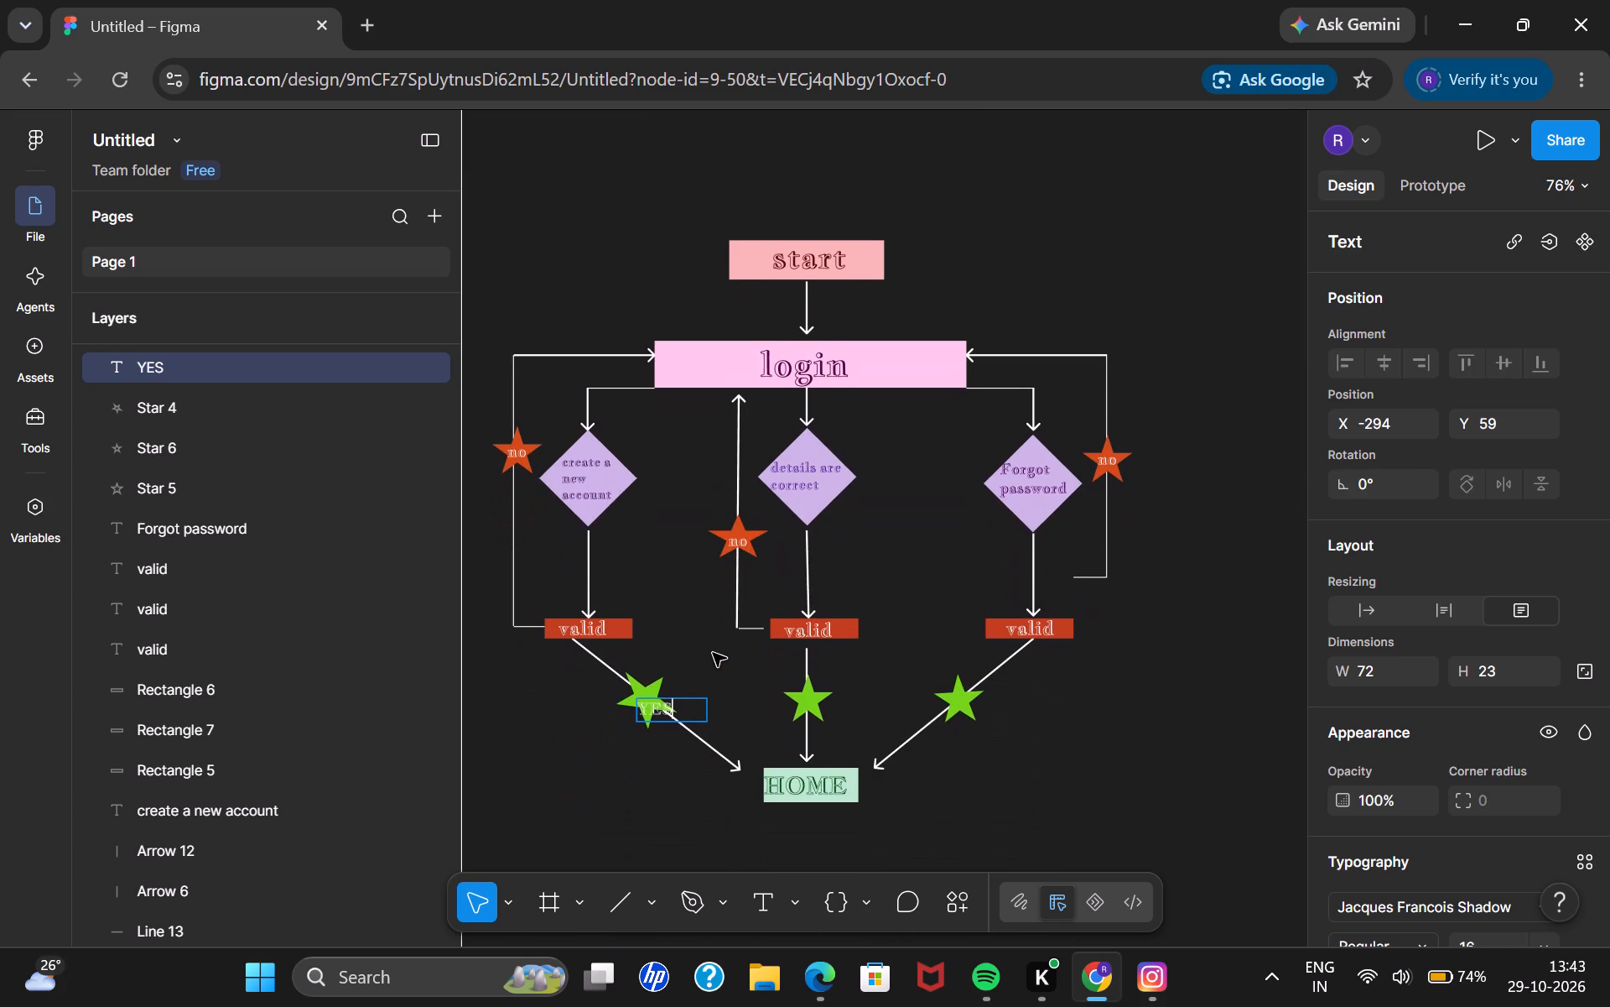